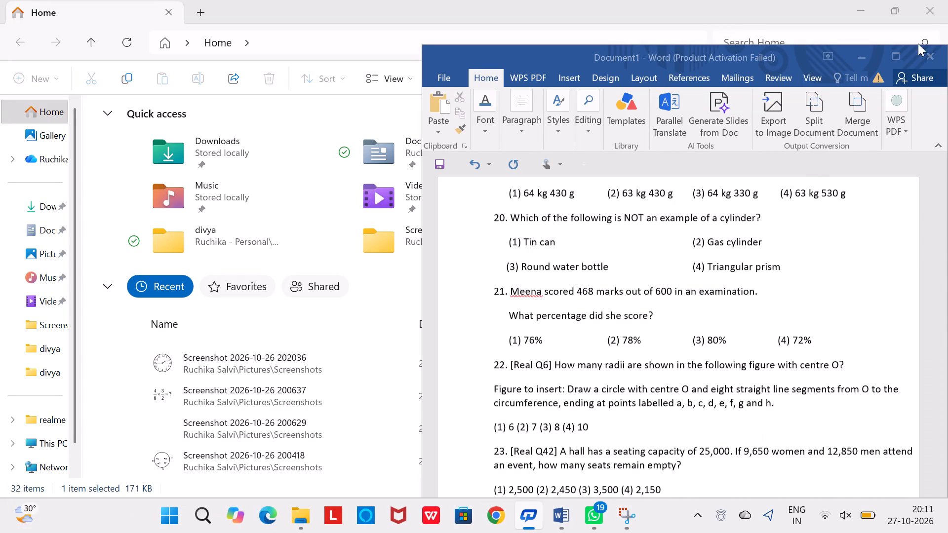
Open the English - 6 PDF from the Documents folder and shrink its window to show it beside the Word document.
{"action": "left_click", "coordinate": [925, 10]}
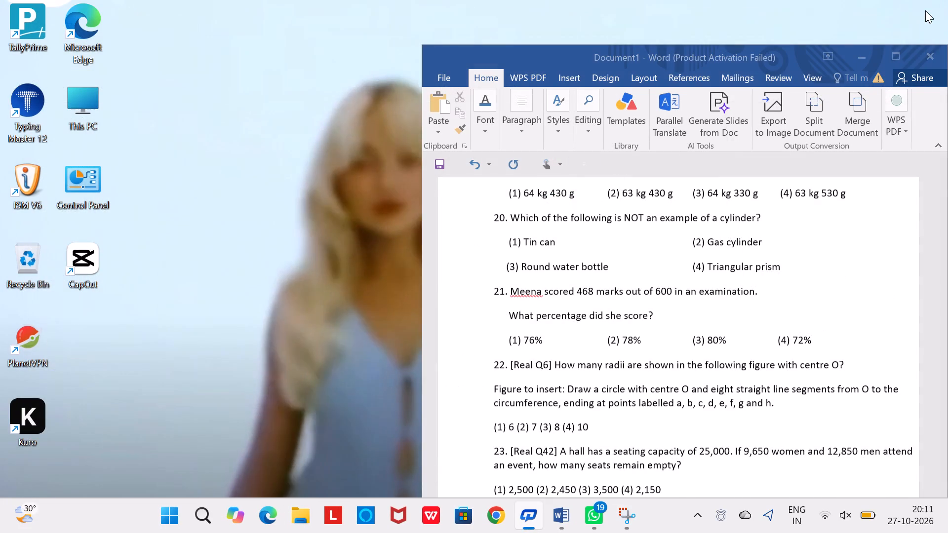
{"action": "left_click", "coordinate": [295, 514]}
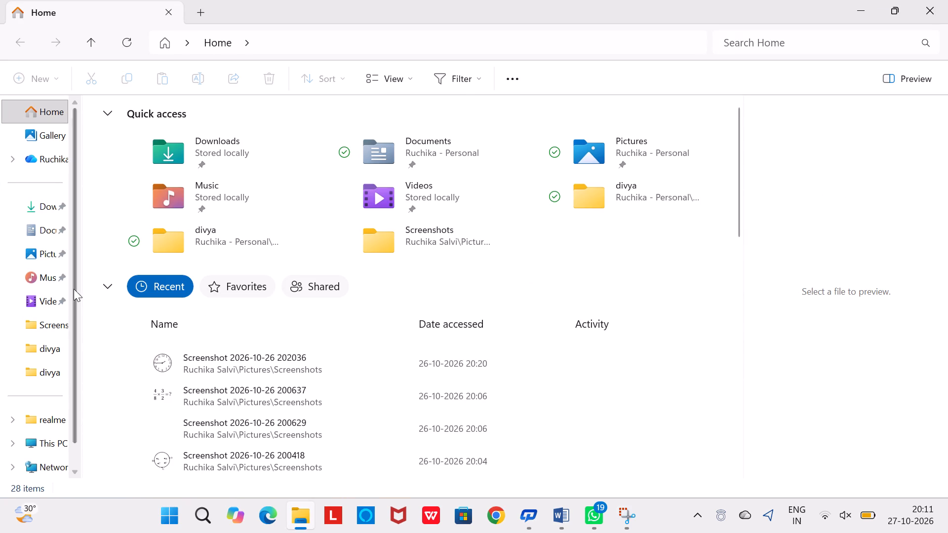
{"action": "left_click", "coordinate": [49, 217]}
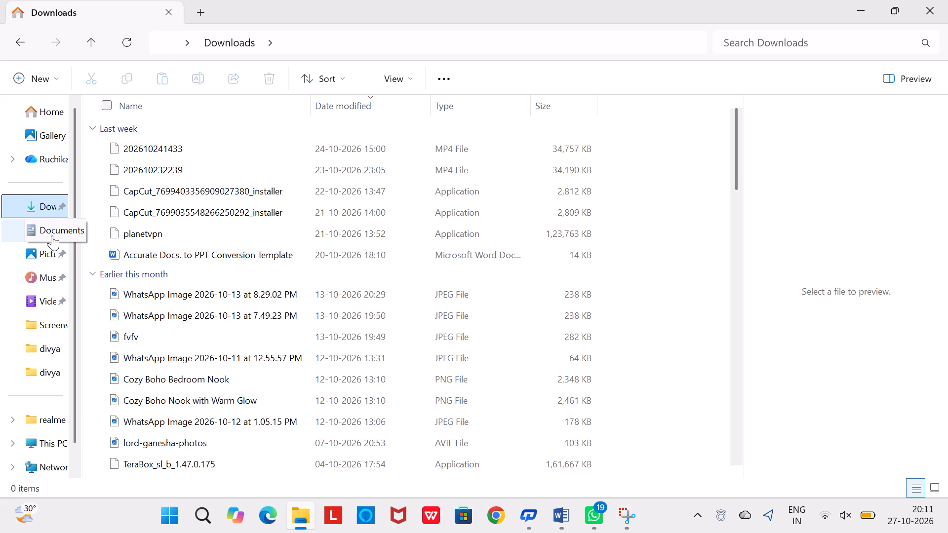
{"action": "left_click", "coordinate": [52, 235]}
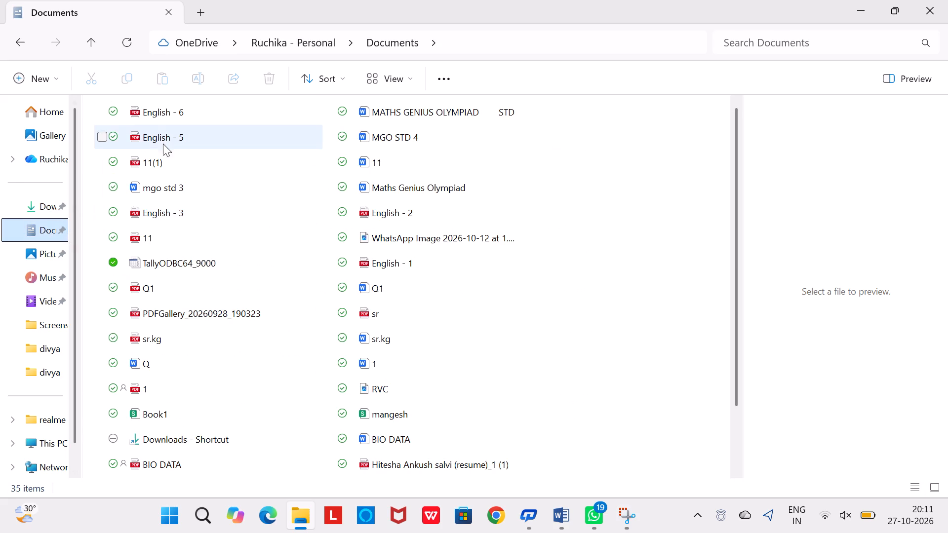
{"action": "left_click", "coordinate": [158, 117]}
{"action": "key", "text": "Return"}
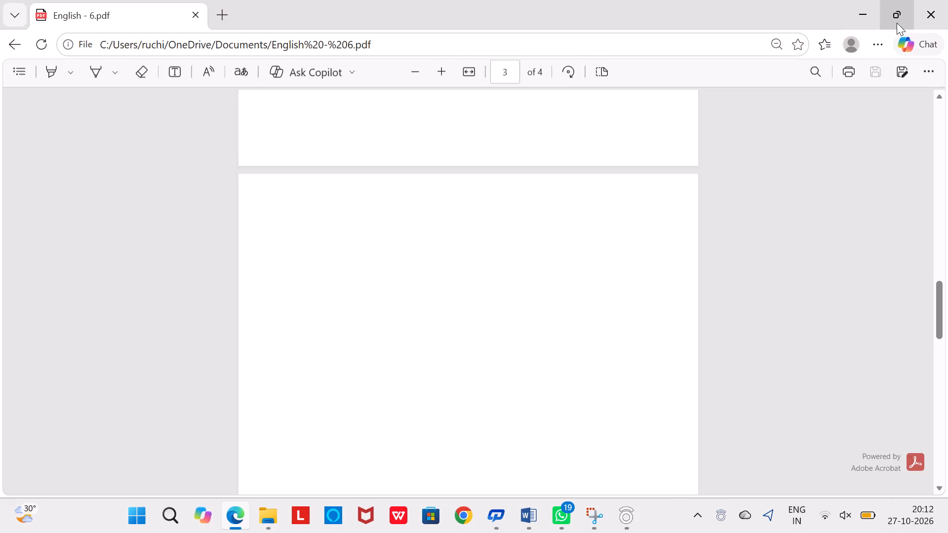
{"action": "left_click", "coordinate": [897, 23]}
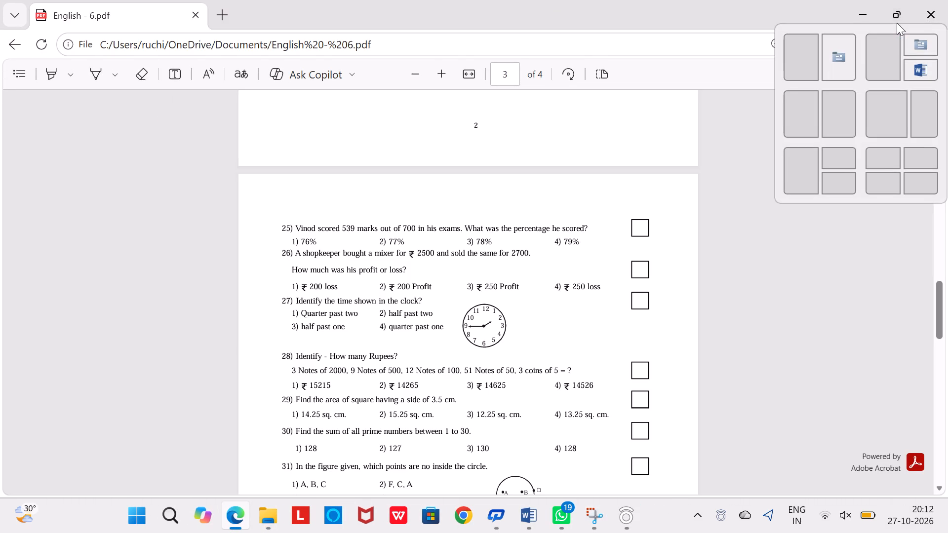
{"action": "left_click", "coordinate": [897, 17]}
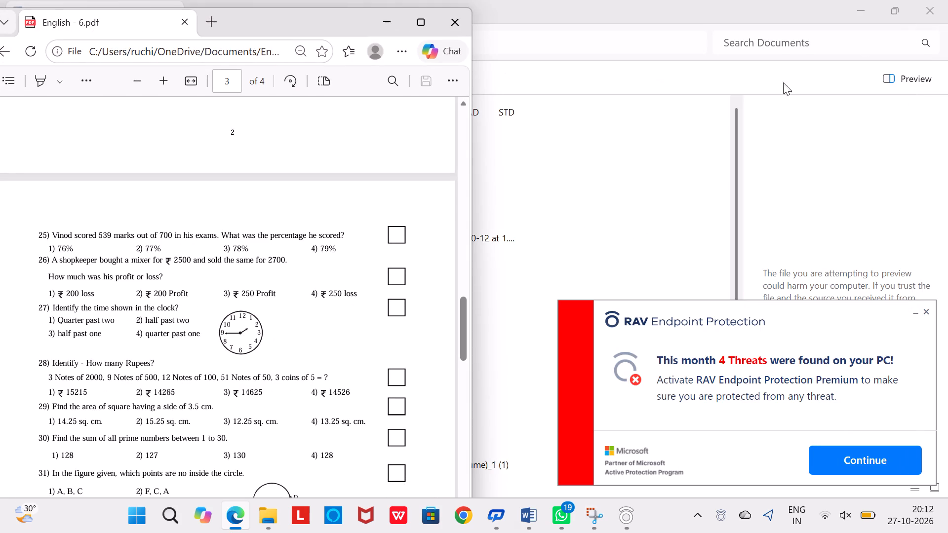
{"action": "left_click", "coordinate": [528, 511]}
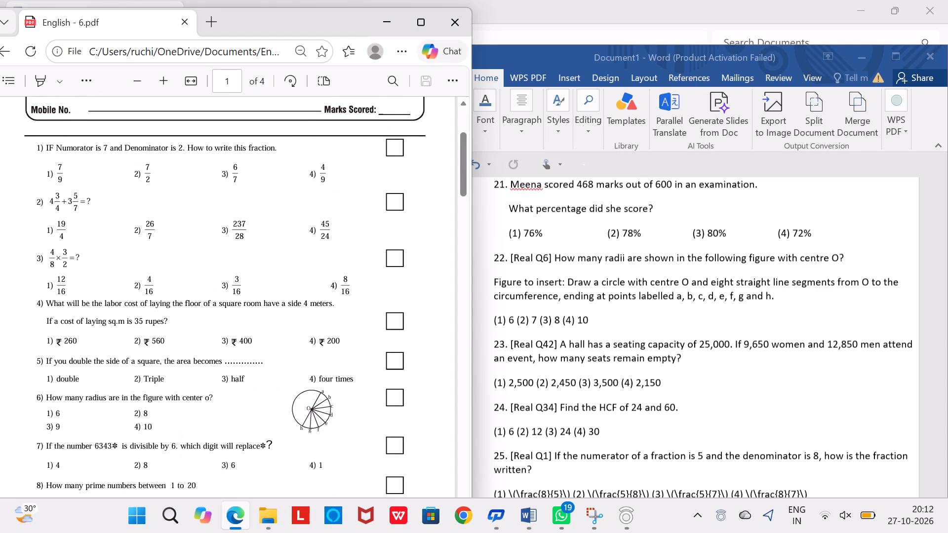
Delete the "[Real Q6]" tag from the start of question 22 in the Word document.
{"action": "left_click", "coordinate": [535, 263]}
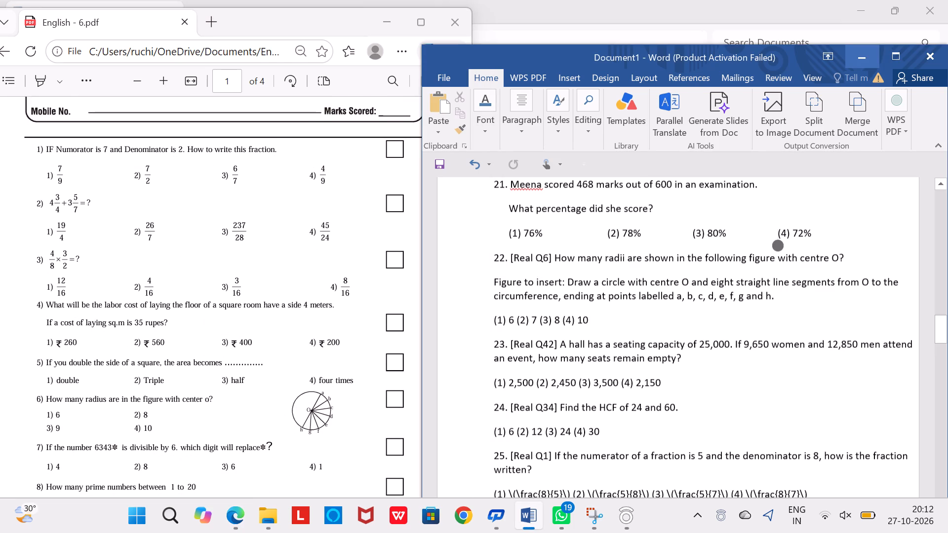
{"action": "left_click", "coordinate": [554, 256]}
{"action": "key", "text": "BackSpace"}
{"action": "key", "text": "BackSpace"}
{"action": "key", "text": "BackSpace"}
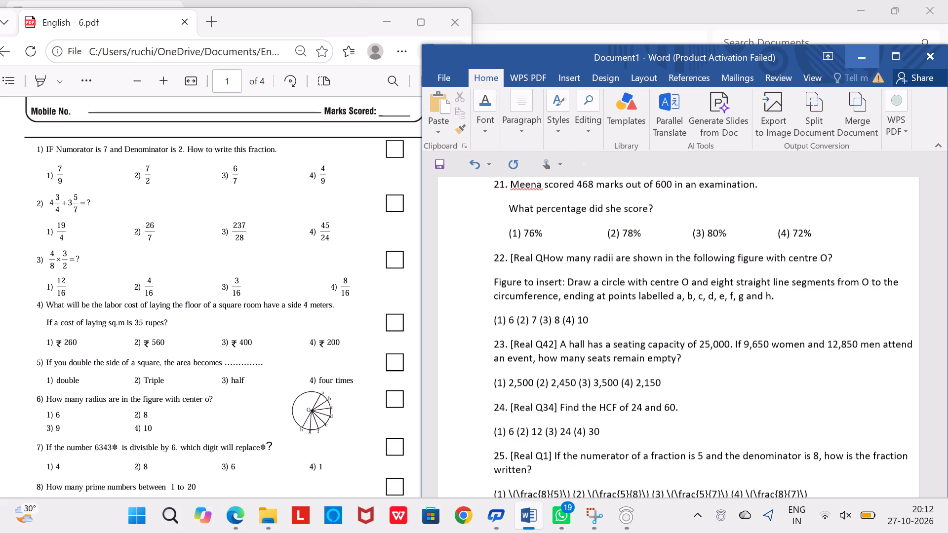
{"action": "key", "text": "BackSpace"}
{"action": "key", "text": "BackSpace"}
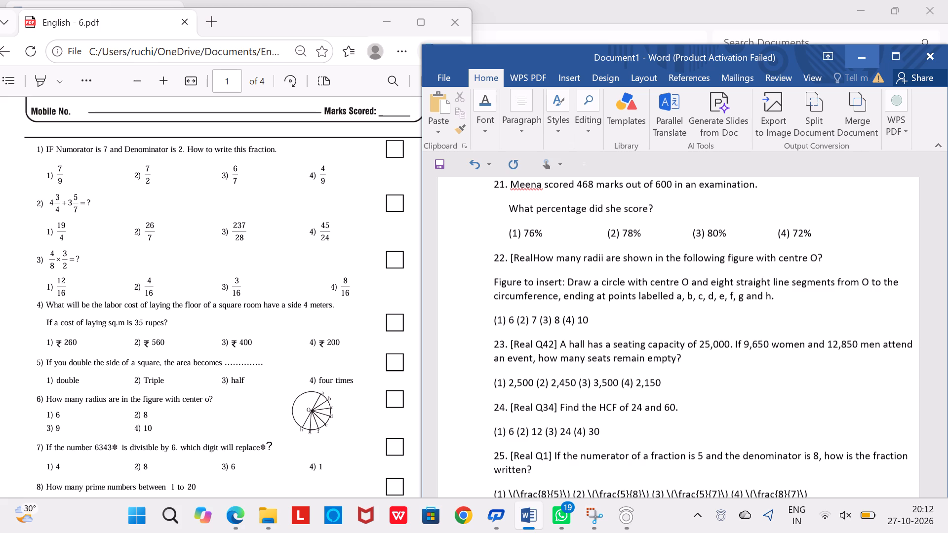
{"action": "key", "text": "BackSpace"}
{"action": "key", "text": "BackSpace"}
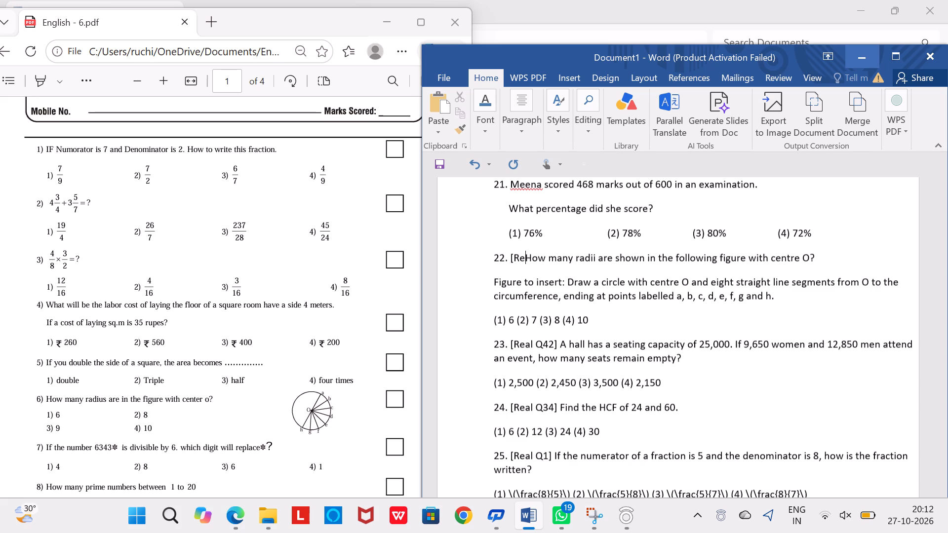
{"action": "key", "text": "BackSpace"}
{"action": "key", "text": "BackSpace"}
{"action": "key", "text": "BackSpace"}
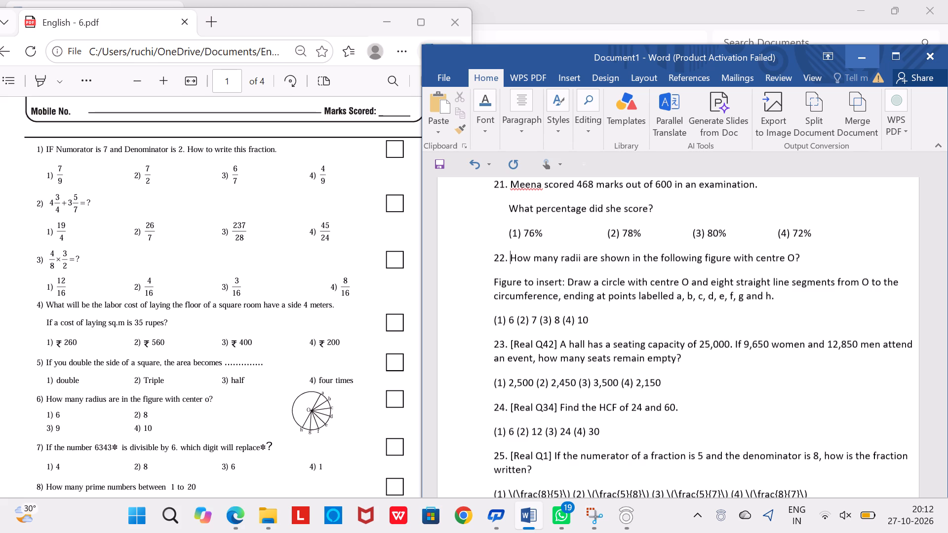
Delete the "Figure to insert" instruction paragraph under question 22.
{"action": "left_click_drag", "start_coordinate": [495, 277], "coordinate": [567, 287]}
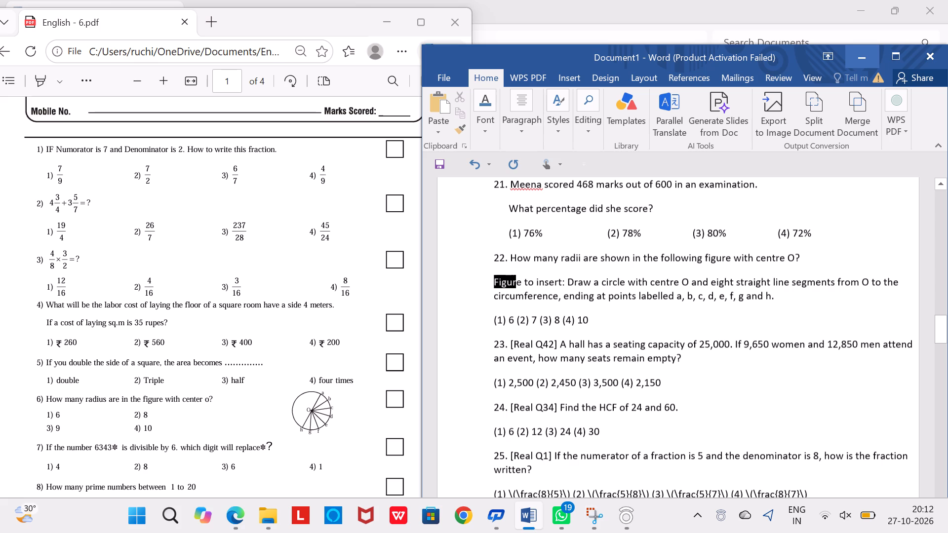
{"action": "left_click_drag", "start_coordinate": [567, 287], "coordinate": [781, 298]}
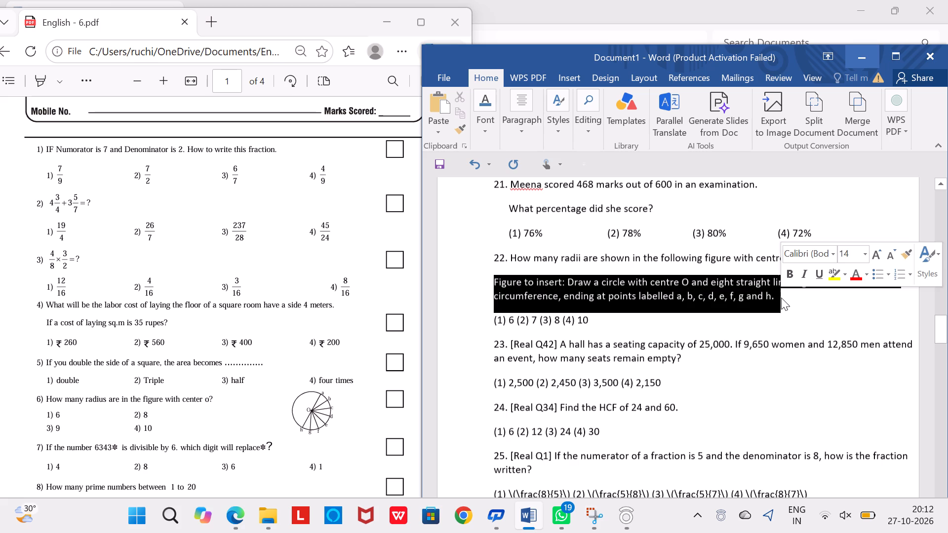
{"action": "key", "text": "Delete"}
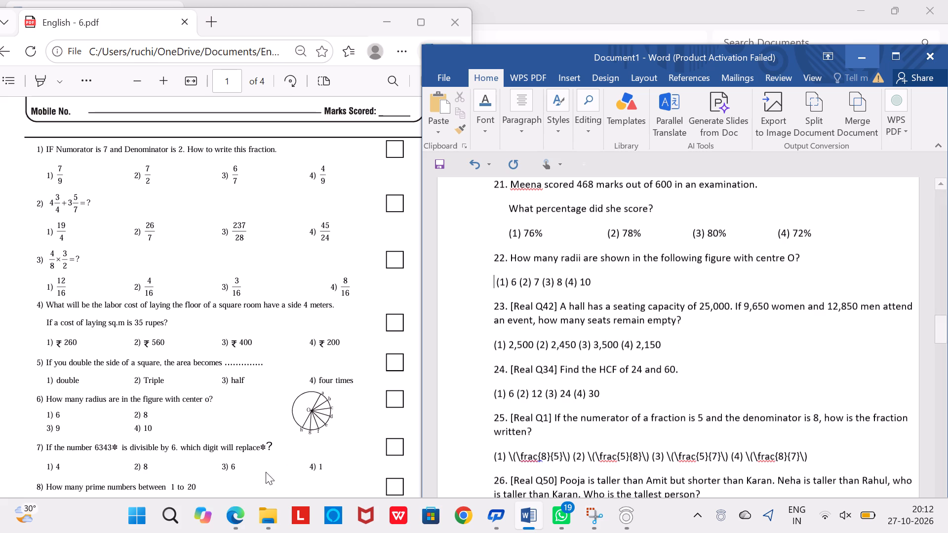
Snip the circle figure from question 6 of the PDF and paste it after question 22's answer options in Word.
{"action": "left_click", "coordinate": [585, 521]}
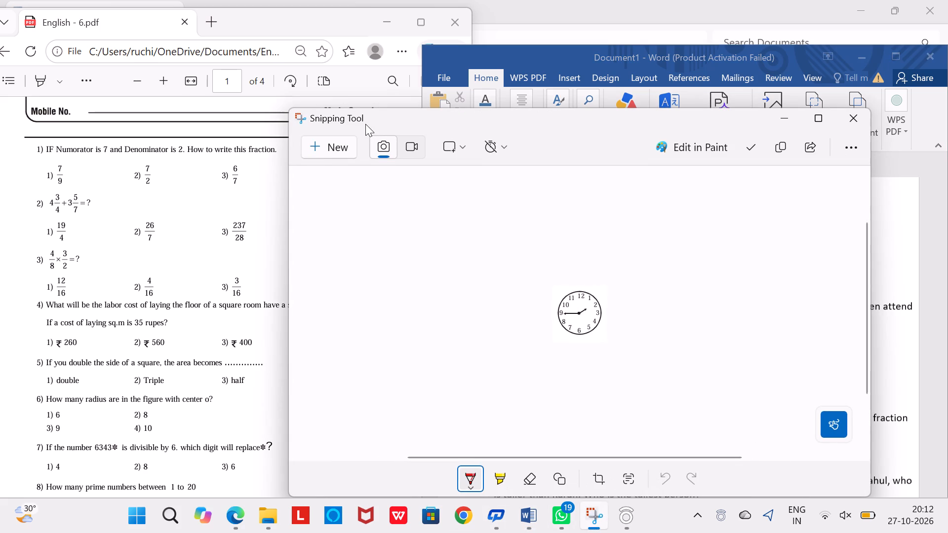
{"action": "left_click", "coordinate": [314, 149]}
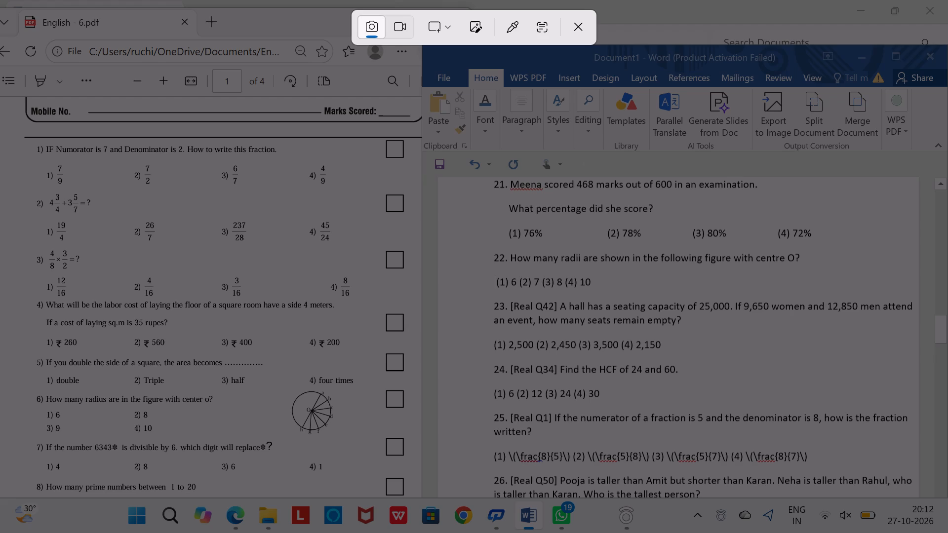
{"action": "left_click_drag", "start_coordinate": [284, 385], "coordinate": [331, 436]}
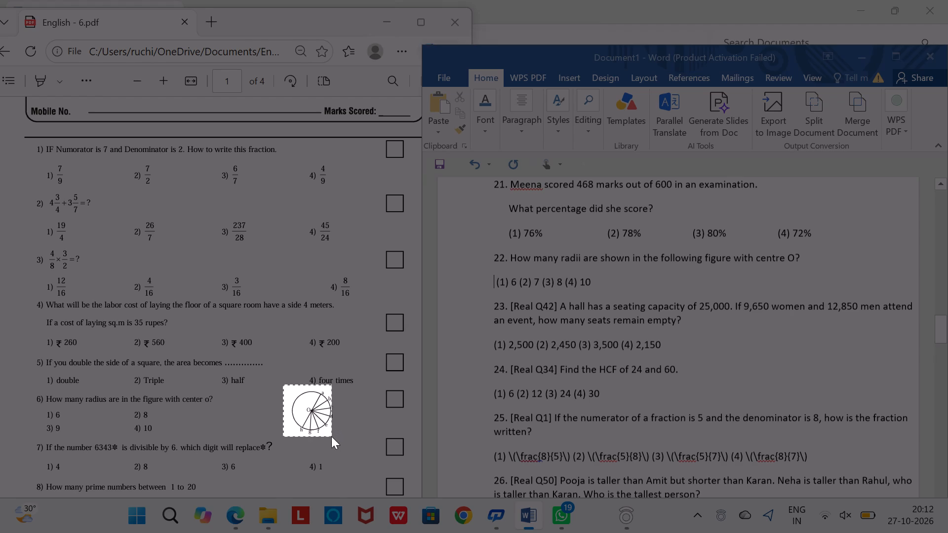
{"action": "left_click_drag", "start_coordinate": [331, 436], "coordinate": [335, 436]}
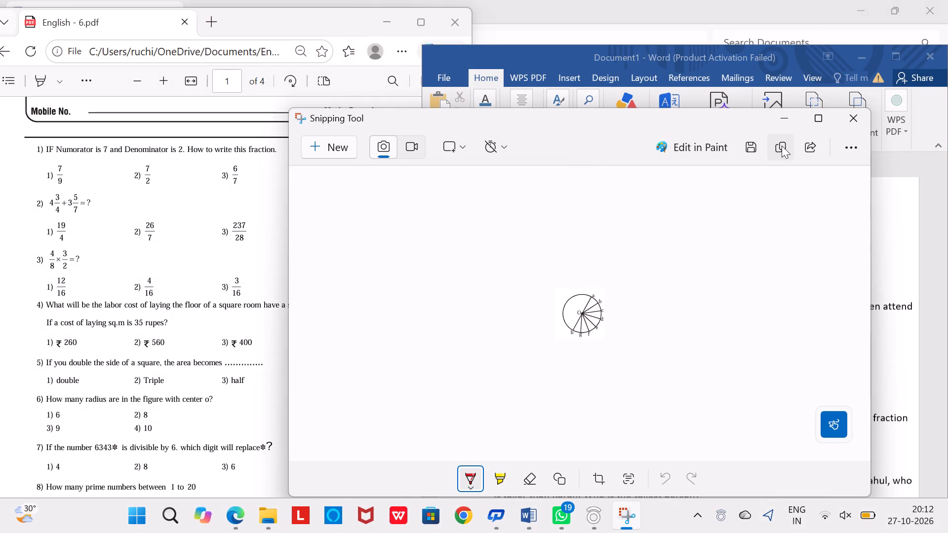
{"action": "left_click", "coordinate": [782, 146]}
{"action": "left_click", "coordinate": [783, 125]}
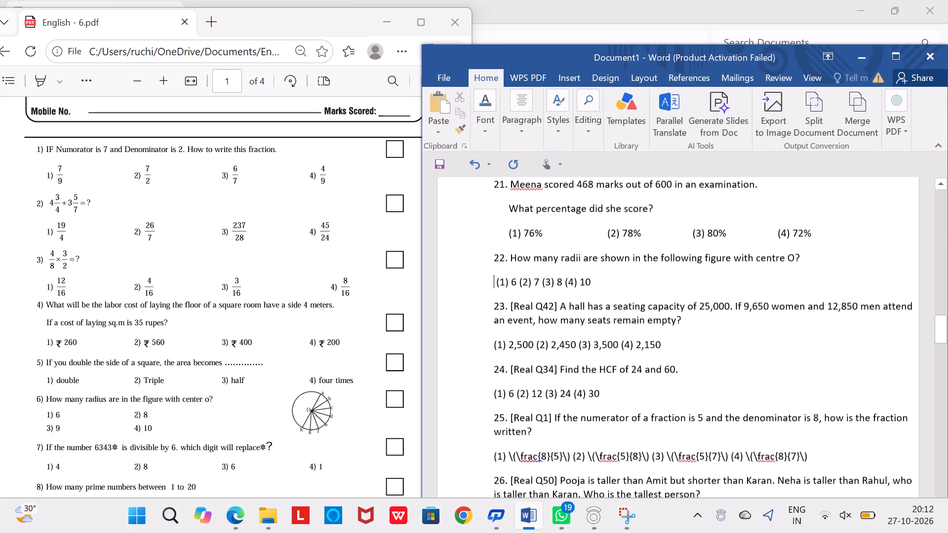
{"action": "left_click", "coordinate": [655, 298]}
{"action": "key", "text": "ctrl+v"}
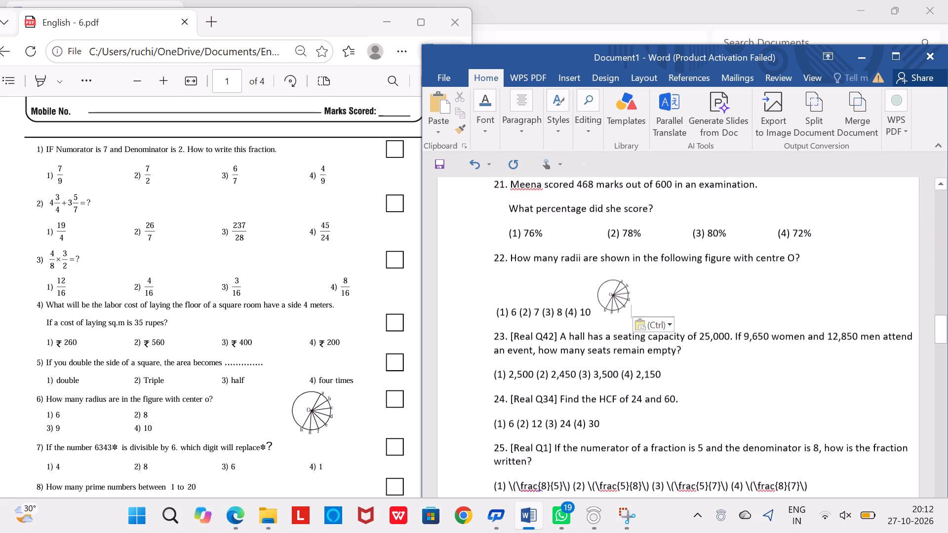
Set the circle figure's text wrapping to Tight and move it below the words "with centre O" in question 22.
{"action": "left_click", "coordinate": [620, 285]}
{"action": "left_click", "coordinate": [654, 291]}
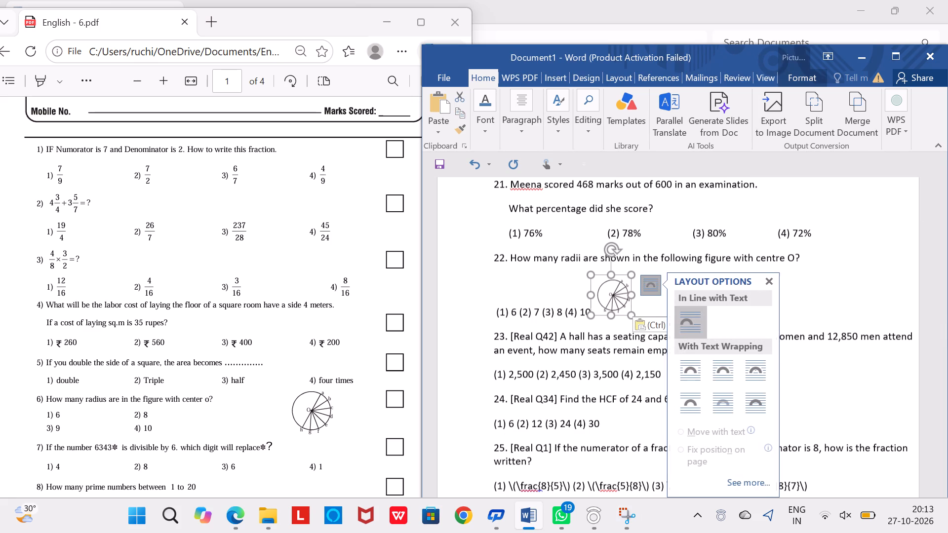
{"action": "left_click", "coordinate": [724, 371]}
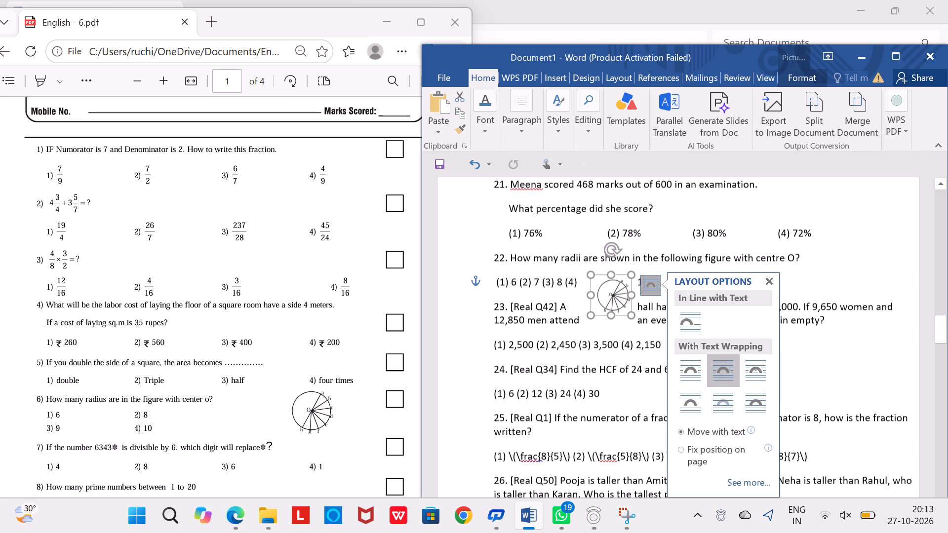
{"action": "left_click_drag", "start_coordinate": [610, 290], "coordinate": [742, 273]}
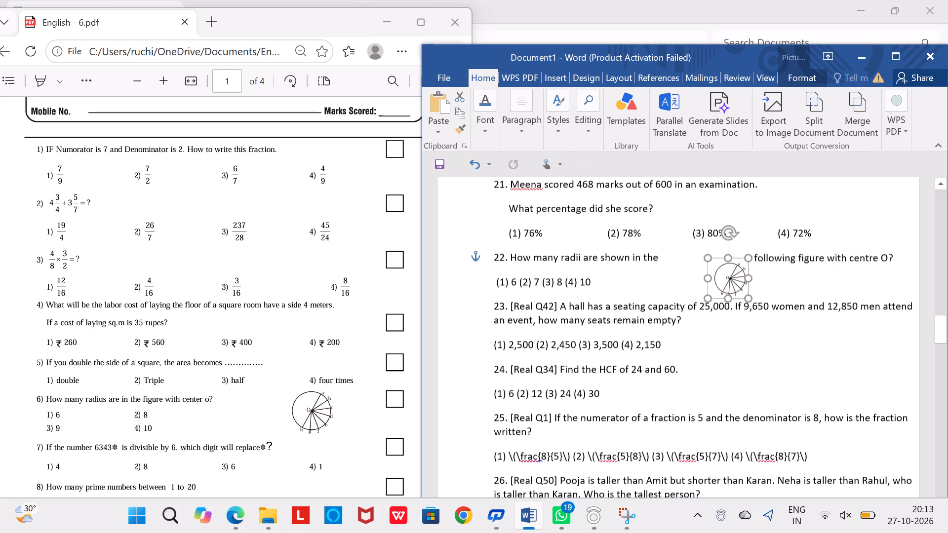
{"action": "left_click_drag", "start_coordinate": [742, 273], "coordinate": [758, 288]}
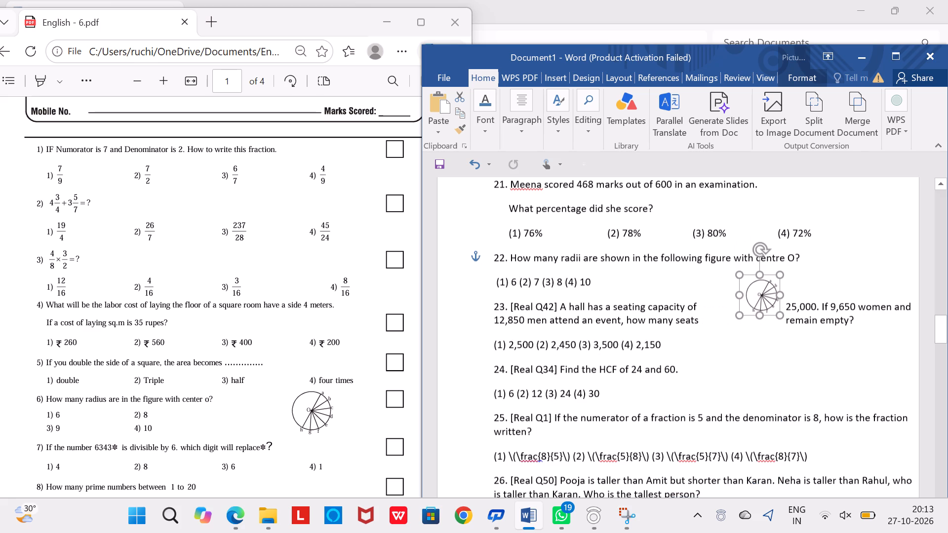
{"action": "left_click_drag", "start_coordinate": [758, 288], "coordinate": [757, 286]}
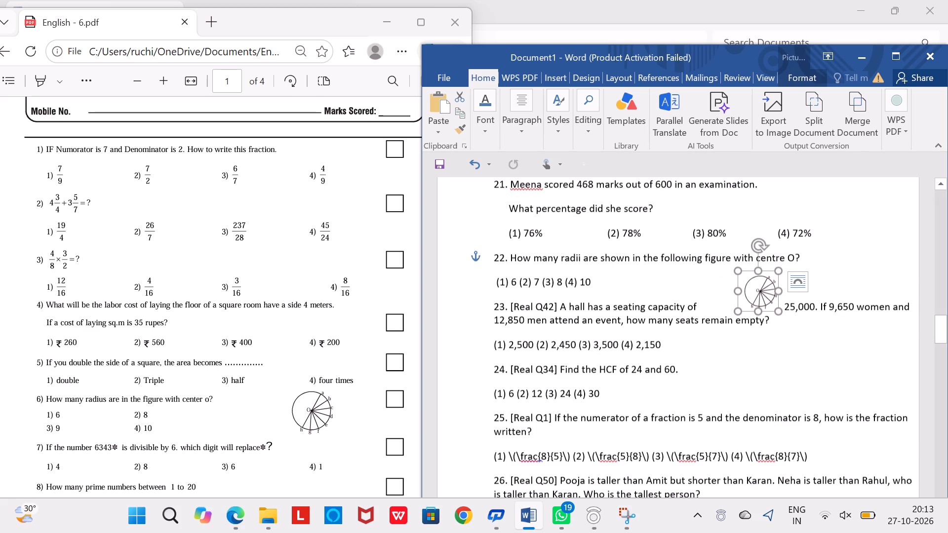
Move options (3) and (4) of question 22 onto a new line.
{"action": "left_click", "coordinate": [539, 280]}
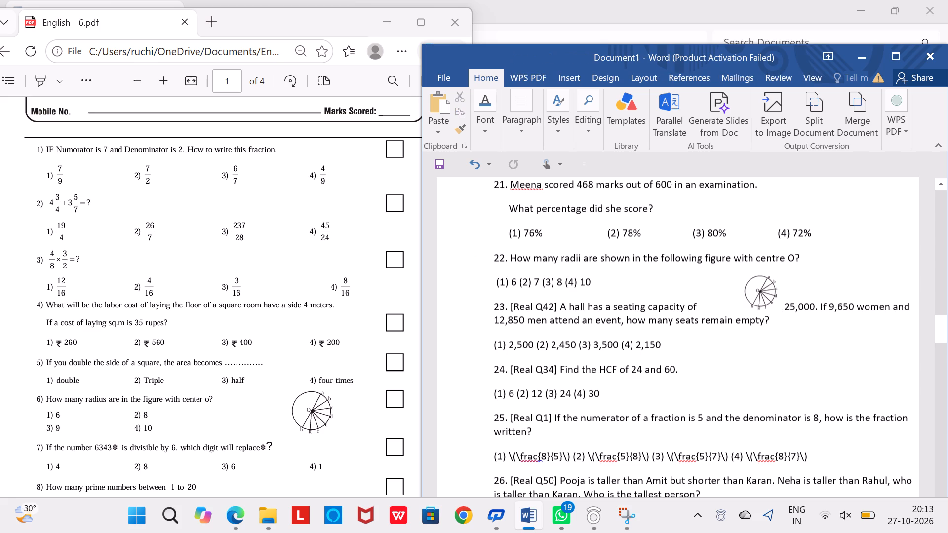
{"action": "key", "text": "Return"}
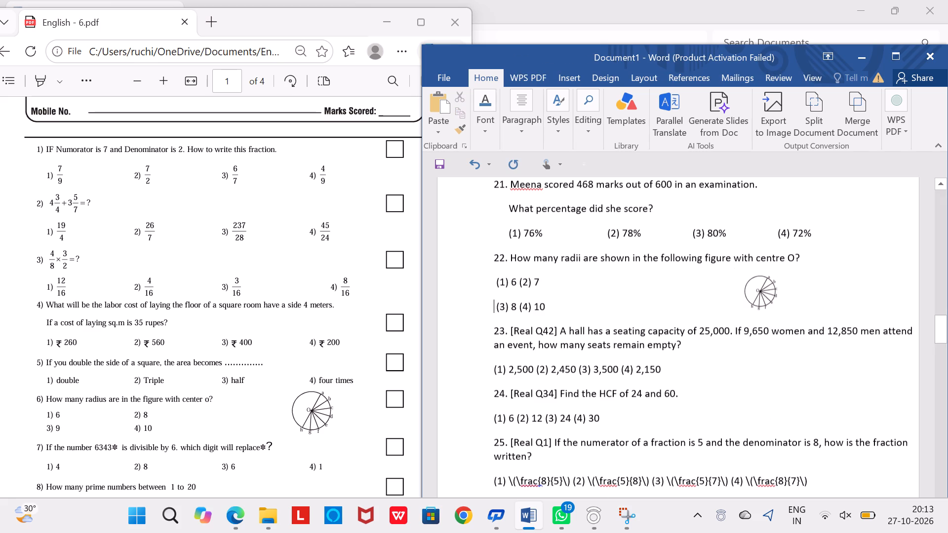
Enlarge the circle figure slightly and nudge it up below question 22's text.
{"action": "left_click", "coordinate": [760, 292]}
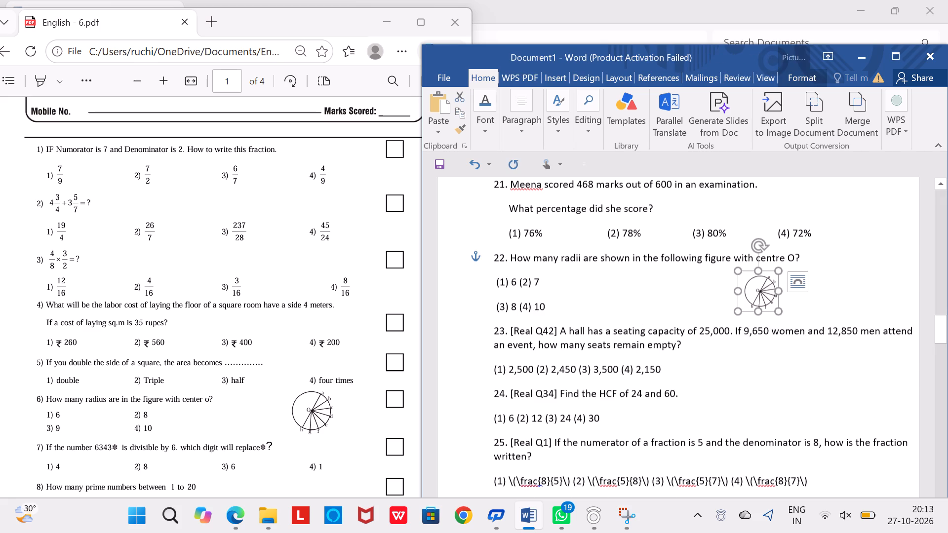
{"action": "left_click_drag", "start_coordinate": [777, 312], "coordinate": [790, 319]}
{"action": "left_click_drag", "start_coordinate": [775, 300], "coordinate": [774, 296]}
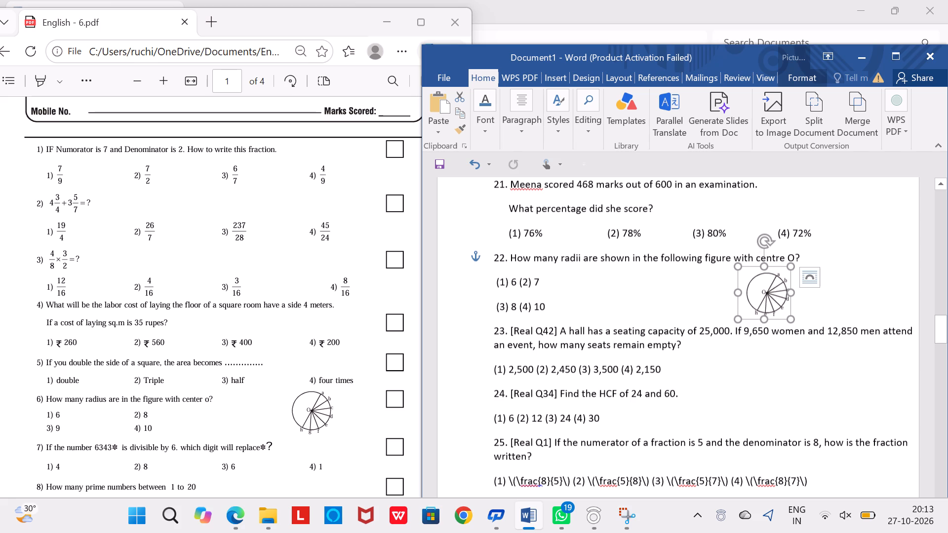
Indent question 22's first options line, containing options (1) and (2), by six spaces.
{"action": "left_click", "coordinate": [497, 285]}
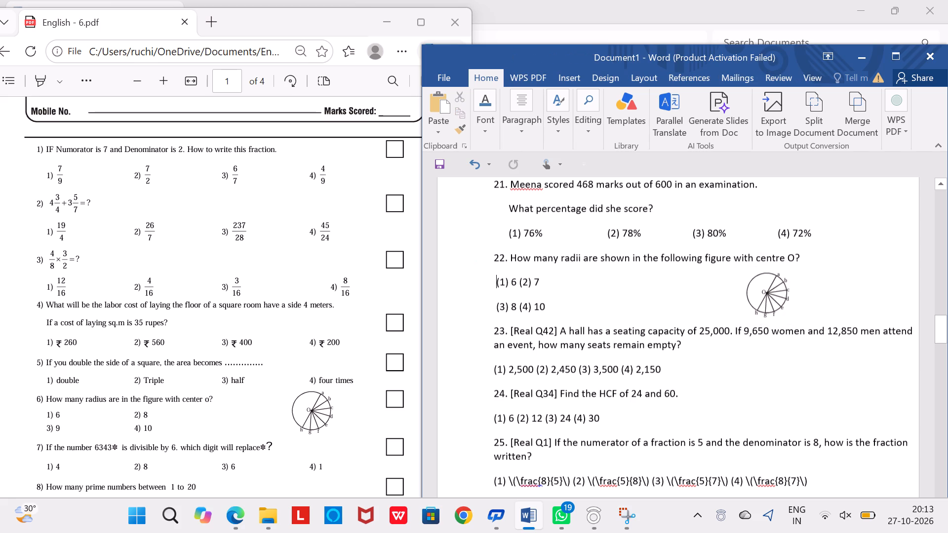
{"action": "key", "text": "space"}
{"action": "key", "text": "space"}
{"action": "key", "text": "space"}
{"action": "key", "text": "space"}
{"action": "key", "text": "space"}
{"action": "key", "text": "space"}
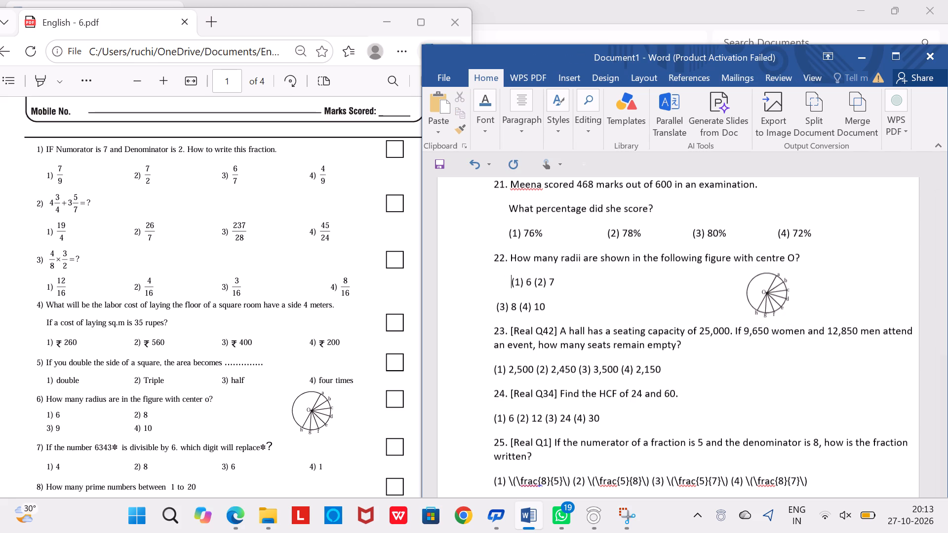
In question 22's first options line, remove one space from the indent and separate option (2) from option (1) with three tabs.
{"action": "key", "text": "BackSpace"}
{"action": "key", "text": "Right"}
{"action": "key", "text": "Right"}
{"action": "key", "text": "Right"}
{"action": "key", "text": "Right"}
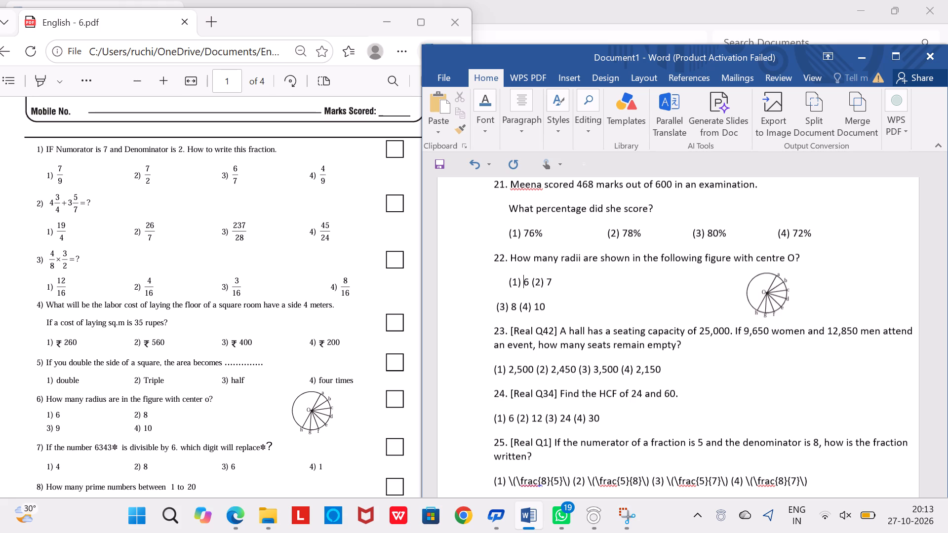
{"action": "key", "text": "Right"}
{"action": "key", "text": "Right"}
{"action": "key", "text": "Tab"}
{"action": "key", "text": "Tab"}
{"action": "key", "text": "Tab"}
Indent question 22's second options line, containing options (3) and (4), by five more spaces to align with the line above.
{"action": "key", "text": "Down"}
{"action": "key", "text": "Left"}
{"action": "key", "text": "Left"}
{"action": "key", "text": "Left"}
{"action": "key", "text": "Left"}
{"action": "key", "text": "Left"}
{"action": "key", "text": "Left"}
{"action": "key", "text": "Left"}
{"action": "key", "text": "Left"}
{"action": "key", "text": "Left"}
{"action": "key", "text": "Left"}
{"action": "key", "text": "Left"}
{"action": "key", "text": "Left"}
{"action": "key", "text": "space"}
{"action": "key", "text": "space"}
{"action": "key", "text": "space"}
{"action": "key", "text": "space"}
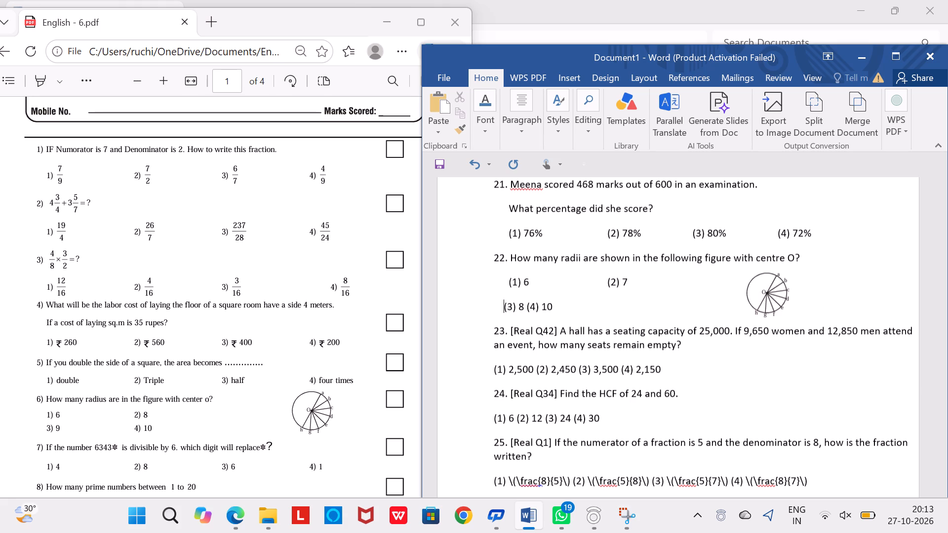
{"action": "key", "text": "space"}
Separate option (4) from option (3) in question 22 with three tabs so it lines up under option (2).
{"action": "key", "text": "Right"}
{"action": "key", "text": "Right"}
{"action": "key", "text": "Right"}
{"action": "key", "text": "Right"}
{"action": "key", "text": "Right"}
{"action": "key", "text": "Right"}
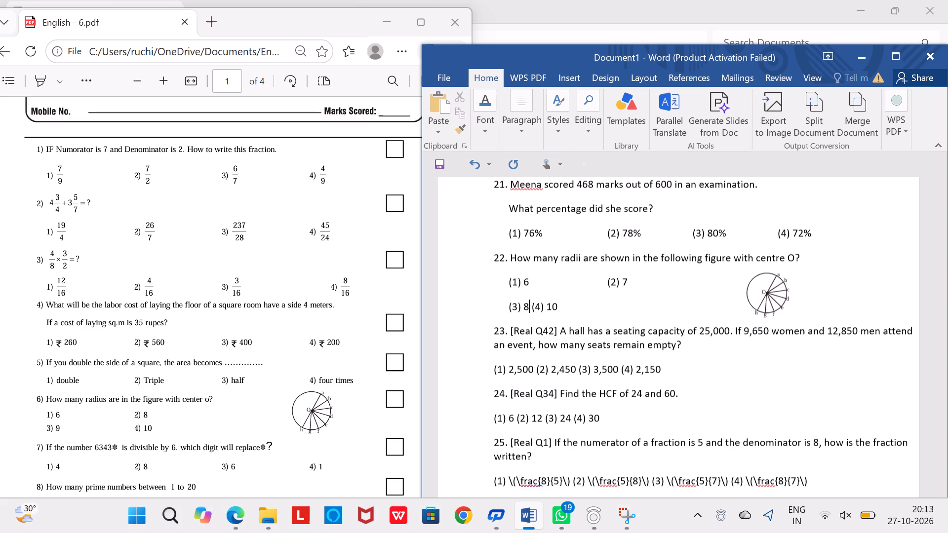
{"action": "key", "text": "Tab"}
{"action": "key", "text": "Tab"}
{"action": "key", "text": "Tab"}
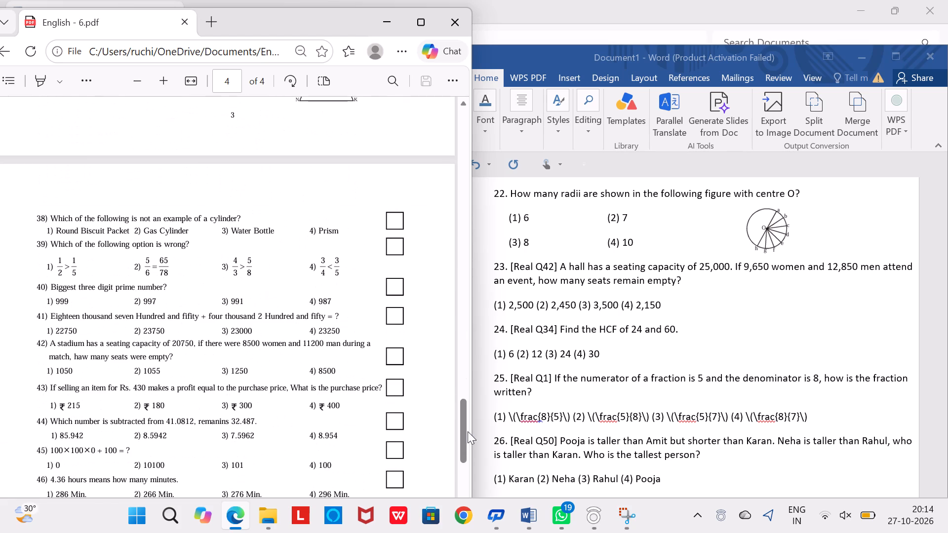
Delete the "[Real Q42]" tag from the start of question 23 in the Word document.
{"action": "left_click", "coordinate": [567, 266]}
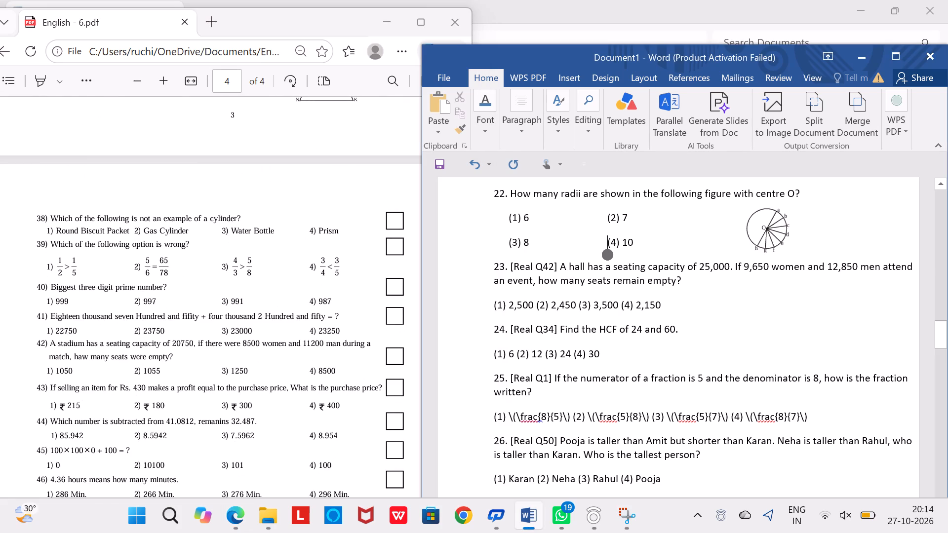
{"action": "left_click", "coordinate": [560, 270]}
{"action": "key", "text": "BackSpace"}
{"action": "key", "text": "BackSpace"}
{"action": "key", "text": "BackSpace"}
{"action": "key", "text": "BackSpace"}
{"action": "key", "text": "BackSpace"}
{"action": "key", "text": "BackSpace"}
{"action": "key", "text": "BackSpace"}
{"action": "key", "text": "BackSpace"}
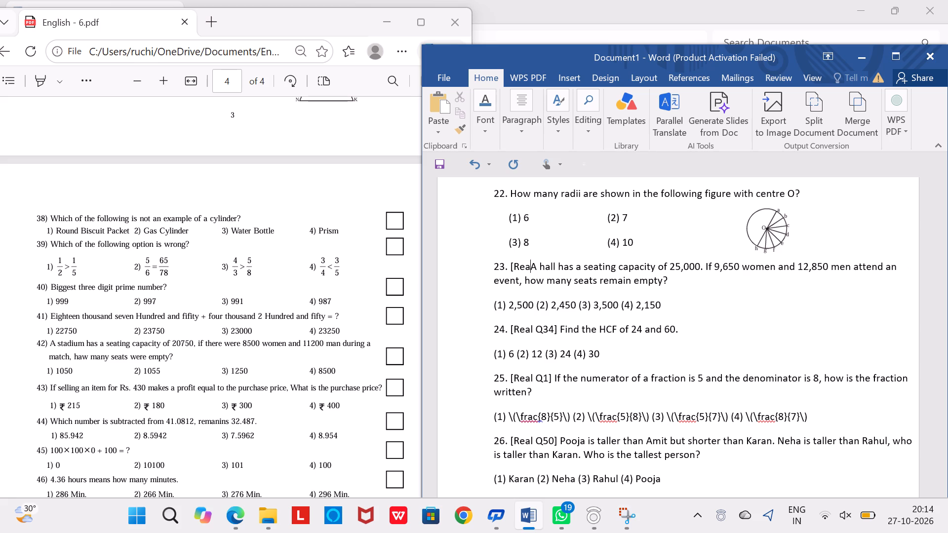
{"action": "key", "text": "BackSpace"}
{"action": "key", "text": "BackSpace"}
{"action": "key", "text": "BackSpace"}
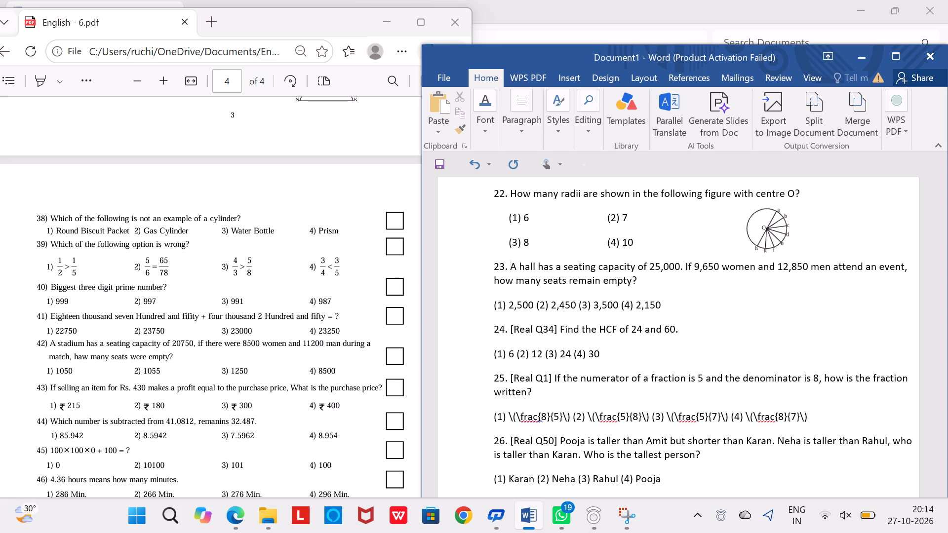
Break question 23's text onto a new line before "12,850 men attend" and indent that line by six spaces.
{"action": "key", "text": "Return"}
{"action": "key", "text": "space"}
{"action": "key", "text": "space"}
{"action": "key", "text": "space"}
{"action": "key", "text": "space"}
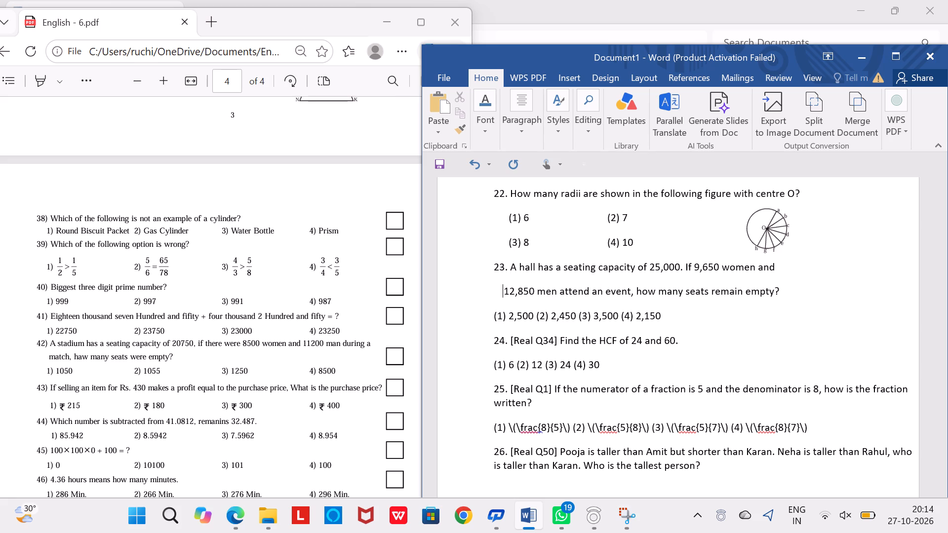
{"action": "key", "text": "space"}
{"action": "key", "text": "space"}
{"action": "key", "text": "space"}
{"action": "key", "text": "BackSpace"}
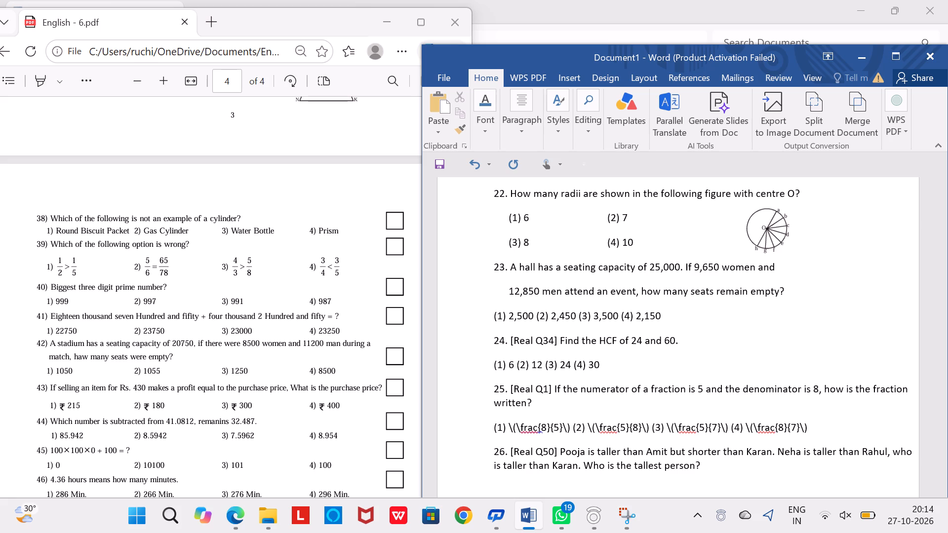
Indent question 23's options line by five spaces.
{"action": "key", "text": "space"}
{"action": "key", "text": "space"}
{"action": "key", "text": "space"}
{"action": "key", "text": "space"}
{"action": "key", "text": "space"}
{"action": "key", "text": "space"}
{"action": "key", "text": "space"}
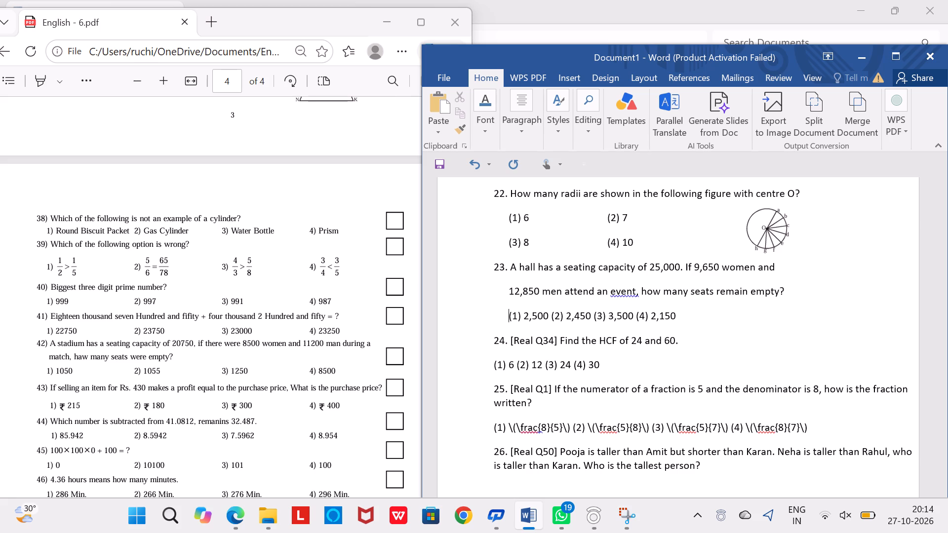
{"action": "key", "text": "BackSpace"}
{"action": "key", "text": "BackSpace"}
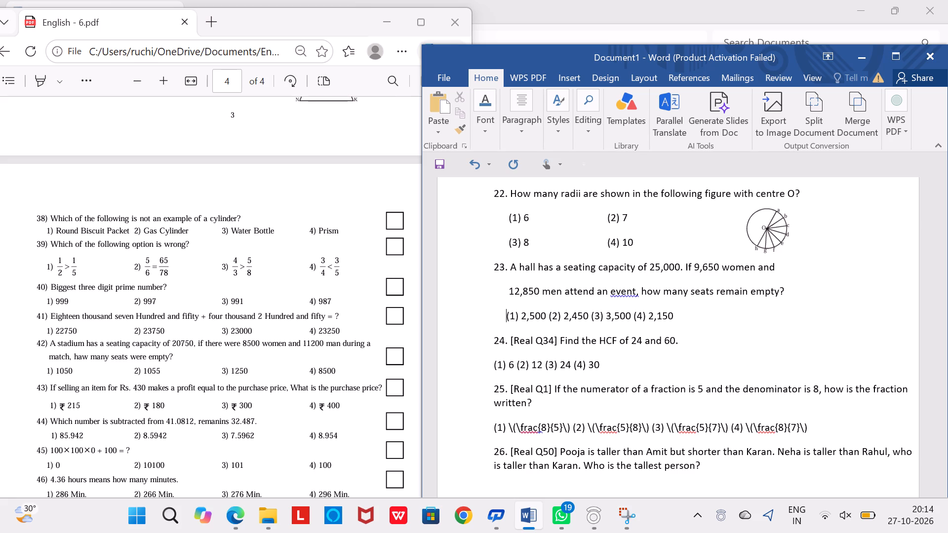
Separate option (2) from option (1) in question 23 with three tabs.
{"action": "key", "text": "Right"}
{"action": "key", "text": "Right"}
{"action": "key", "text": "Right"}
{"action": "key", "text": "Right"}
{"action": "key", "text": "Right"}
{"action": "key", "text": "Right"}
{"action": "key", "text": "Right"}
{"action": "key", "text": "Right"}
{"action": "key", "text": "Right"}
{"action": "key", "text": "Right"}
{"action": "key", "text": "Tab"}
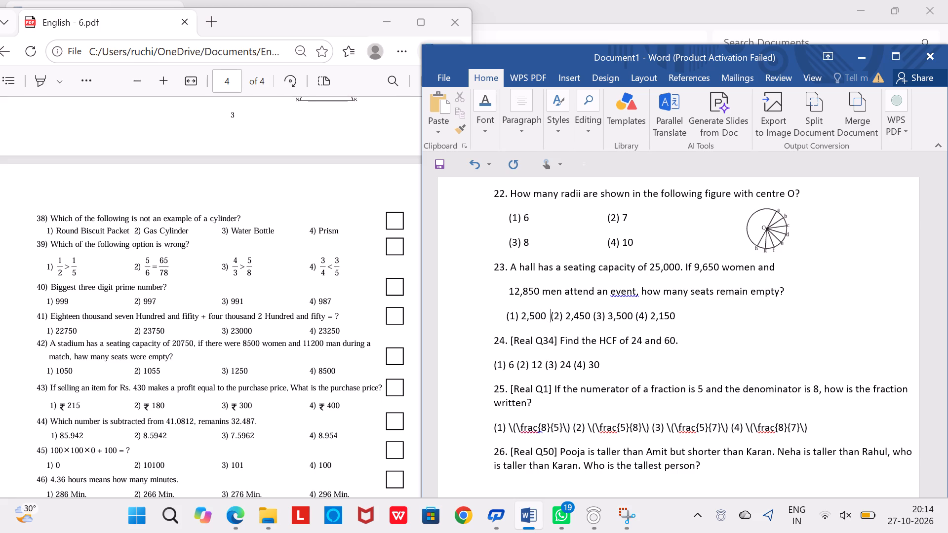
{"action": "key", "text": "Tab"}
{"action": "key", "text": "Tab"}
Spread out options (3) and (4) of question 23 with two tabs before each, matching question 21's option columns.
{"action": "key", "text": "Right"}
{"action": "key", "text": "Right"}
{"action": "key", "text": "Right"}
{"action": "key", "text": "Right"}
{"action": "key", "text": "Right"}
{"action": "key", "text": "Right"}
{"action": "key", "text": "Right"}
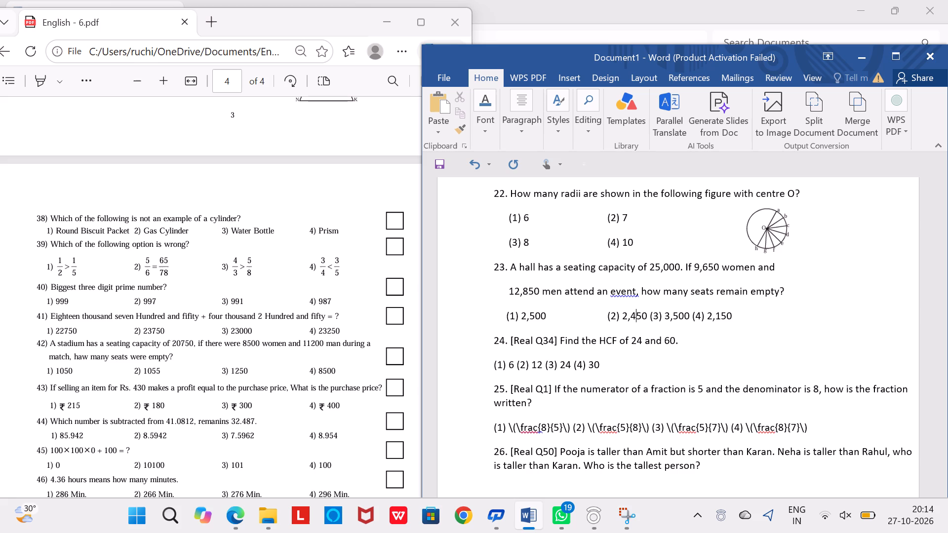
{"action": "key", "text": "Right"}
{"action": "key", "text": "Right"}
{"action": "key", "text": "Right"}
{"action": "key", "text": "Tab"}
{"action": "key", "text": "Tab"}
{"action": "key", "text": "Right"}
{"action": "key", "text": "Right"}
{"action": "key", "text": "Right"}
{"action": "key", "text": "Right"}
{"action": "key", "text": "Right"}
{"action": "key", "text": "Right"}
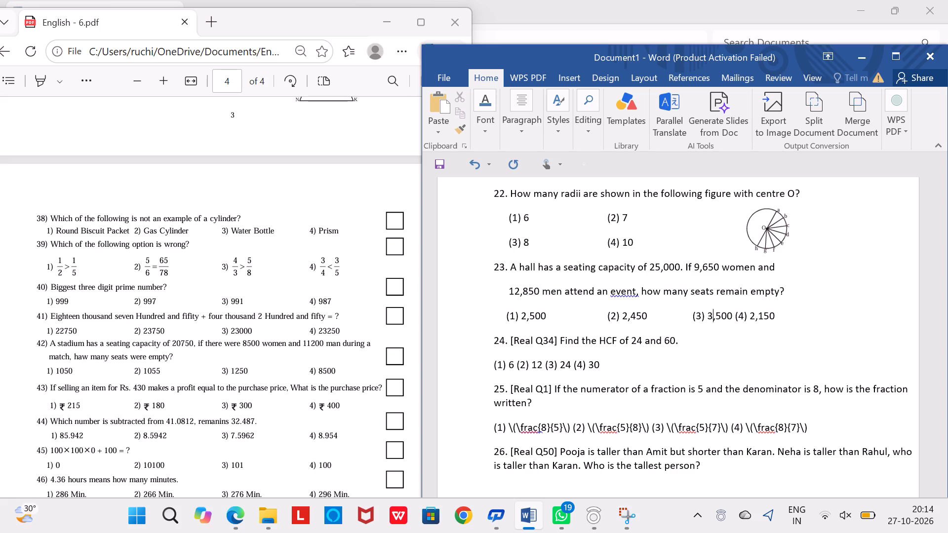
{"action": "key", "text": "Right"}
{"action": "key", "text": "Right"}
{"action": "key", "text": "Right"}
{"action": "key", "text": "Right"}
{"action": "key", "text": "Tab"}
{"action": "key", "text": "Tab"}
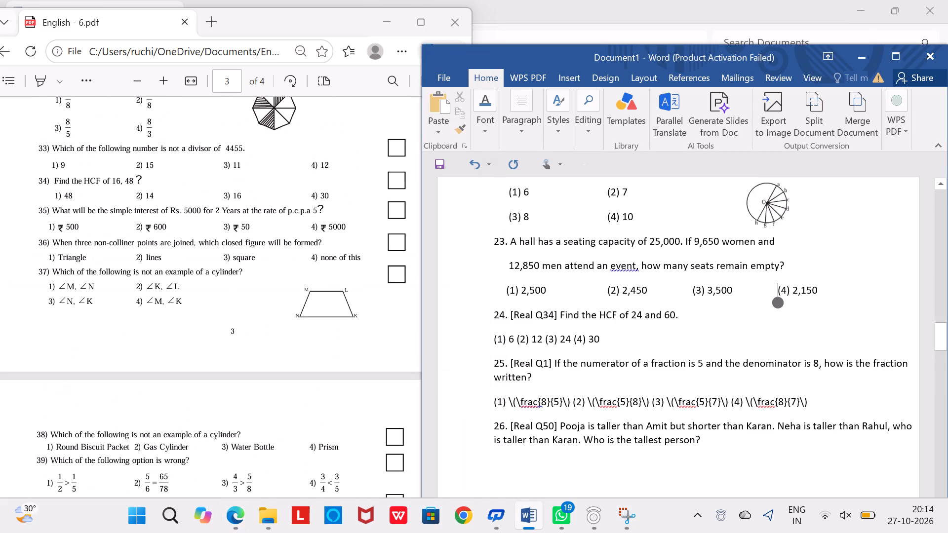
Delete the "[Real Q34]" tag from the start of question 24.
{"action": "key", "text": "BackSpace"}
{"action": "key", "text": "BackSpace"}
{"action": "key", "text": "BackSpace"}
{"action": "key", "text": "BackSpace"}
{"action": "key", "text": "BackSpace"}
{"action": "key", "text": "BackSpace"}
{"action": "key", "text": "BackSpace"}
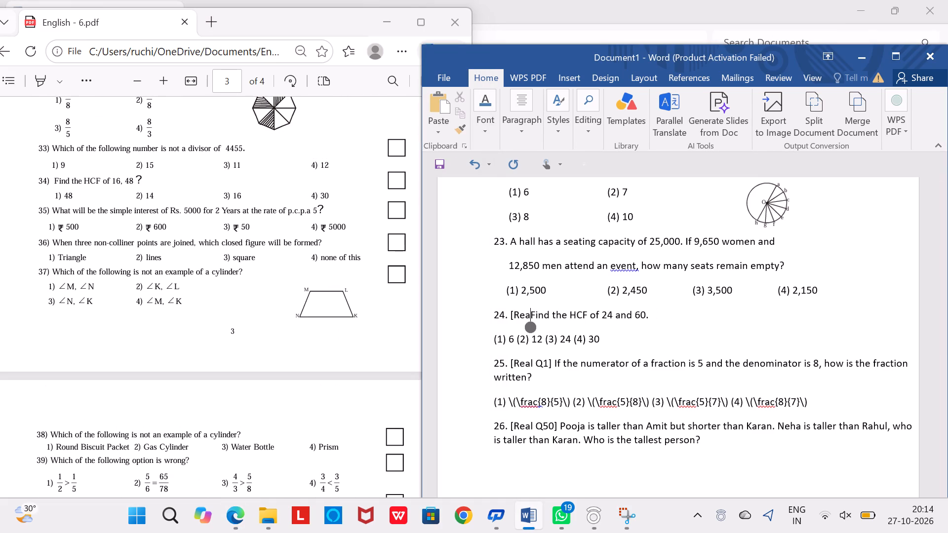
{"action": "key", "text": "BackSpace"}
{"action": "key", "text": "BackSpace"}
{"action": "key", "text": "BackSpace"}
{"action": "key", "text": "BackSpace"}
Indent question 24's options line by six spaces.
{"action": "key", "text": "Down"}
{"action": "key", "text": "Left"}
{"action": "key", "text": "Left"}
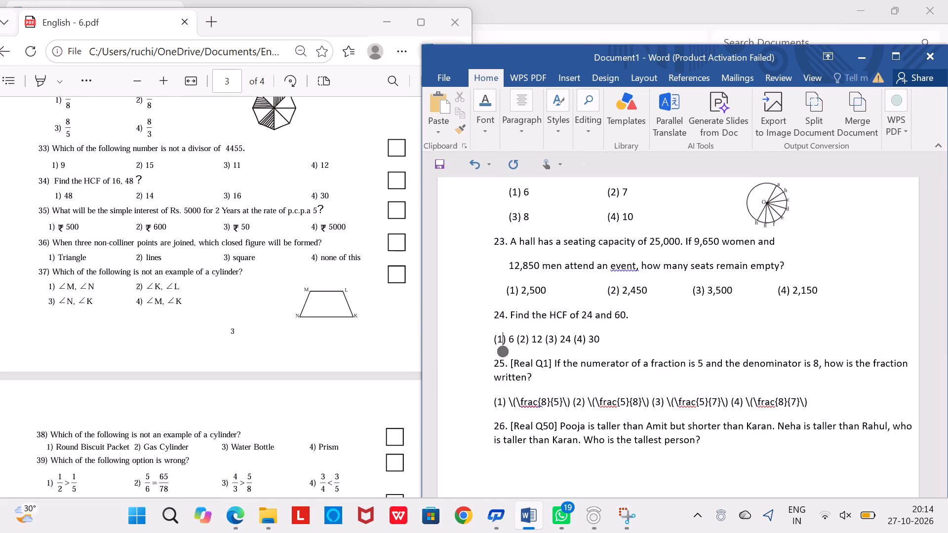
{"action": "key", "text": "Left"}
{"action": "key", "text": "Left"}
{"action": "key", "text": "space"}
{"action": "key", "text": "space"}
{"action": "key", "text": "space"}
{"action": "key", "text": "space"}
{"action": "key", "text": "space"}
{"action": "key", "text": "space"}
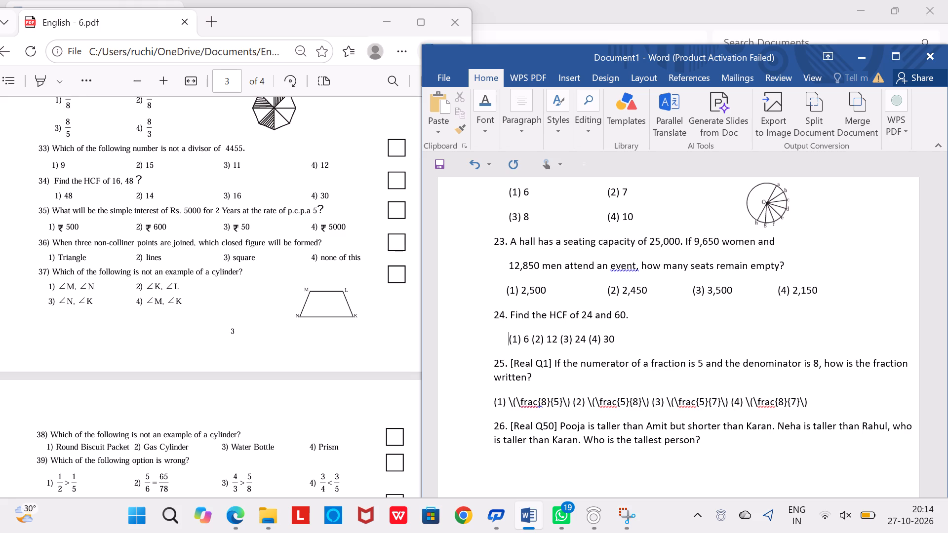
Separate option (2) from option (1) in question 24 with three tabs.
{"action": "key", "text": "Right"}
{"action": "key", "text": "Right"}
{"action": "key", "text": "Right"}
{"action": "key", "text": "Right"}
{"action": "key", "text": "Right"}
{"action": "key", "text": "Right"}
{"action": "key", "text": "Tab"}
{"action": "key", "text": "Tab"}
{"action": "key", "text": "Tab"}
Spread out options (3) and (4) of question 24 with two tabs before each, aligned with the columns above.
{"action": "key", "text": "Right"}
{"action": "key", "text": "Right"}
{"action": "key", "text": "Right"}
{"action": "key", "text": "Right"}
{"action": "key", "text": "Right"}
{"action": "key", "text": "Right"}
{"action": "key", "text": "Right"}
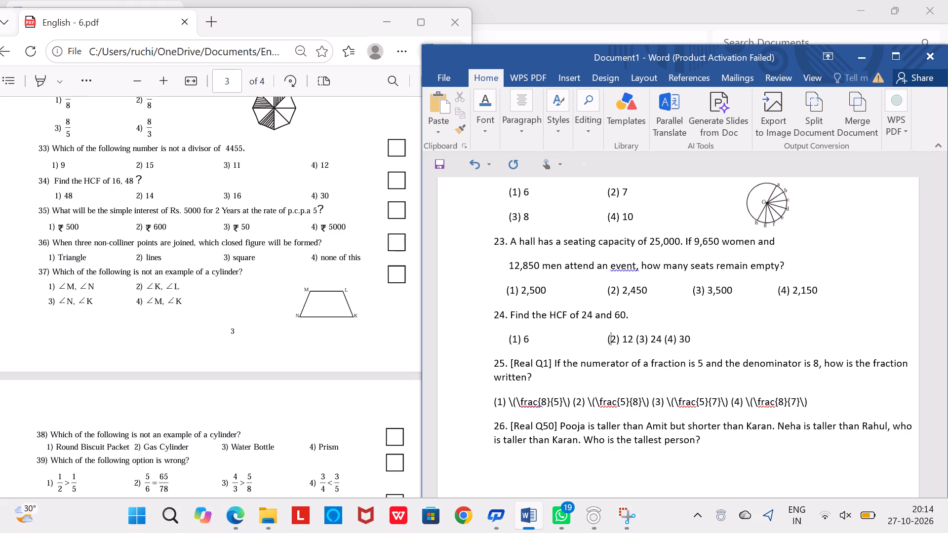
{"action": "key", "text": "Tab"}
{"action": "key", "text": "Tab"}
{"action": "key", "text": "Right"}
{"action": "key", "text": "Right"}
{"action": "key", "text": "Right"}
{"action": "key", "text": "Right"}
{"action": "key", "text": "Right"}
{"action": "key", "text": "Right"}
{"action": "key", "text": "Right"}
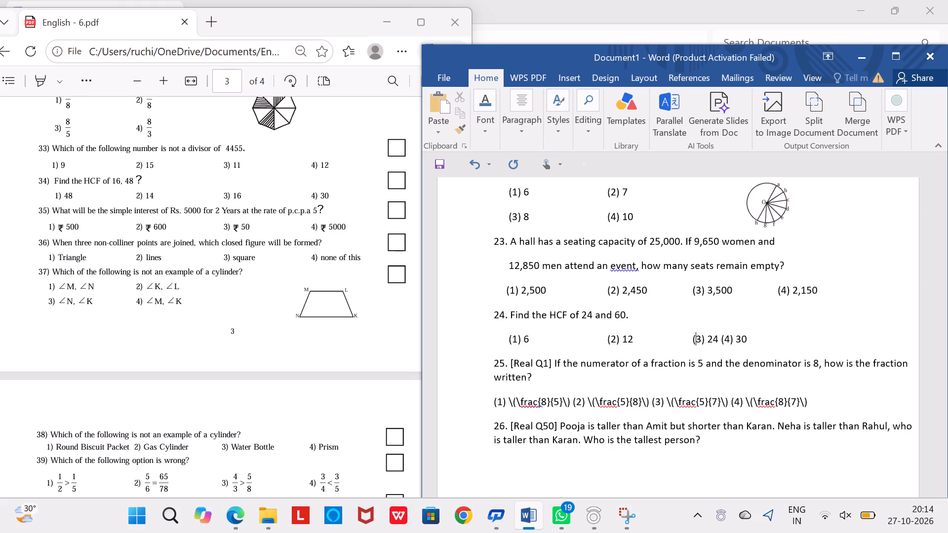
{"action": "key", "text": "Tab"}
{"action": "key", "text": "Tab"}
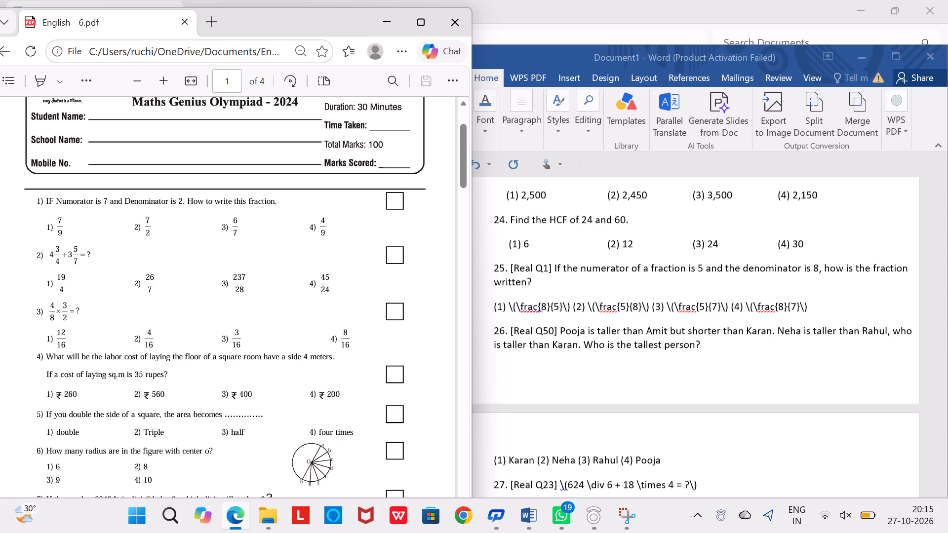
Delete the "[Real Q1]" tag from the start of question 25.
{"action": "left_click", "coordinate": [557, 267]}
{"action": "left_click", "coordinate": [555, 267]}
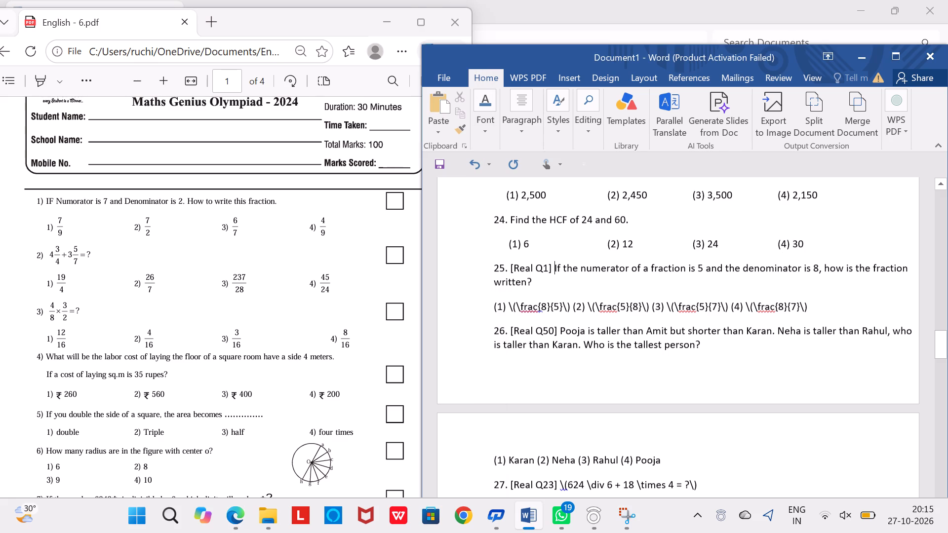
{"action": "key", "text": "BackSpace"}
{"action": "key", "text": "BackSpace"}
{"action": "key", "text": "BackSpace"}
{"action": "key", "text": "BackSpace"}
{"action": "key", "text": "BackSpace"}
{"action": "key", "text": "BackSpace"}
{"action": "key", "text": "BackSpace"}
{"action": "key", "text": "BackSpace"}
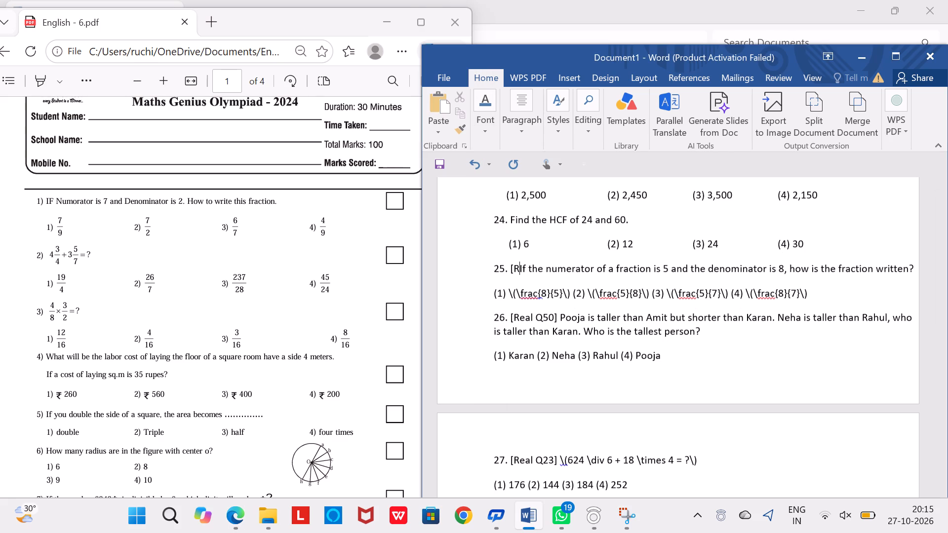
{"action": "key", "text": "BackSpace"}
{"action": "key", "text": "BackSpace"}
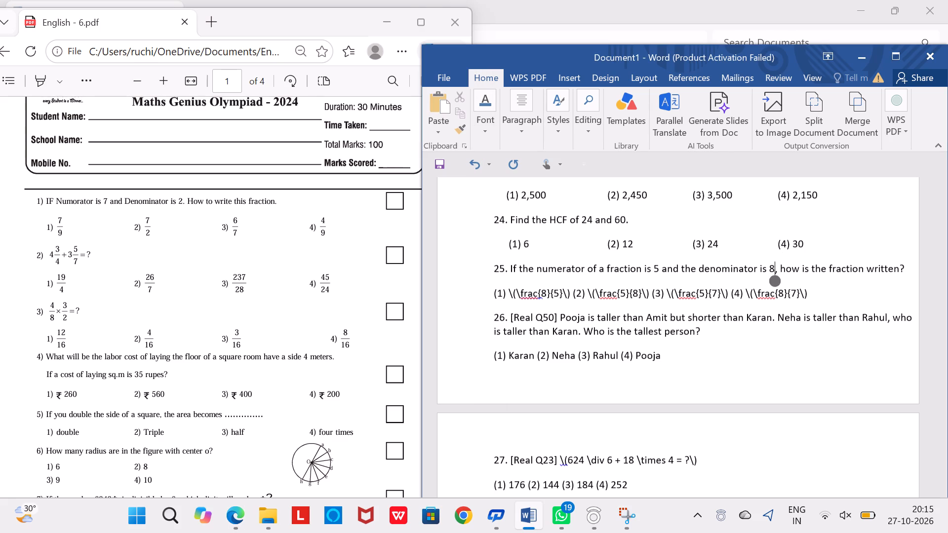
Break question 25 after "the denominator is 8," and indent the new line "how is the fraction written?" by five spaces.
{"action": "key", "text": "Right"}
{"action": "key", "text": "Return"}
{"action": "key", "text": "space"}
{"action": "key", "text": "space"}
{"action": "key", "text": "space"}
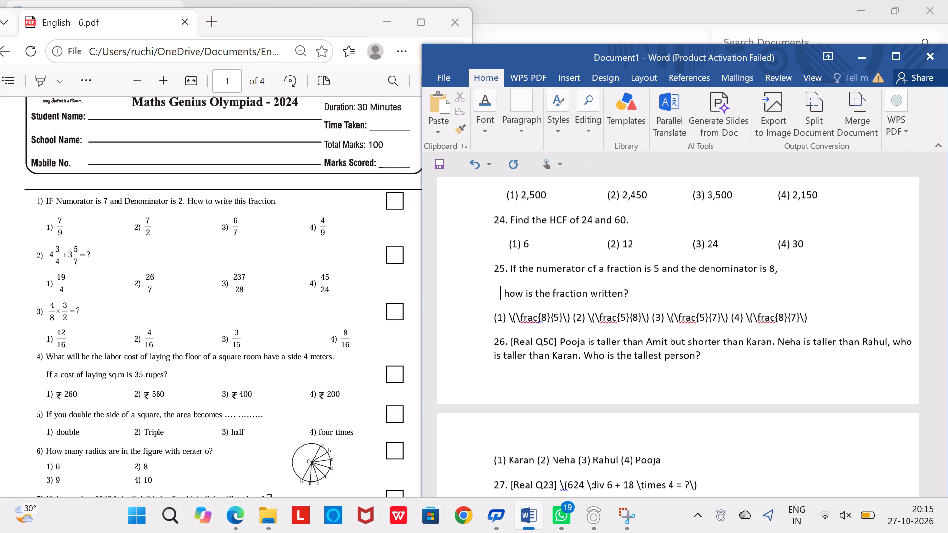
{"action": "key", "text": "space"}
{"action": "key", "text": "space"}
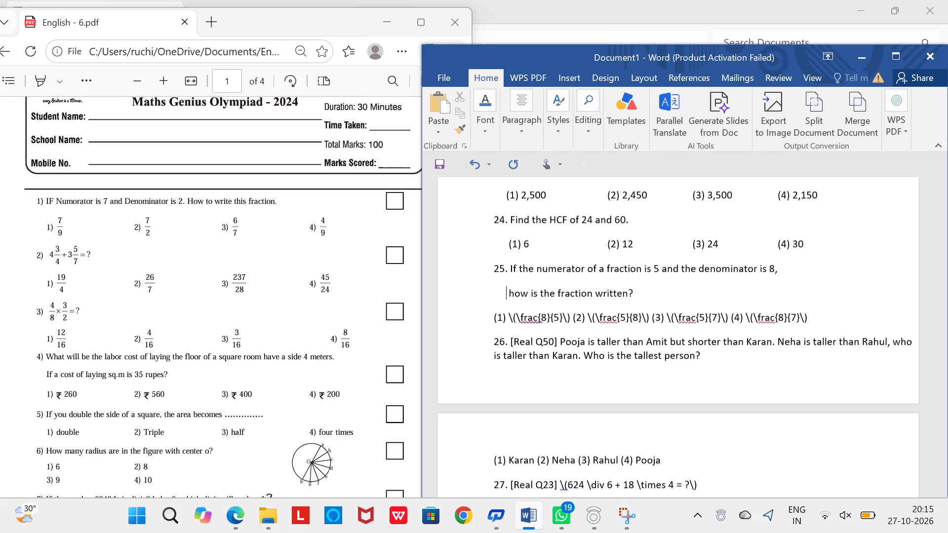
Indent question 25's options line by five spaces.
{"action": "key", "text": "space"}
{"action": "key", "text": "space"}
{"action": "key", "text": "space"}
{"action": "key", "text": "space"}
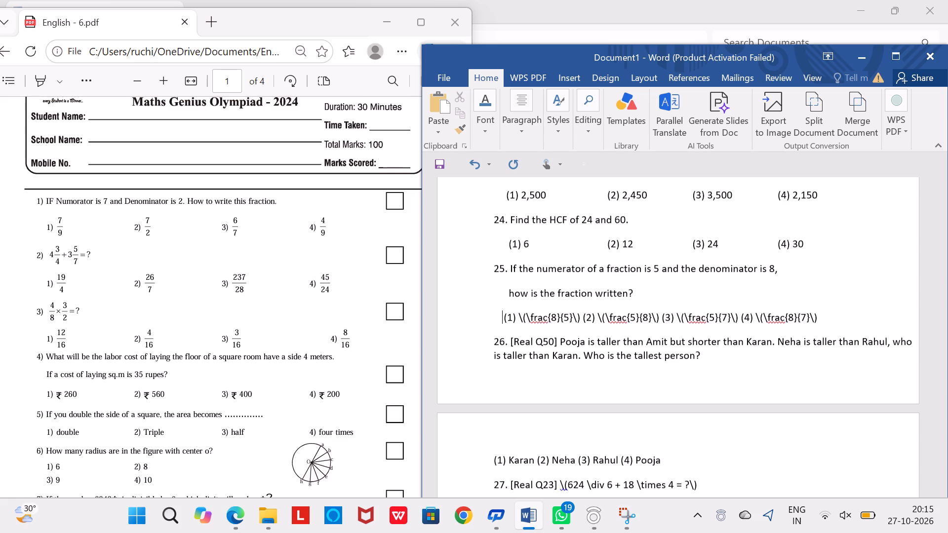
{"action": "key", "text": "space"}
Delete the raw code "\(\frac{8}{5}\)" after option (1) of question 25.
{"action": "key", "text": "Right"}
{"action": "key", "text": "Right"}
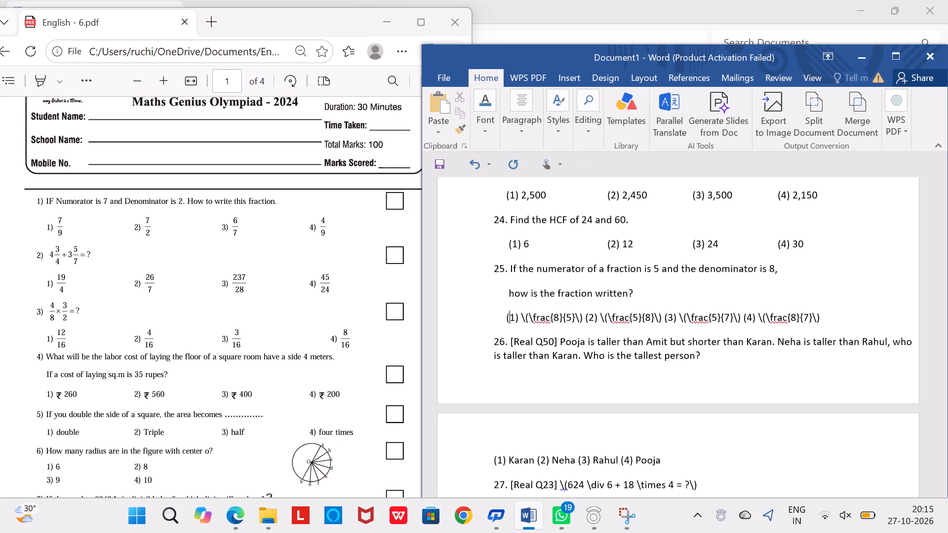
{"action": "key", "text": "Right"}
{"action": "key", "text": "Right"}
{"action": "key", "text": "Right"}
{"action": "key", "text": "Right"}
{"action": "key", "text": "Right"}
{"action": "key", "text": "Right"}
{"action": "key", "text": "Right"}
{"action": "key", "text": "Right"}
{"action": "key", "text": "Right"}
{"action": "key", "text": "Right"}
{"action": "key", "text": "Right"}
{"action": "key", "text": "Right"}
{"action": "key", "text": "Right"}
{"action": "key", "text": "Right"}
{"action": "key", "text": "Right"}
{"action": "key", "text": "Right"}
{"action": "key", "text": "Right"}
{"action": "key", "text": "Right"}
{"action": "key", "text": "Left"}
{"action": "key", "text": "BackSpace"}
{"action": "key", "text": "BackSpace"}
{"action": "key", "text": "BackSpace"}
{"action": "key", "text": "BackSpace"}
{"action": "key", "text": "BackSpace"}
{"action": "key", "text": "BackSpace"}
{"action": "key", "text": "BackSpace"}
{"action": "key", "text": "BackSpace"}
{"action": "key", "text": "BackSpace"}
{"action": "key", "text": "BackSpace"}
{"action": "key", "text": "BackSpace"}
{"action": "key", "text": "BackSpace"}
{"action": "key", "text": "BackSpace"}
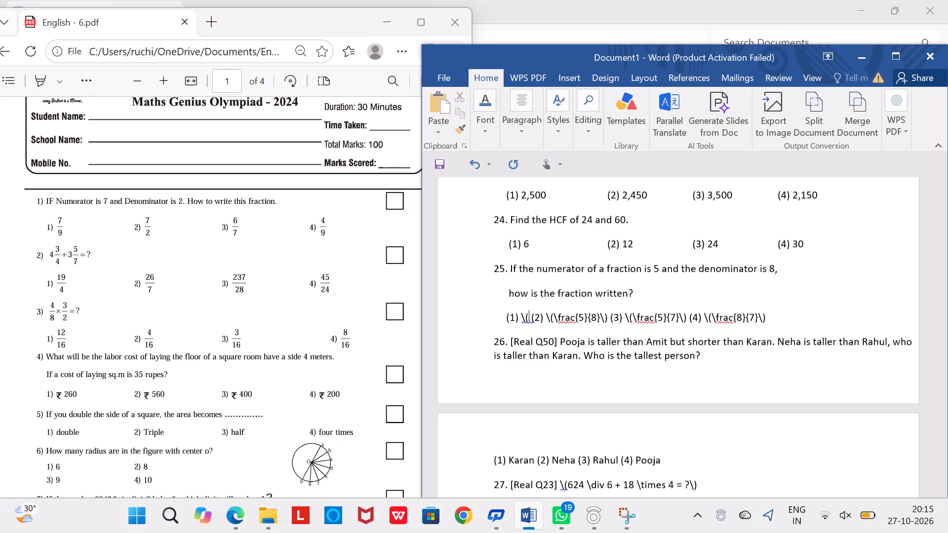
{"action": "key", "text": "BackSpace"}
{"action": "key", "text": "BackSpace"}
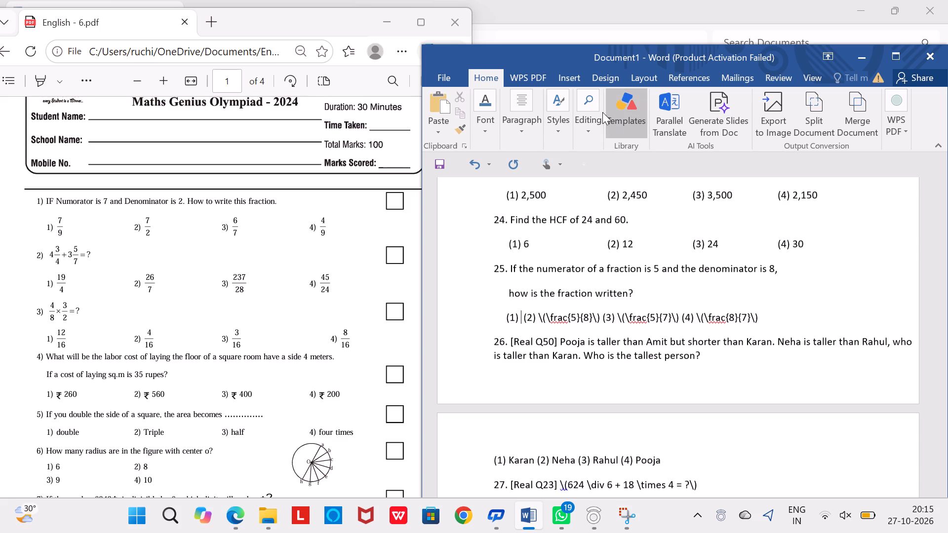
Insert a new equation after option (1) of question 25 with a stacked fraction, numerator 5 and denominator 2.
{"action": "left_click_drag", "start_coordinate": [572, 67], "coordinate": [574, 74]}
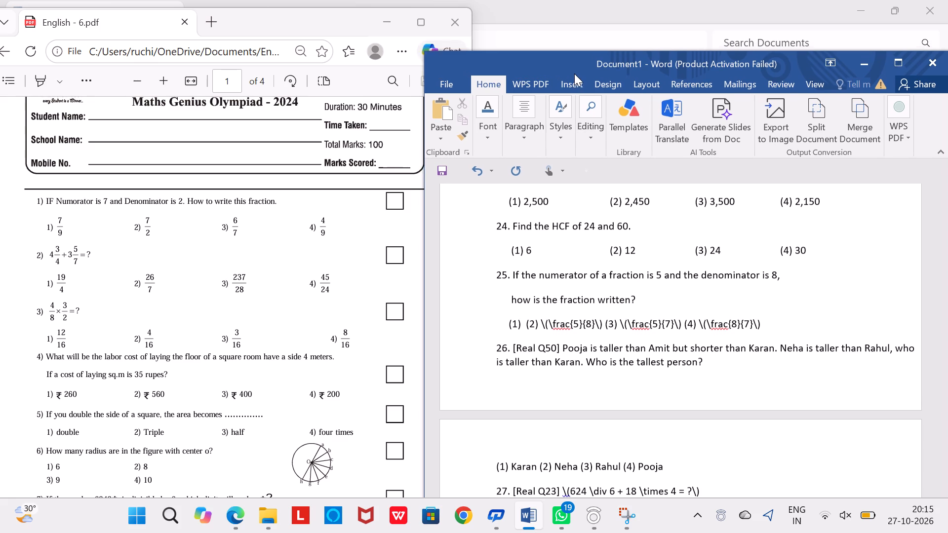
{"action": "left_click_drag", "start_coordinate": [574, 74], "coordinate": [569, 62]}
{"action": "left_click", "coordinate": [571, 73]}
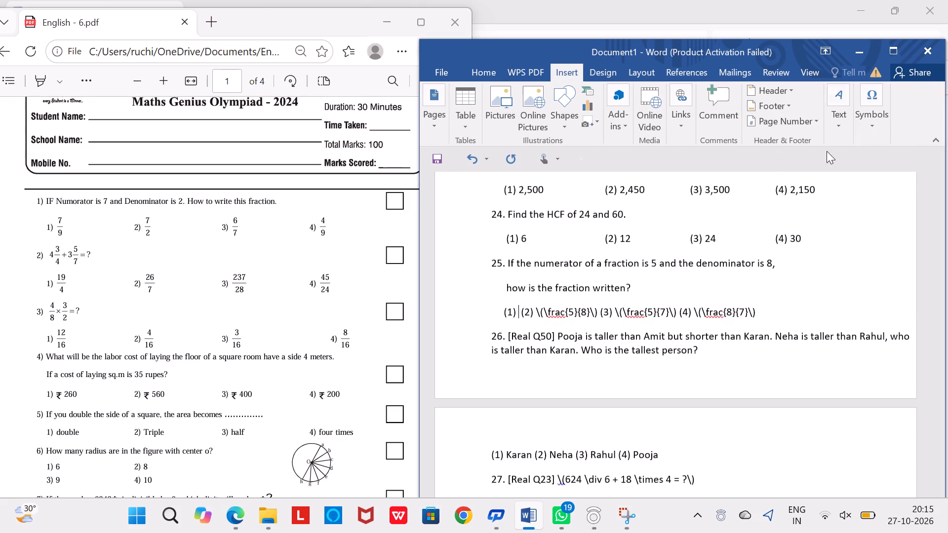
{"action": "left_click", "coordinate": [867, 127]}
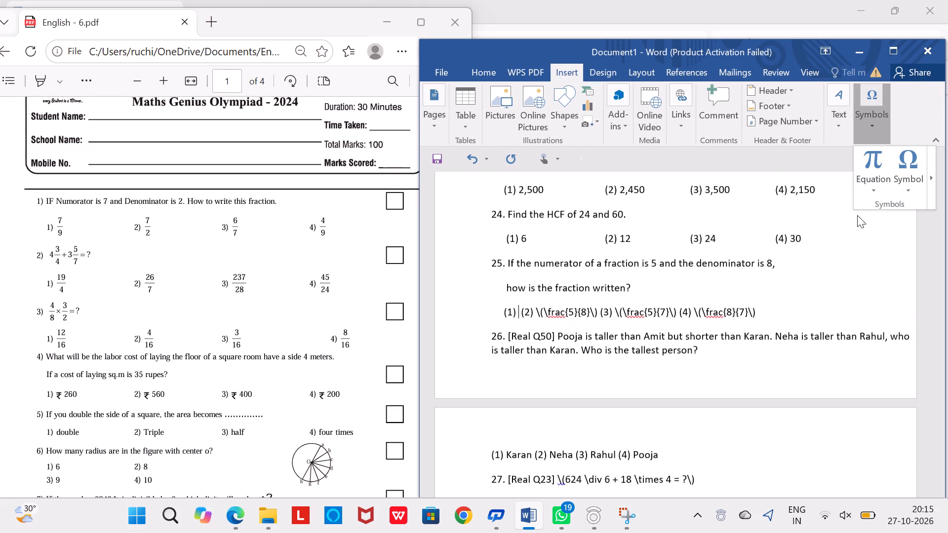
{"action": "left_click", "coordinate": [877, 191]}
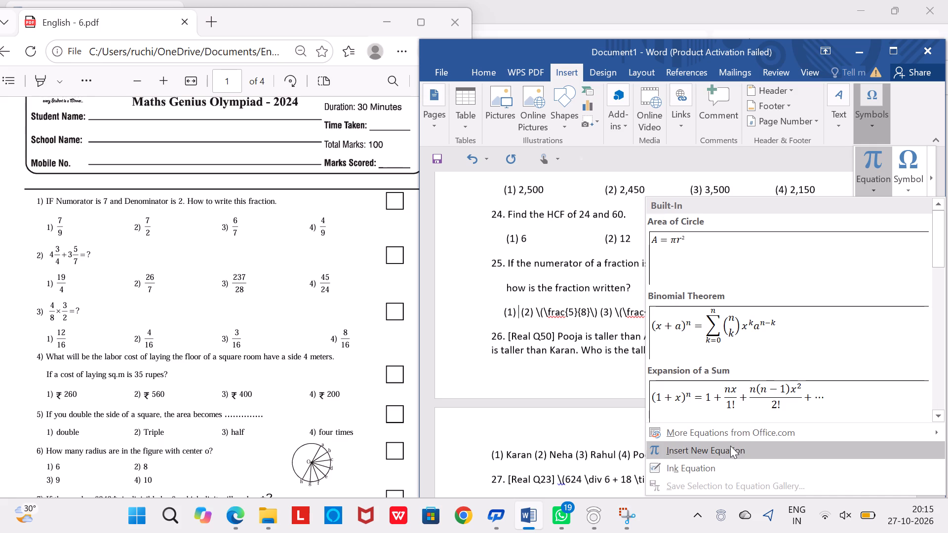
{"action": "left_click", "coordinate": [723, 449]}
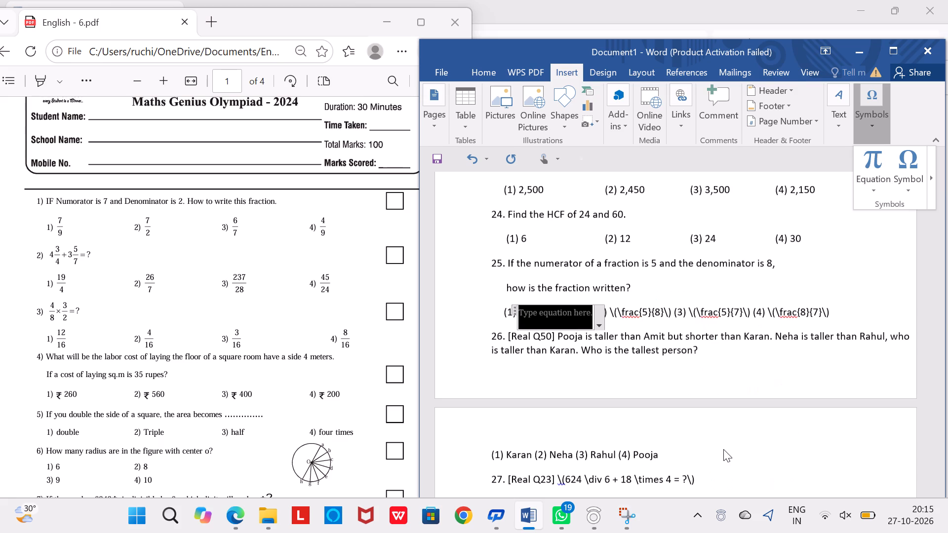
{"action": "left_click", "coordinate": [693, 121]}
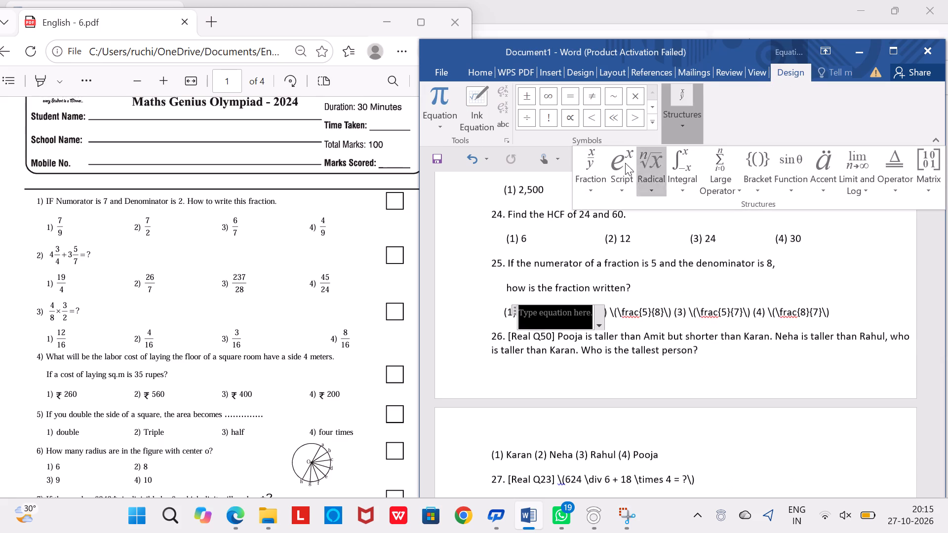
{"action": "left_click", "coordinate": [592, 186]}
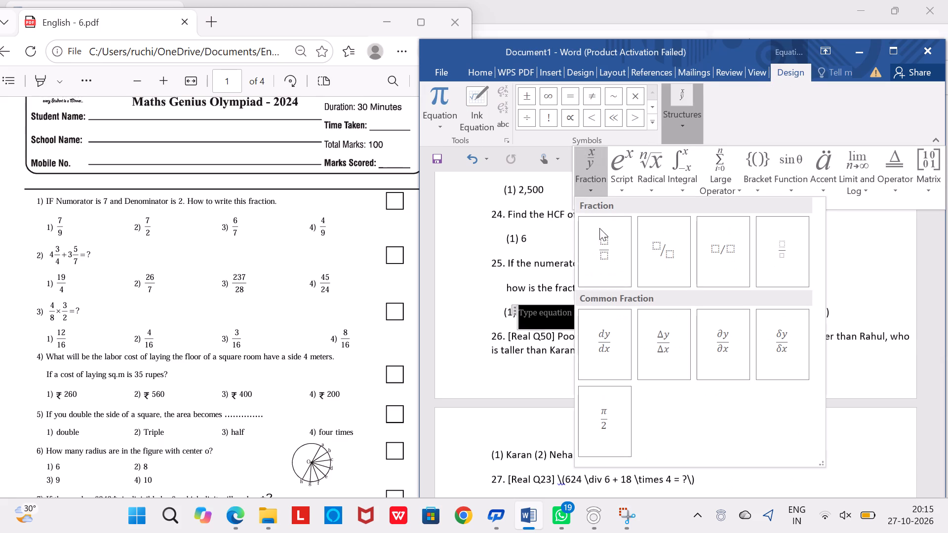
{"action": "left_click", "coordinate": [606, 259]}
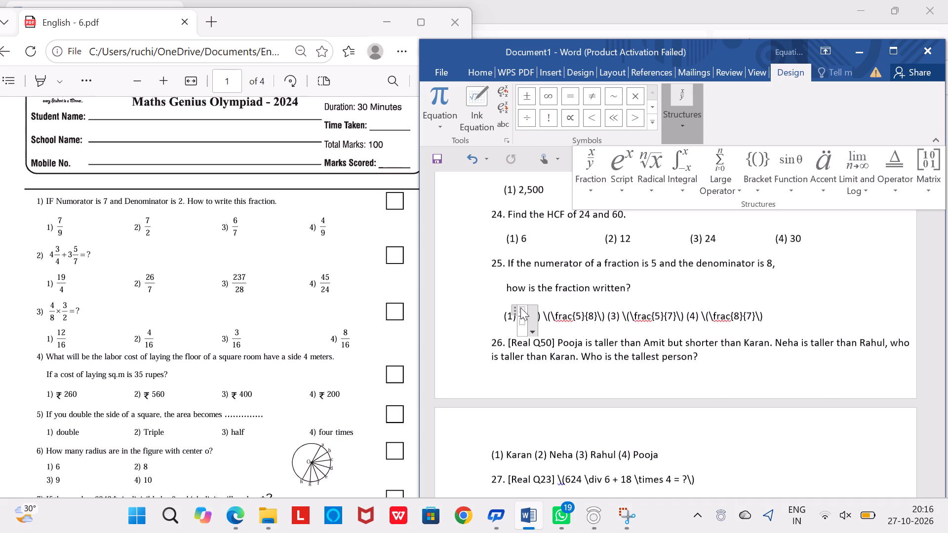
{"action": "left_click", "coordinate": [520, 307]}
{"action": "left_click", "coordinate": [521, 308]}
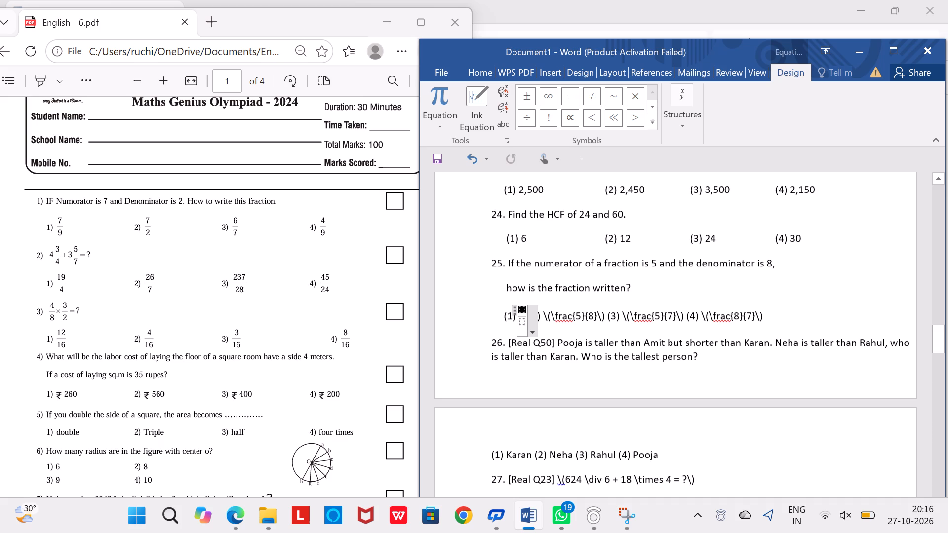
{"action": "key", "text": "5"}
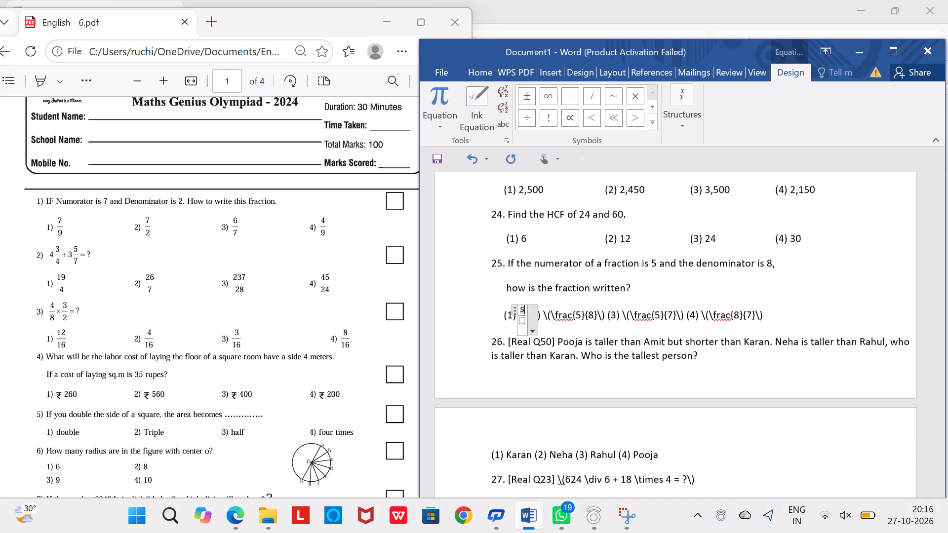
{"action": "key", "text": "Down"}
{"action": "key", "text": "2"}
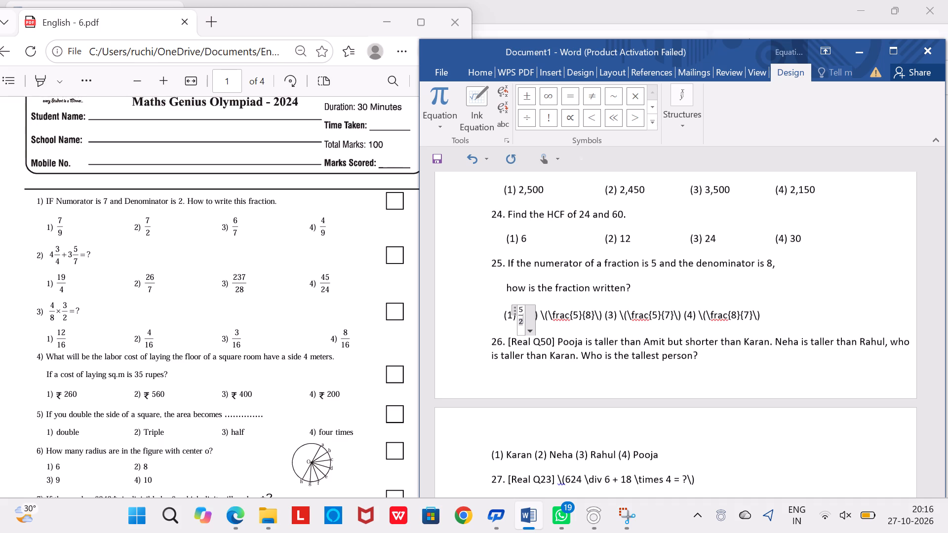
Copy the whole fraction equation of option (1) in question 25.
{"action": "key", "text": "ctrl+c"}
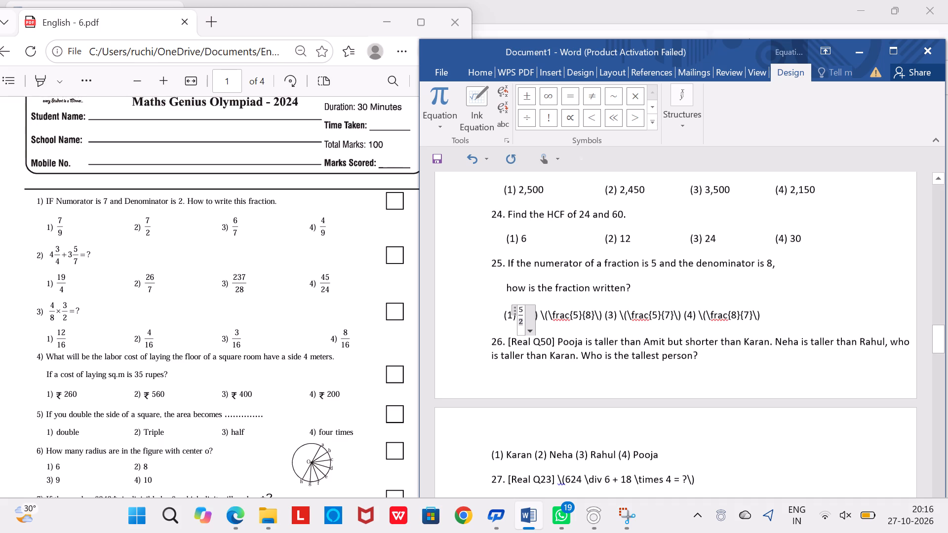
{"action": "left_click", "coordinate": [515, 312]}
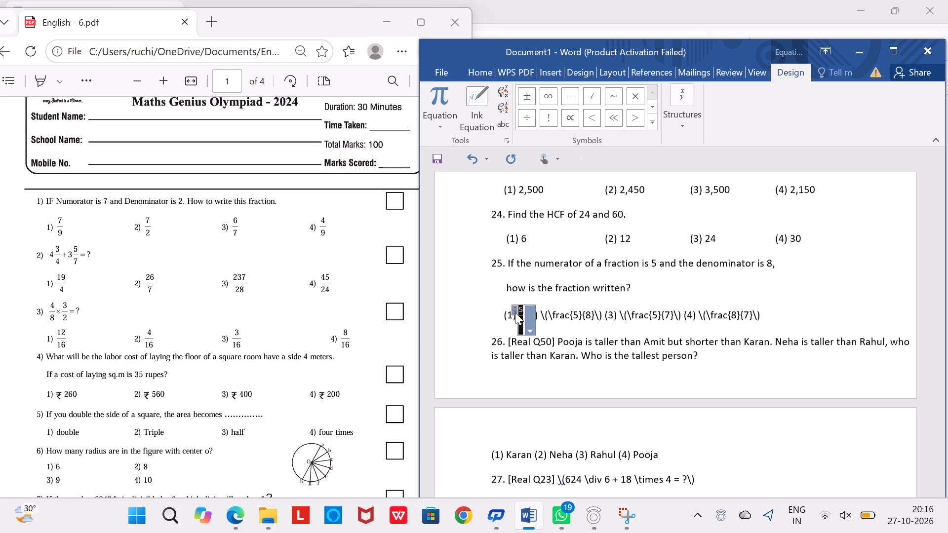
{"action": "key", "text": "ctrl+c"}
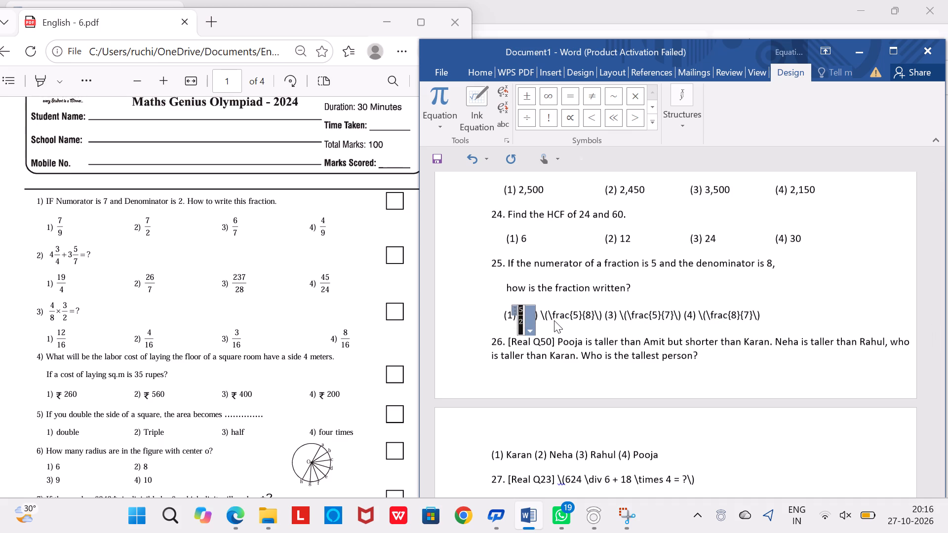
Separate option (2) from option (1) in question 25 with two spaces and three tabs, aligned with the column above.
{"action": "left_click", "coordinate": [554, 320]}
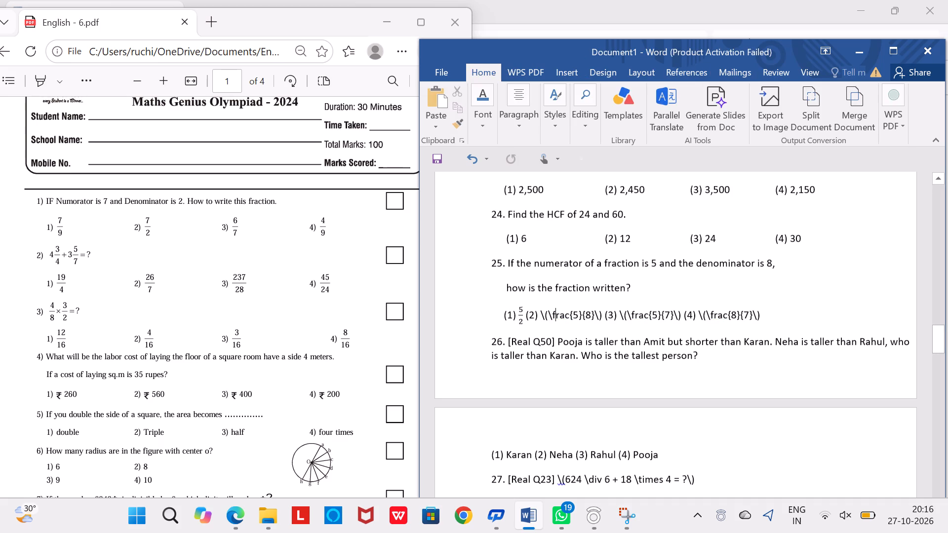
{"action": "left_click", "coordinate": [528, 317]}
{"action": "key", "text": "Left"}
{"action": "key", "text": "space"}
{"action": "key", "text": "space"}
{"action": "key", "text": "Tab"}
{"action": "key", "text": "Tab"}
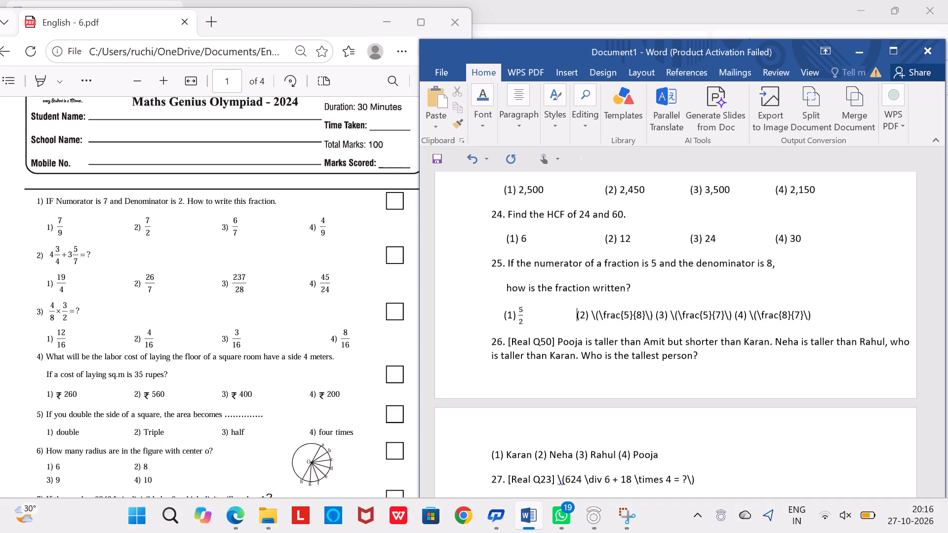
{"action": "key", "text": "Tab"}
Delete the raw code "\(\frac{5}{8}\)" after option (2) of question 25.
{"action": "key", "text": "Right"}
{"action": "key", "text": "Right"}
{"action": "key", "text": "Right"}
{"action": "key", "text": "Right"}
{"action": "key", "text": "Right"}
{"action": "key", "text": "Right"}
{"action": "key", "text": "Right"}
{"action": "key", "text": "Right"}
{"action": "key", "text": "Right"}
{"action": "key", "text": "Right"}
{"action": "key", "text": "Right"}
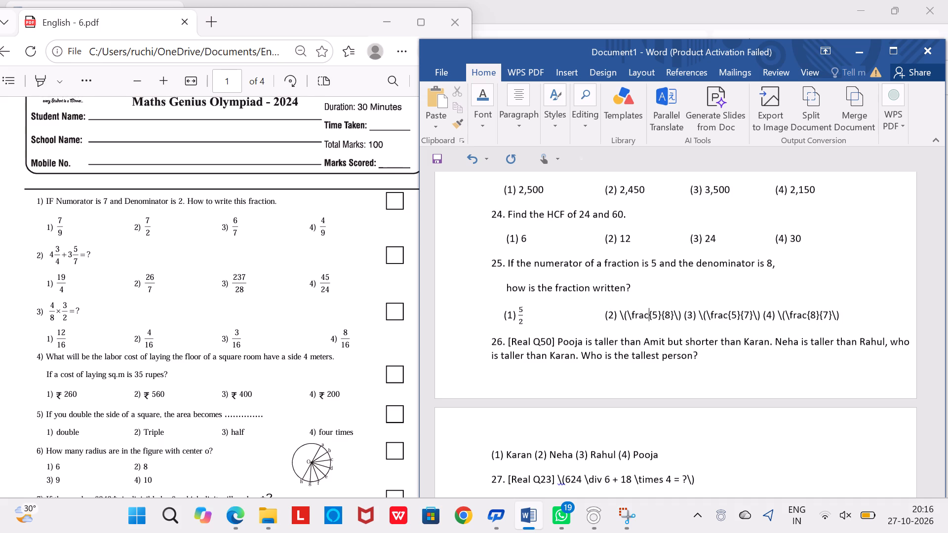
{"action": "key", "text": "Right"}
{"action": "key", "text": "Right"}
{"action": "key", "text": "Right"}
{"action": "key", "text": "Right"}
{"action": "key", "text": "Right"}
{"action": "key", "text": "Right"}
{"action": "key", "text": "Right"}
{"action": "key", "text": "Right"}
{"action": "key", "text": "BackSpace"}
{"action": "key", "text": "BackSpace"}
{"action": "key", "text": "BackSpace"}
{"action": "key", "text": "BackSpace"}
{"action": "key", "text": "BackSpace"}
{"action": "key", "text": "BackSpace"}
{"action": "key", "text": "BackSpace"}
{"action": "key", "text": "BackSpace"}
{"action": "key", "text": "BackSpace"}
{"action": "key", "text": "BackSpace"}
{"action": "key", "text": "BackSpace"}
{"action": "key", "text": "BackSpace"}
{"action": "key", "text": "BackSpace"}
{"action": "key", "text": "BackSpace"}
{"action": "key", "text": "BackSpace"}
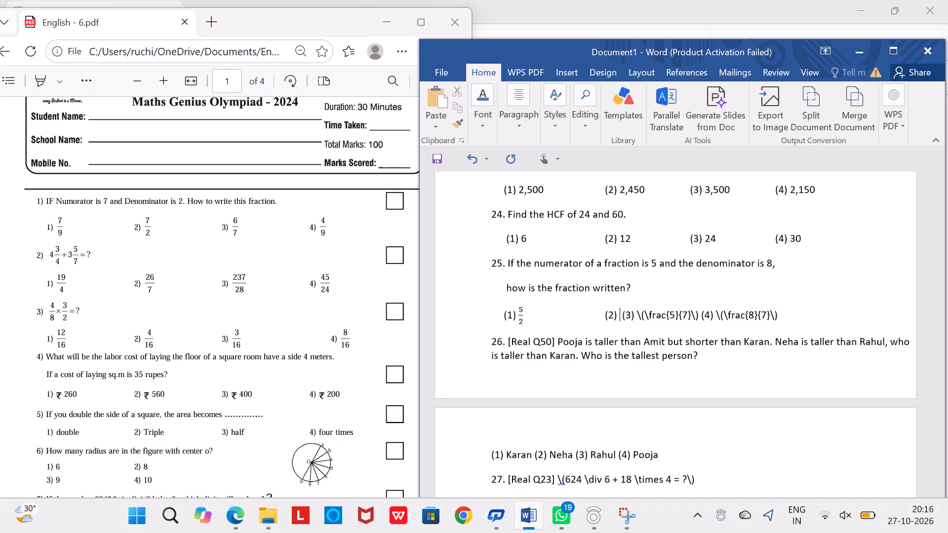
Paste the copied fraction after option (2) of question 25 and change its denominator to 8.
{"action": "key", "text": "ctrl+v"}
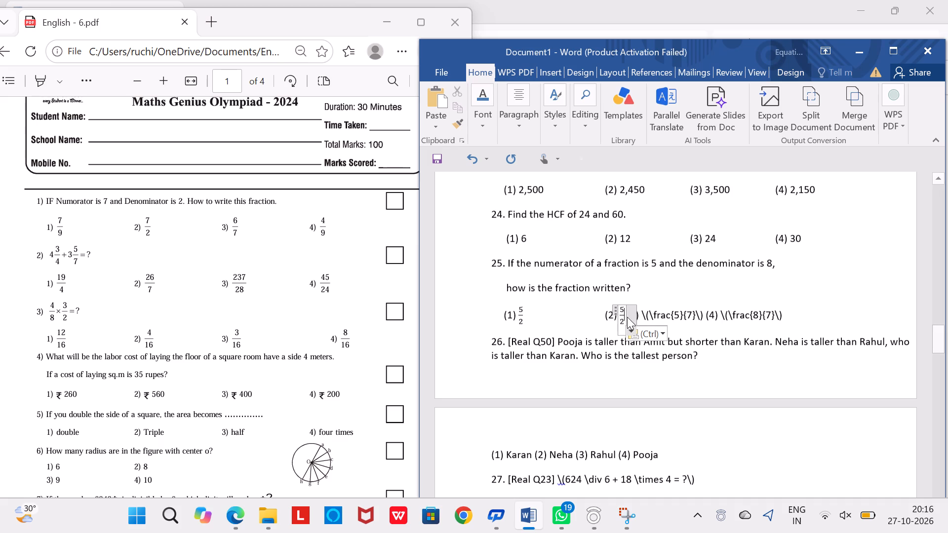
{"action": "left_click", "coordinate": [625, 322]}
{"action": "left_click", "coordinate": [623, 322]}
{"action": "key", "text": "BackSpace"}
{"action": "key", "text": "8"}
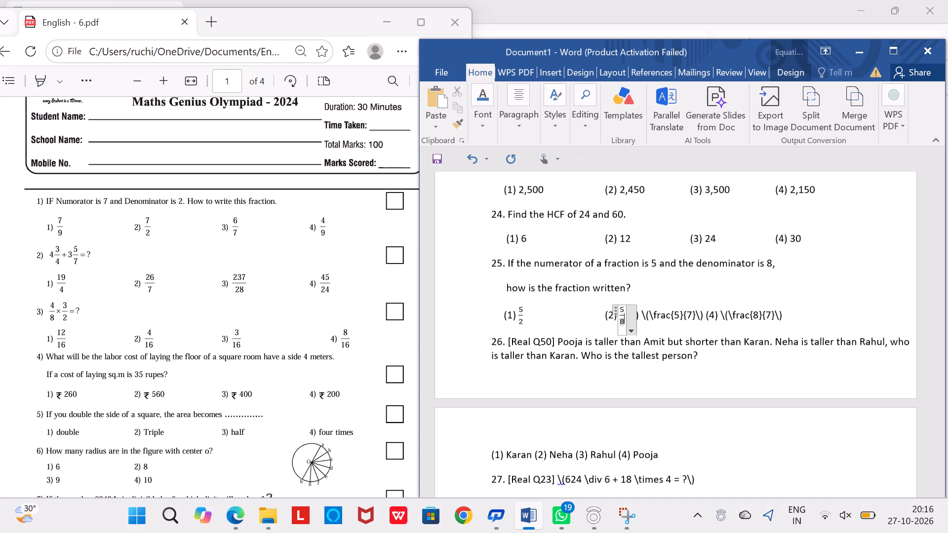
Separate option (3) from option (2) in question 25 with three tabs, aligned with the column above.
{"action": "left_click", "coordinate": [654, 316]}
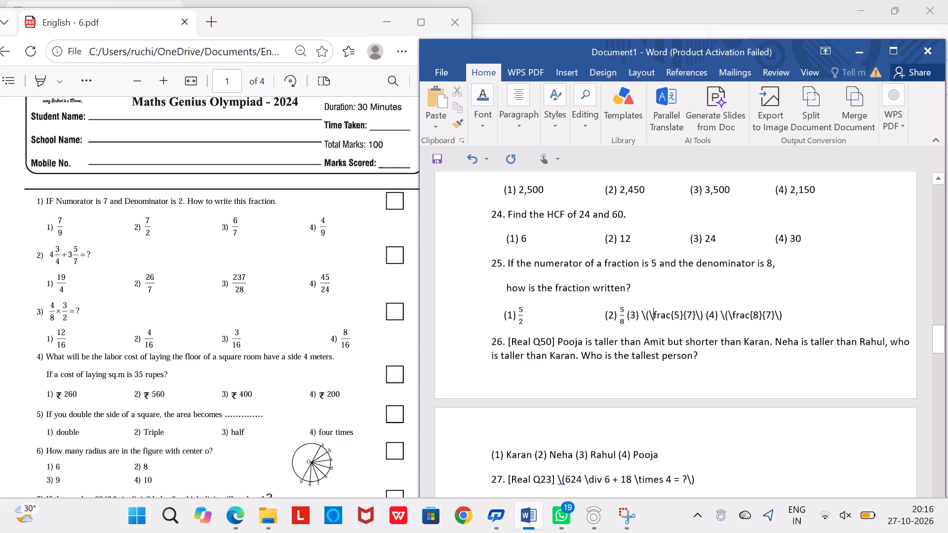
{"action": "left_click", "coordinate": [626, 314]}
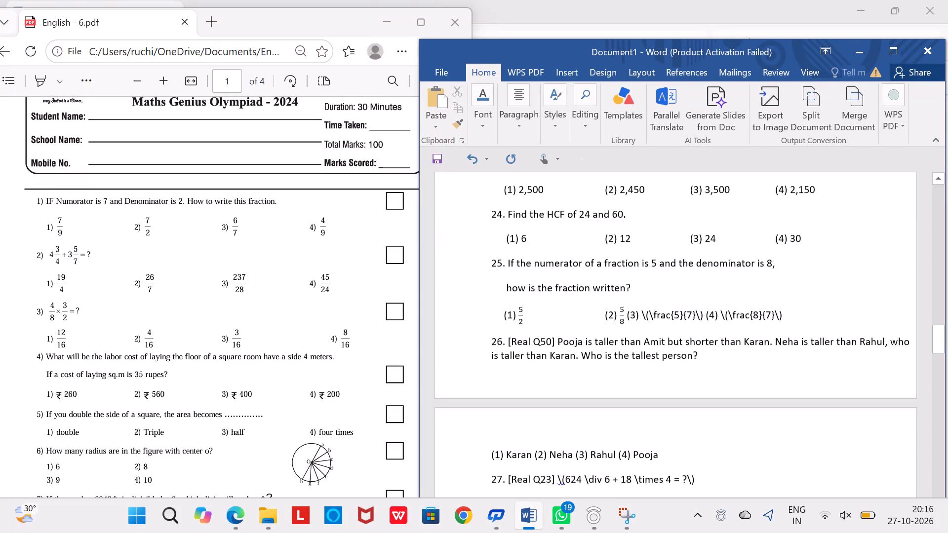
{"action": "key", "text": "Tab"}
{"action": "key", "text": "Tab"}
{"action": "key", "text": "Tab"}
Delete the raw code "\(\frac{5}{7}\)" after option (3) of question 25, keeping the label "(3)" followed by a space.
{"action": "key", "text": "Right"}
{"action": "key", "text": "Right"}
{"action": "key", "text": "Right"}
{"action": "key", "text": "Right"}
{"action": "key", "text": "Right"}
{"action": "key", "text": "Right"}
{"action": "key", "text": "Right"}
{"action": "key", "text": "Right"}
{"action": "key", "text": "Right"}
{"action": "key", "text": "Right"}
{"action": "key", "text": "Right"}
{"action": "key", "text": "Right"}
{"action": "key", "text": "Right"}
{"action": "key", "text": "Right"}
{"action": "key", "text": "Right"}
{"action": "key", "text": "Right"}
{"action": "key", "text": "Right"}
{"action": "key", "text": "Right"}
{"action": "key", "text": "Right"}
{"action": "key", "text": "Right"}
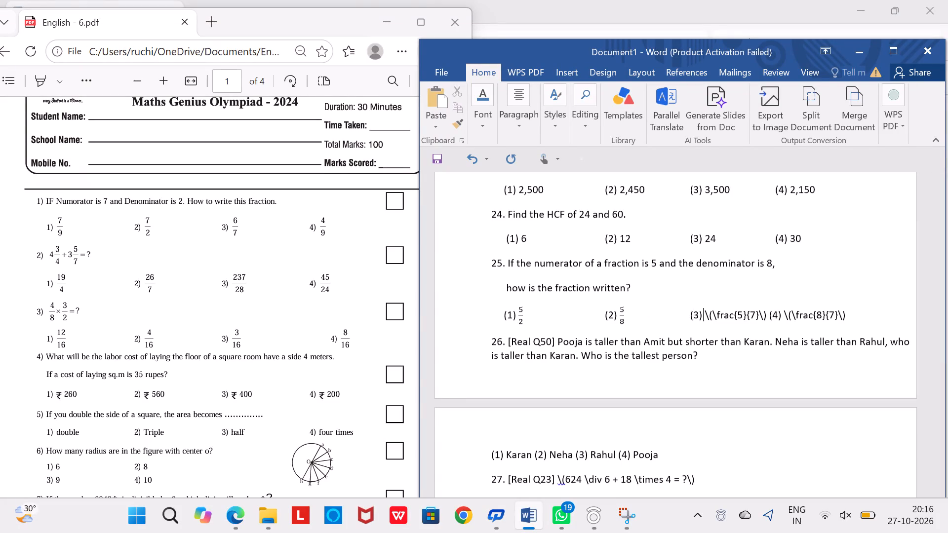
{"action": "key", "text": "Left"}
{"action": "key", "text": "BackSpace"}
{"action": "key", "text": "BackSpace"}
{"action": "key", "text": "BackSpace"}
{"action": "key", "text": "BackSpace"}
{"action": "key", "text": "BackSpace"}
{"action": "key", "text": "BackSpace"}
{"action": "key", "text": "BackSpace"}
{"action": "key", "text": "BackSpace"}
{"action": "key", "text": "BackSpace"}
{"action": "key", "text": "BackSpace"}
{"action": "key", "text": "BackSpace"}
{"action": "key", "text": "BackSpace"}
{"action": "key", "text": "BackSpace"}
{"action": "key", "text": "BackSpace"}
{"action": "key", "text": "BackSpace"}
{"action": "key", "text": "BackSpace"}
{"action": "key", "text": "BackSpace"}
{"action": "key", "text": "BackSpace"}
{"action": "key", "text": "BackSpace"}
{"action": "key", "text": "BackSpace"}
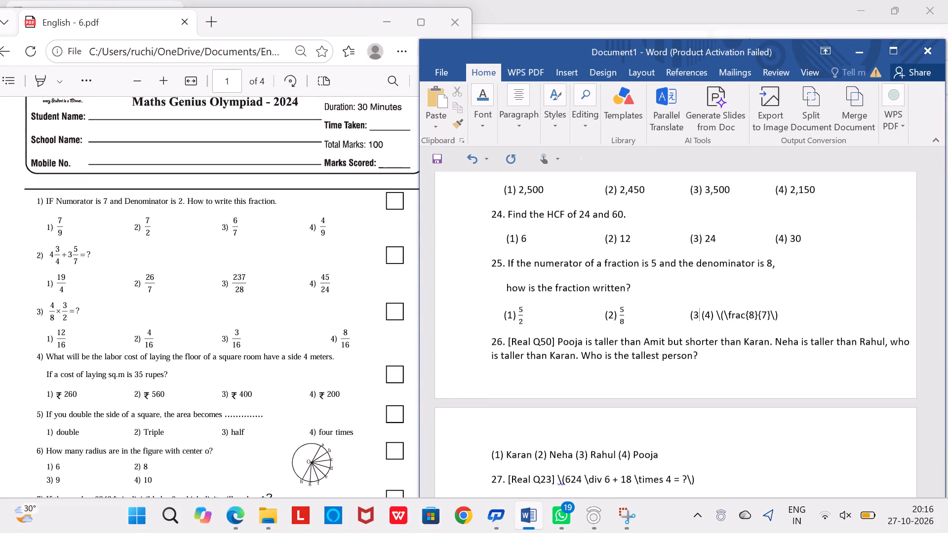
{"action": "type", "text": ")"}
{"action": "key", "text": "space"}
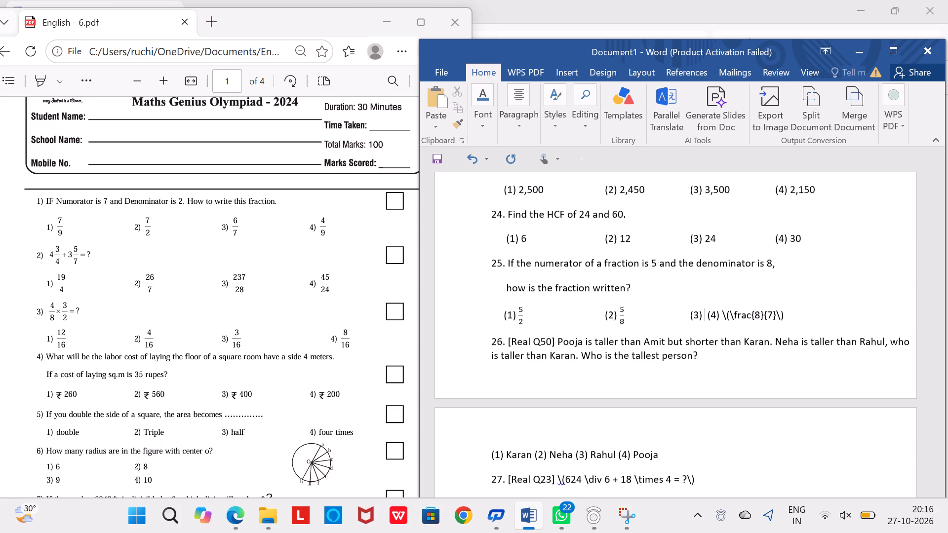
Paste the copied fraction after option (3) of question 25 and change its numerator to 8.
{"action": "key", "text": "ctrl+v"}
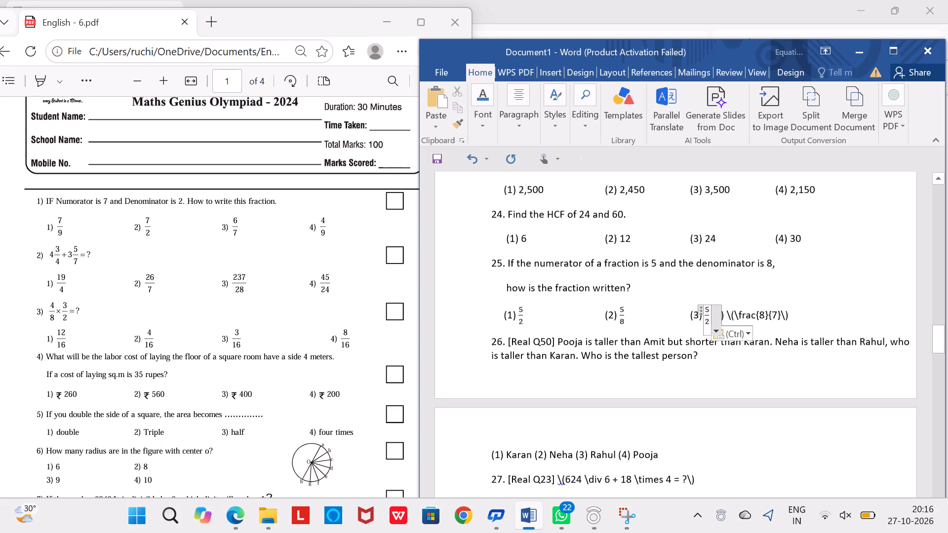
{"action": "left_click", "coordinate": [706, 309]}
{"action": "key", "text": "8"}
{"action": "key", "text": "BackSpace"}
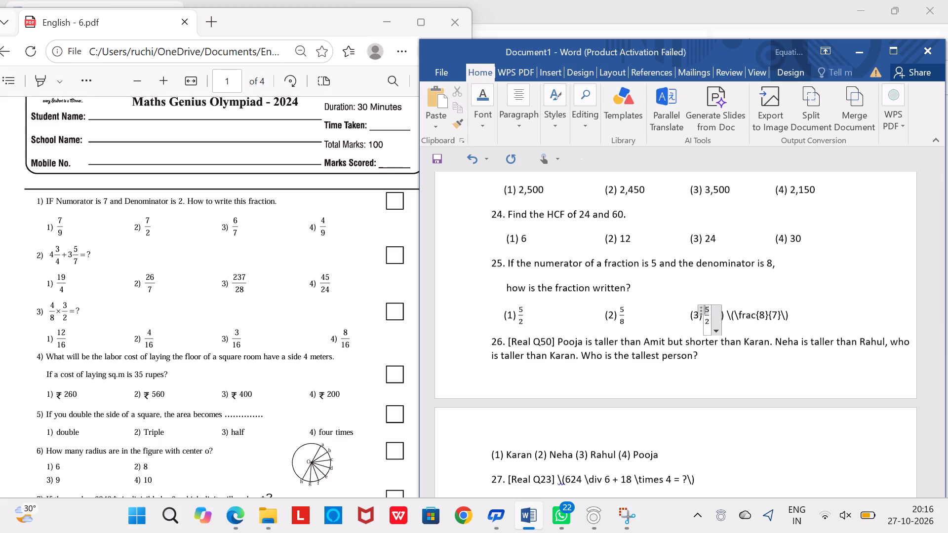
{"action": "key", "text": "Right"}
{"action": "key", "text": "BackSpace"}
{"action": "key", "text": "8"}
Delete the raw code "\(\frac{8}{7}\)" after option (4) of question 25.
{"action": "key", "text": "BackSpace"}
{"action": "key", "text": "BackSpace"}
{"action": "key", "text": "BackSpace"}
{"action": "key", "text": "BackSpace"}
{"action": "key", "text": "BackSpace"}
{"action": "key", "text": "BackSpace"}
{"action": "key", "text": "BackSpace"}
{"action": "key", "text": "BackSpace"}
{"action": "key", "text": "BackSpace"}
{"action": "key", "text": "BackSpace"}
{"action": "key", "text": "BackSpace"}
{"action": "key", "text": "BackSpace"}
{"action": "key", "text": "BackSpace"}
{"action": "key", "text": "BackSpace"}
{"action": "key", "text": "BackSpace"}
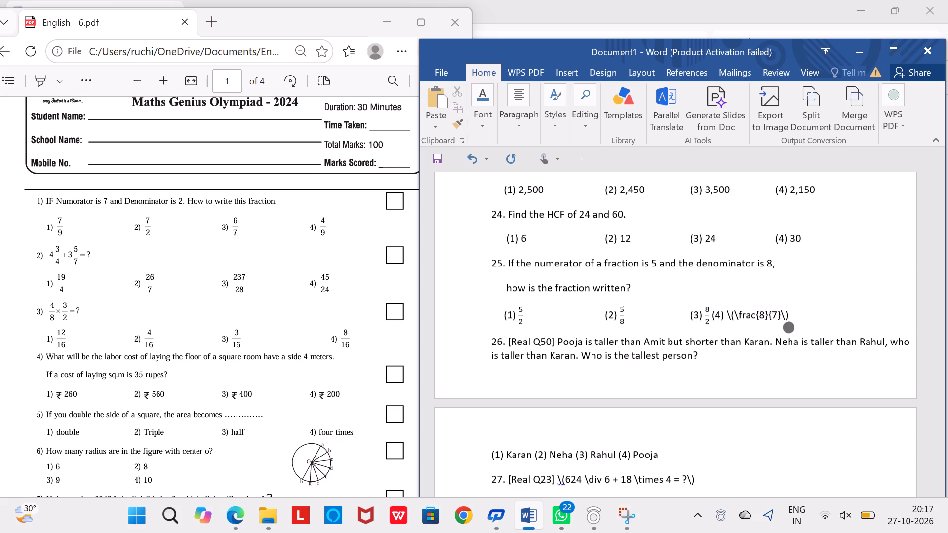
{"action": "key", "text": "BackSpace"}
{"action": "key", "text": "BackSpace"}
{"action": "key", "text": "BackSpace"}
{"action": "key", "text": "BackSpace"}
{"action": "key", "text": "BackSpace"}
Separate option (4) from option (3) in question 25 with three tabs, aligned with the column above.
{"action": "key", "text": "Left"}
{"action": "key", "text": "Left"}
{"action": "key", "text": "Left"}
{"action": "key", "text": "Tab"}
{"action": "key", "text": "Tab"}
{"action": "key", "text": "Tab"}
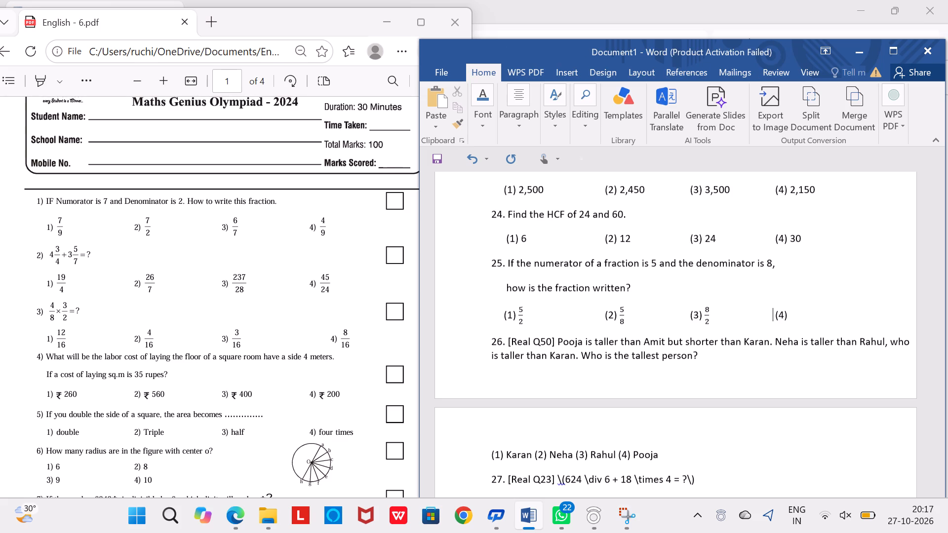
Paste the copied fraction after option (4) of question 25 and set its numerator to 8 and denominator to 5.
{"action": "key", "text": "Right"}
{"action": "key", "text": "Right"}
{"action": "key", "text": "Right"}
{"action": "key", "text": "space"}
{"action": "key", "text": "ctrl+v"}
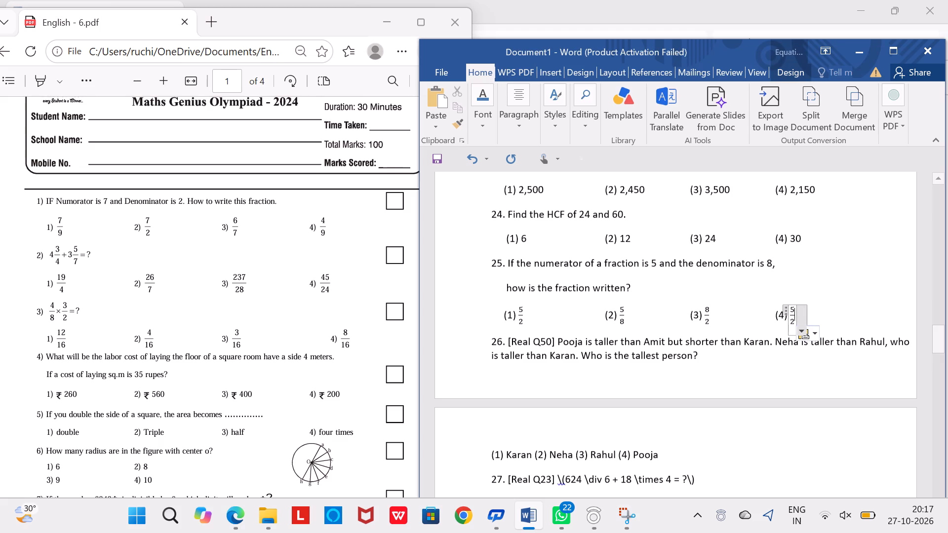
{"action": "left_click", "coordinate": [793, 312]}
{"action": "key", "text": "BackSpace"}
{"action": "key", "text": "8"}
{"action": "key", "text": "Down"}
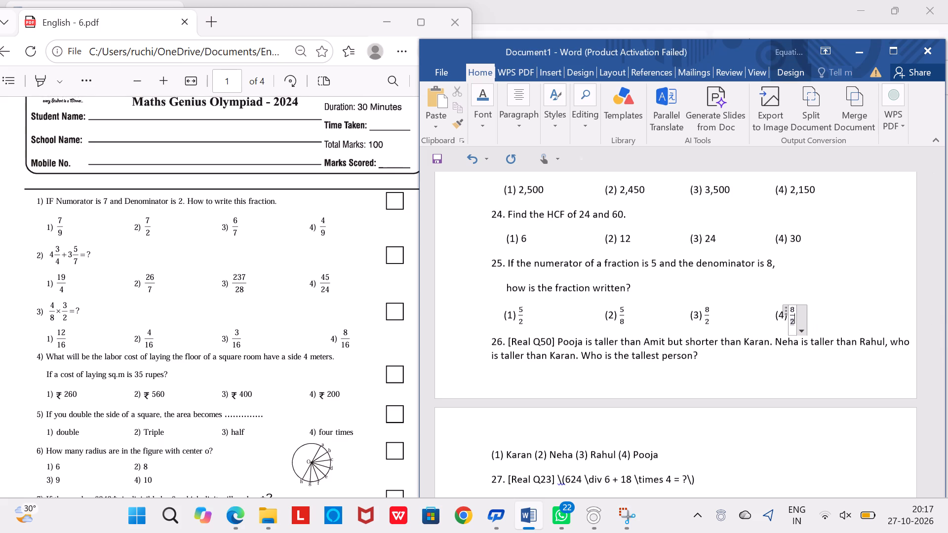
{"action": "key", "text": "Down"}
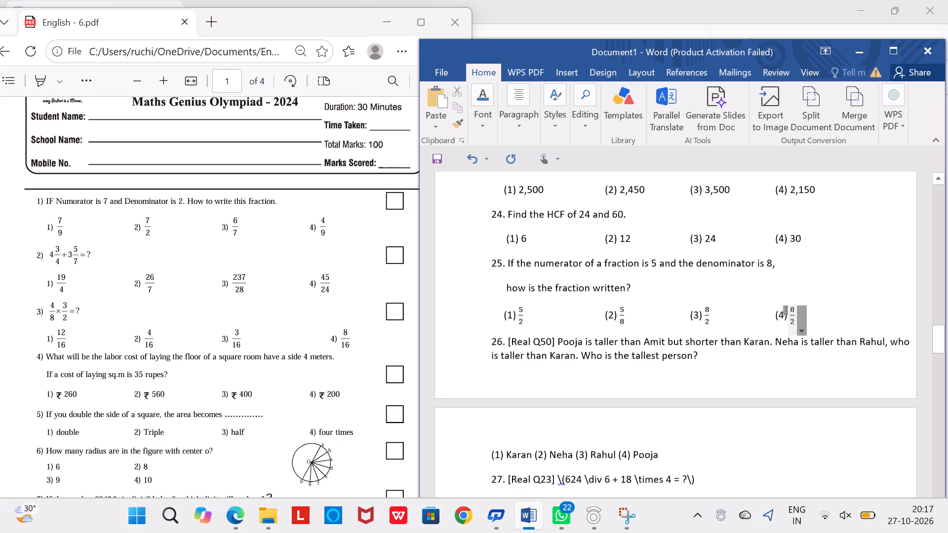
{"action": "left_click", "coordinate": [787, 313]}
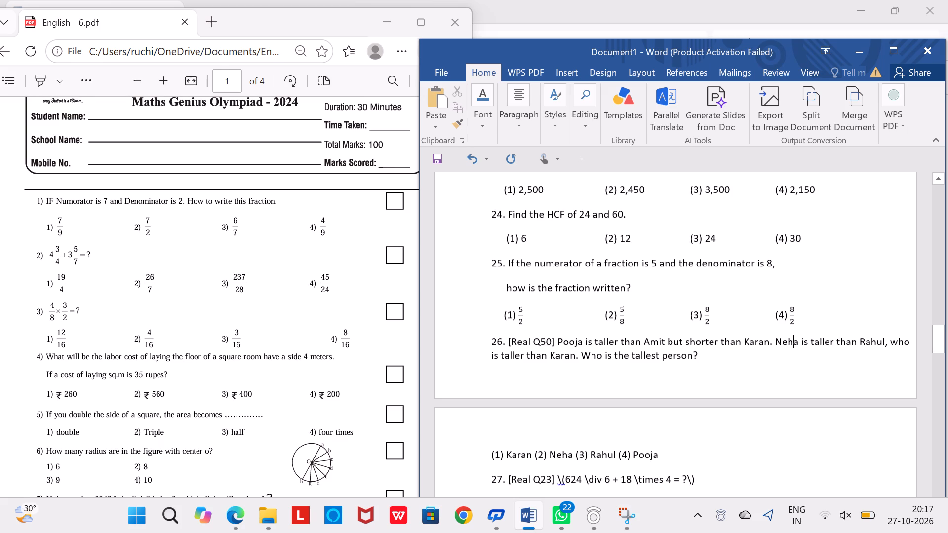
{"action": "left_click", "coordinate": [790, 313]}
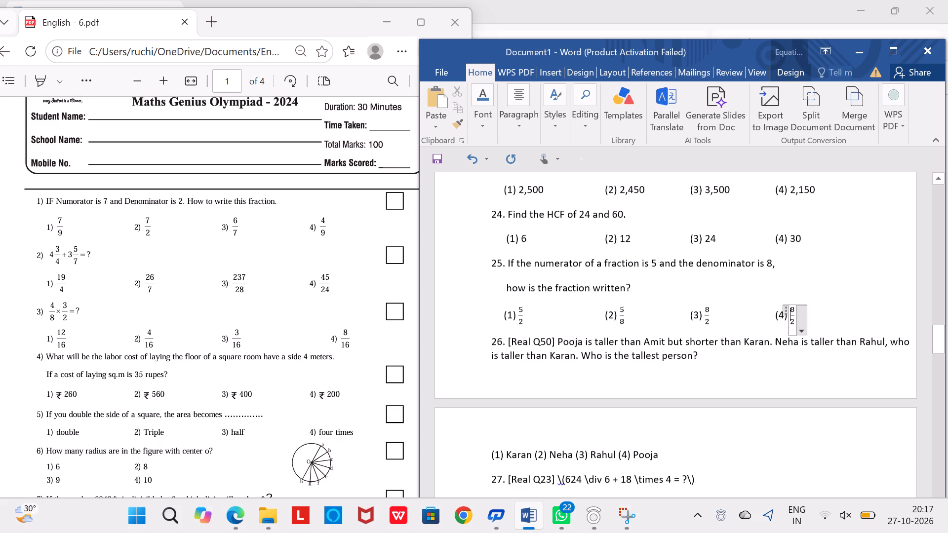
{"action": "left_click", "coordinate": [794, 322]}
{"action": "key", "text": "BackSpace"}
{"action": "key", "text": "5"}
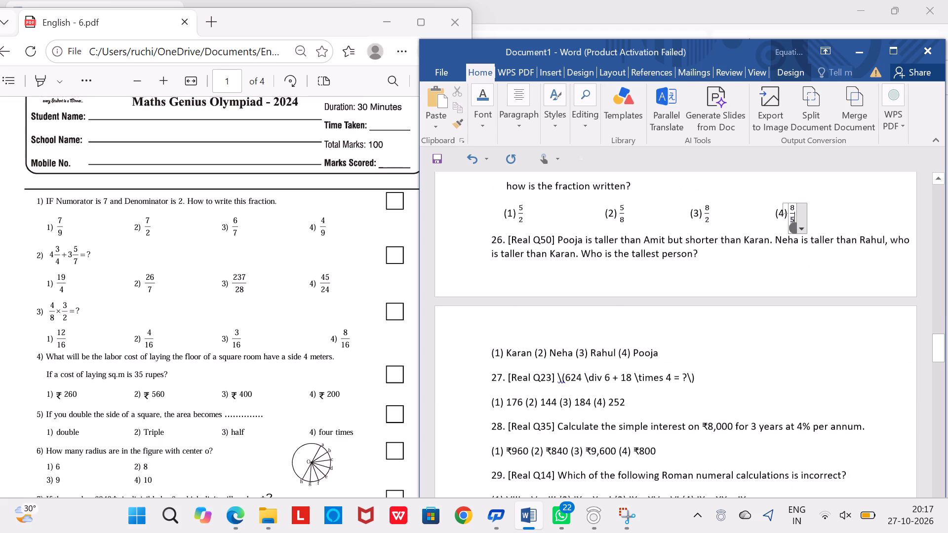
Insert an empty paragraph before question 26 so that it starts on the next page.
{"action": "left_click", "coordinate": [494, 245]}
{"action": "key", "text": "Return"}
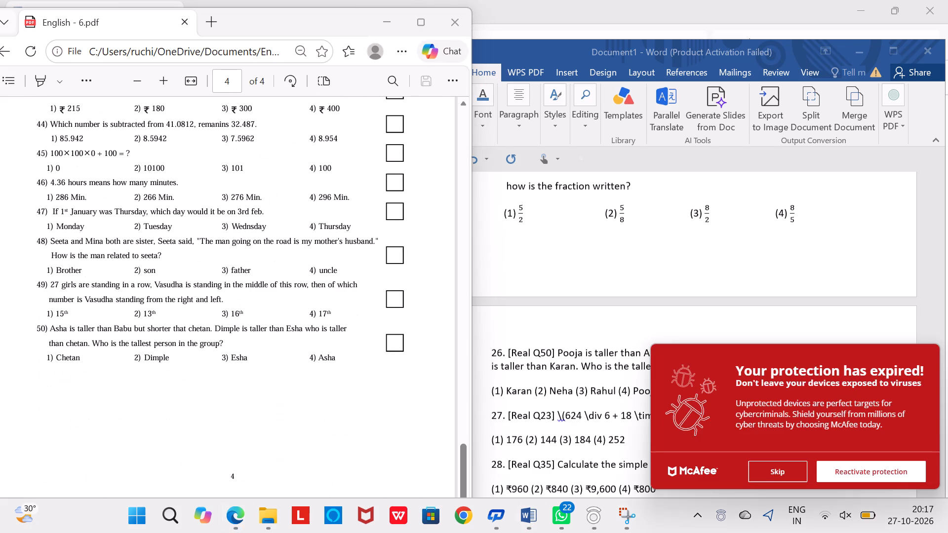
Dismiss the McAfee protection pop-up covering the document.
{"action": "left_click", "coordinate": [778, 475]}
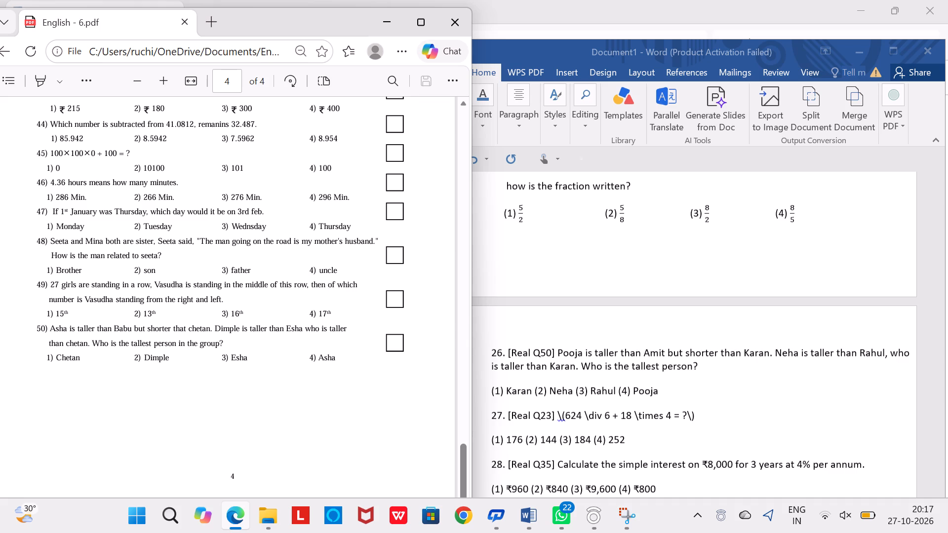
Delete the source tag "[Real Q50]" from question 26.
{"action": "key", "text": "Right"}
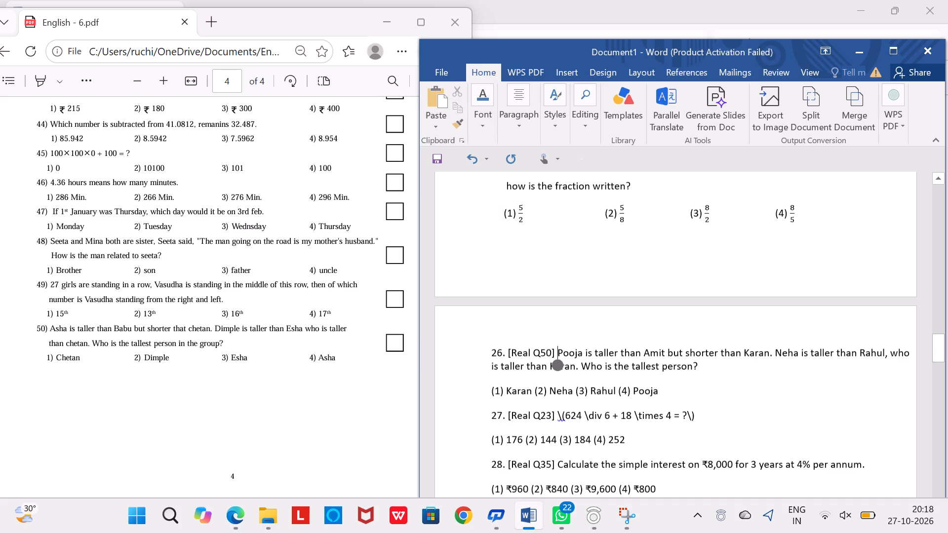
{"action": "key", "text": "BackSpace"}
{"action": "key", "text": "BackSpace"}
{"action": "key", "text": "BackSpace"}
{"action": "key", "text": "BackSpace"}
{"action": "key", "text": "BackSpace"}
{"action": "key", "text": "BackSpace"}
{"action": "key", "text": "BackSpace"}
{"action": "key", "text": "BackSpace"}
{"action": "key", "text": "BackSpace"}
{"action": "key", "text": "BackSpace"}
{"action": "key", "text": "BackSpace"}
{"action": "key", "text": "BackSpace"}
{"action": "key", "text": "BackSpace"}
{"action": "key", "text": "BackSpace"}
{"action": "key", "text": "BackSpace"}
{"action": "key", "text": "BackSpace"}
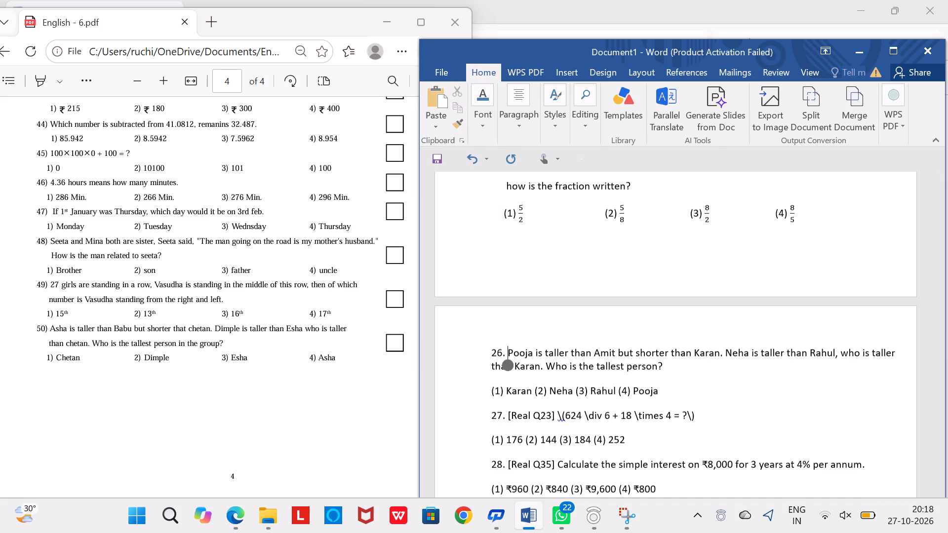
Break question 26 before "than Rahul" and indent the second line with six spaces.
{"action": "key", "text": "Return"}
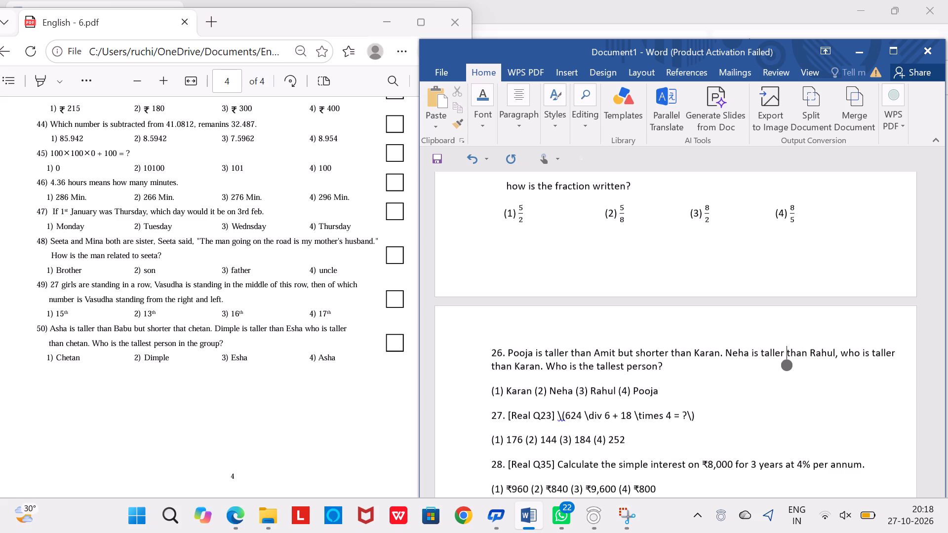
{"action": "key", "text": "space"}
{"action": "key", "text": "space"}
{"action": "key", "text": "space"}
{"action": "key", "text": "space"}
{"action": "key", "text": "space"}
{"action": "key", "text": "space"}
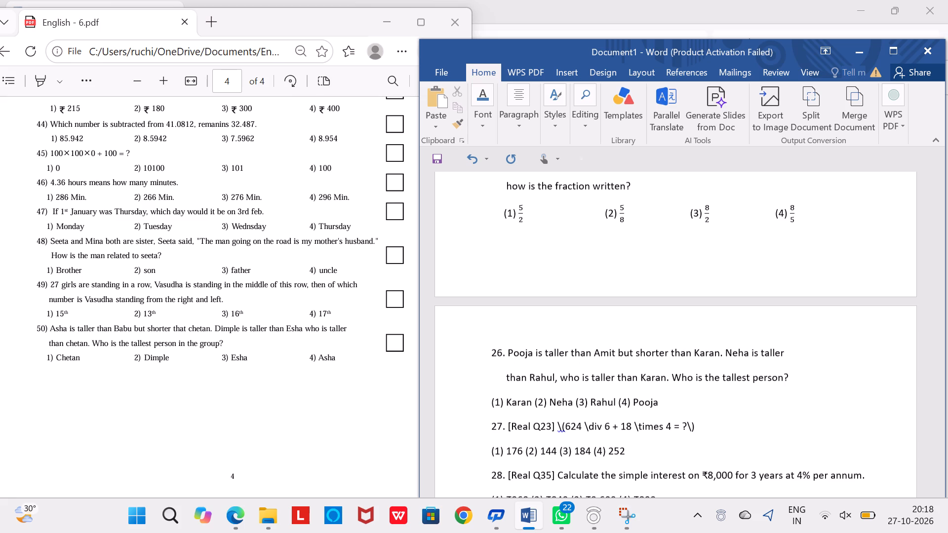
Indent the options line of question 26 with six spaces to match the question text above.
{"action": "key", "text": "Down"}
{"action": "key", "text": "Left"}
{"action": "key", "text": "Left"}
{"action": "key", "text": "Left"}
{"action": "key", "text": "Left"}
{"action": "key", "text": "space"}
{"action": "key", "text": "space"}
{"action": "key", "text": "space"}
{"action": "key", "text": "space"}
{"action": "key", "text": "space"}
{"action": "key", "text": "space"}
Separate option (2) from option (1) in question 26 with two tabs, aligned with the column above.
{"action": "key", "text": "Right"}
{"action": "key", "text": "Right"}
{"action": "key", "text": "Right"}
{"action": "key", "text": "Right"}
{"action": "key", "text": "Right"}
{"action": "key", "text": "Right"}
{"action": "key", "text": "Right"}
{"action": "key", "text": "Right"}
{"action": "key", "text": "Right"}
{"action": "key", "text": "Right"}
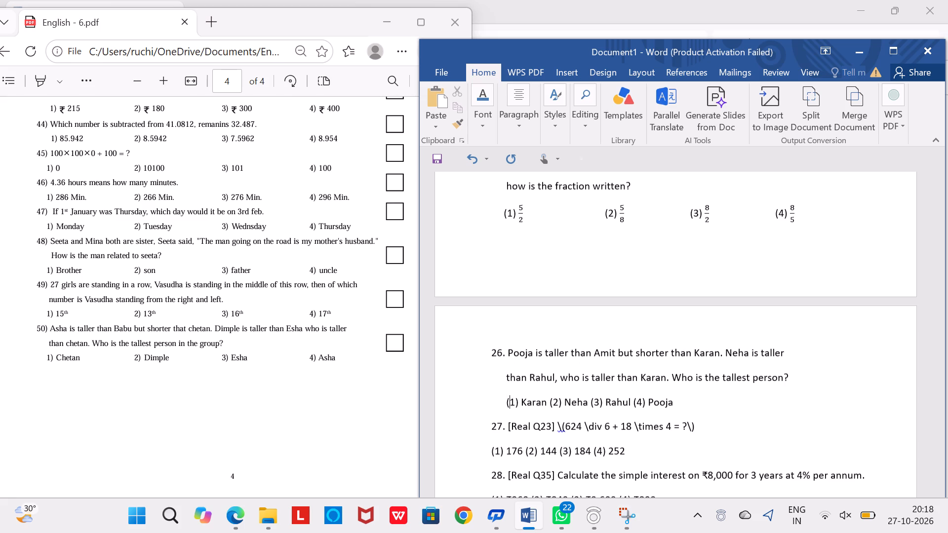
{"action": "key", "text": "Tab"}
{"action": "key", "text": "Tab"}
Separate option (3) from option (2) in question 26 with two tabs, aligned with the column above.
{"action": "key", "text": "Right"}
{"action": "key", "text": "Right"}
{"action": "key", "text": "Right"}
{"action": "key", "text": "Right"}
{"action": "key", "text": "Right"}
{"action": "key", "text": "Right"}
{"action": "key", "text": "Right"}
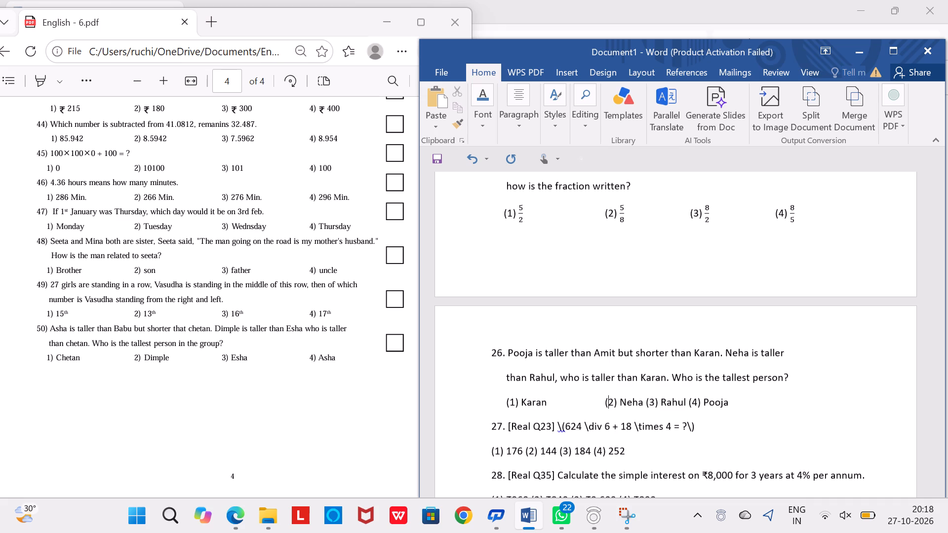
{"action": "key", "text": "Right"}
{"action": "key", "text": "Right"}
{"action": "key", "text": "Tab"}
{"action": "key", "text": "Tab"}
Separate option (4) from option (3) in question 26 with two tabs, aligned with the column above.
{"action": "key", "text": "Right"}
{"action": "key", "text": "Right"}
{"action": "key", "text": "Right"}
{"action": "key", "text": "Right"}
{"action": "key", "text": "Right"}
{"action": "key", "text": "Right"}
{"action": "key", "text": "Right"}
{"action": "key", "text": "Right"}
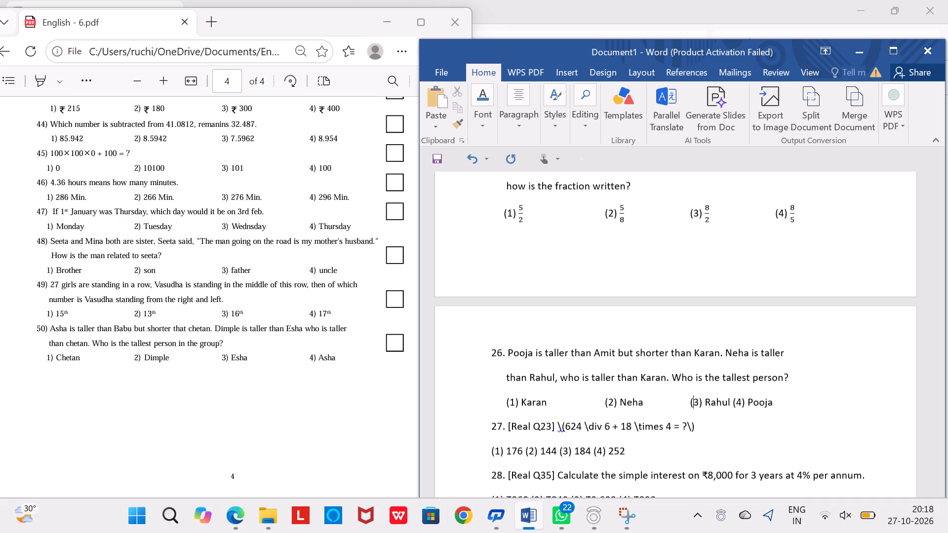
{"action": "key", "text": "Right"}
{"action": "key", "text": "Right"}
{"action": "key", "text": "Tab"}
{"action": "key", "text": "Tab"}
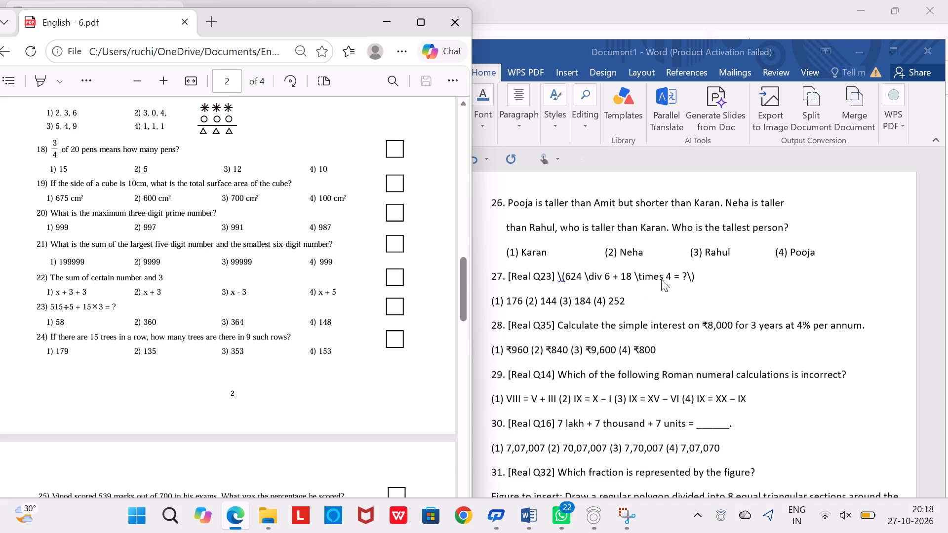
Delete the source tag "[Real Q23]" from question 27.
{"action": "left_click", "coordinate": [674, 279]}
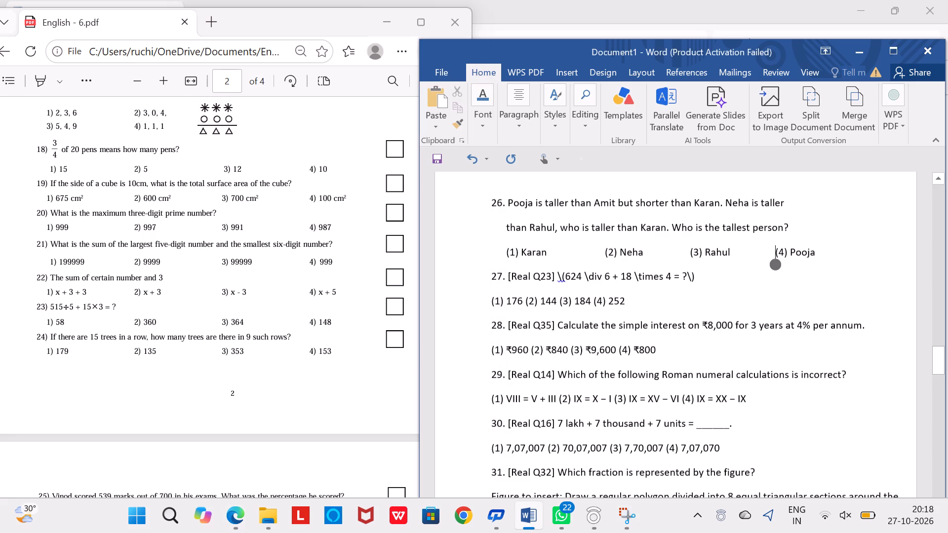
{"action": "left_click", "coordinate": [556, 279]}
{"action": "key", "text": "BackSpace"}
{"action": "key", "text": "BackSpace"}
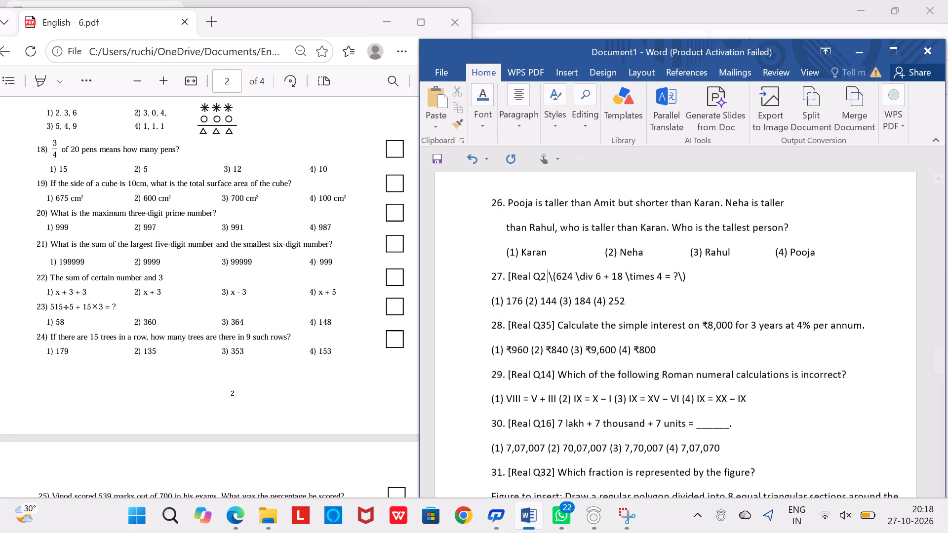
{"action": "key", "text": "BackSpace"}
{"action": "key", "text": "BackSpace"}
{"action": "key", "text": "BackSpace"}
{"action": "key", "text": "BackSpace"}
{"action": "key", "text": "BackSpace"}
{"action": "key", "text": "BackSpace"}
{"action": "key", "text": "BackSpace"}
{"action": "key", "text": "BackSpace"}
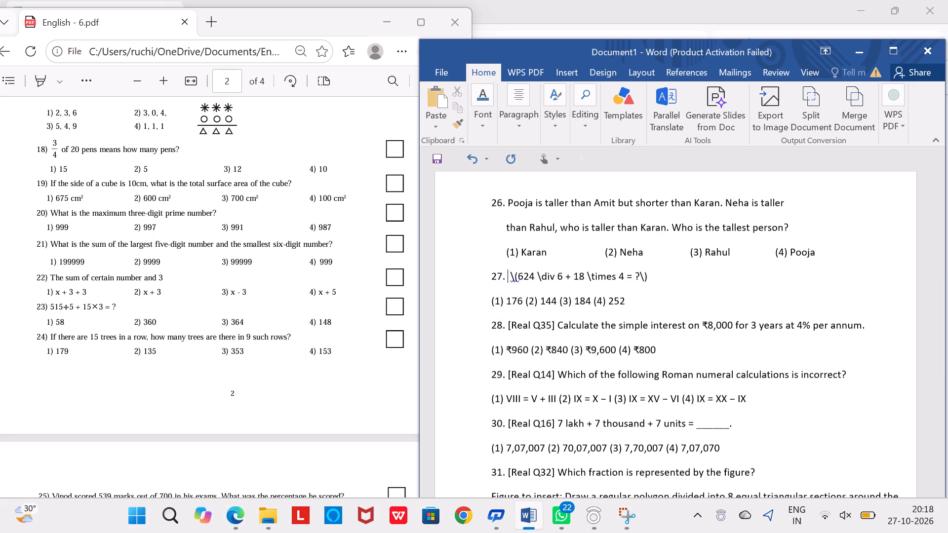
Write "624 ÷ 6" ahead of the raw code in question 27, inserting a proper division symbol.
{"action": "type", "text": "624"}
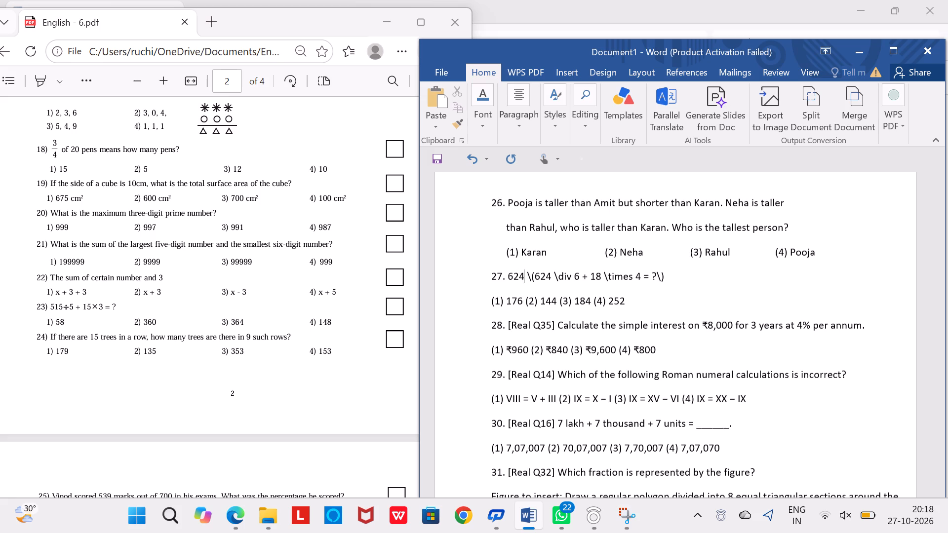
{"action": "key", "text": "space"}
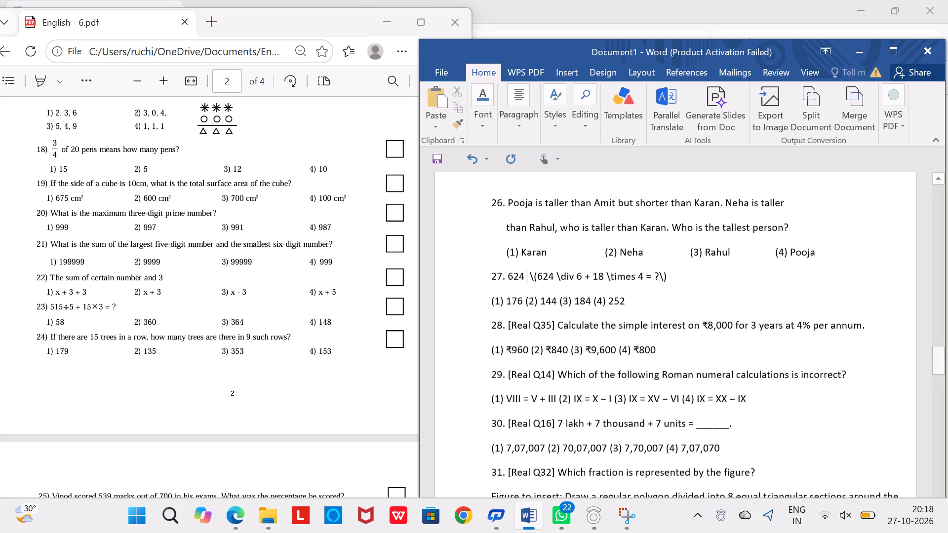
{"action": "left_click", "coordinate": [565, 64]}
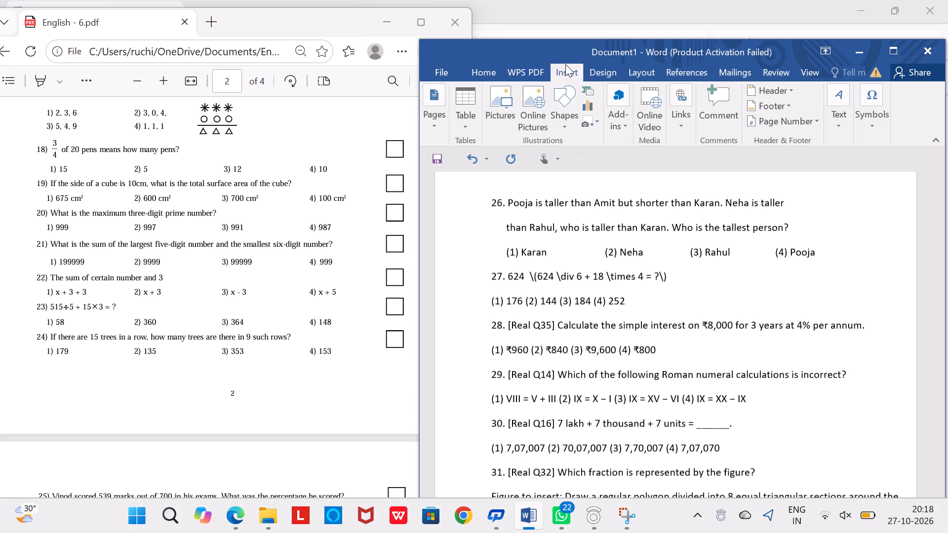
{"action": "left_click", "coordinate": [876, 119]}
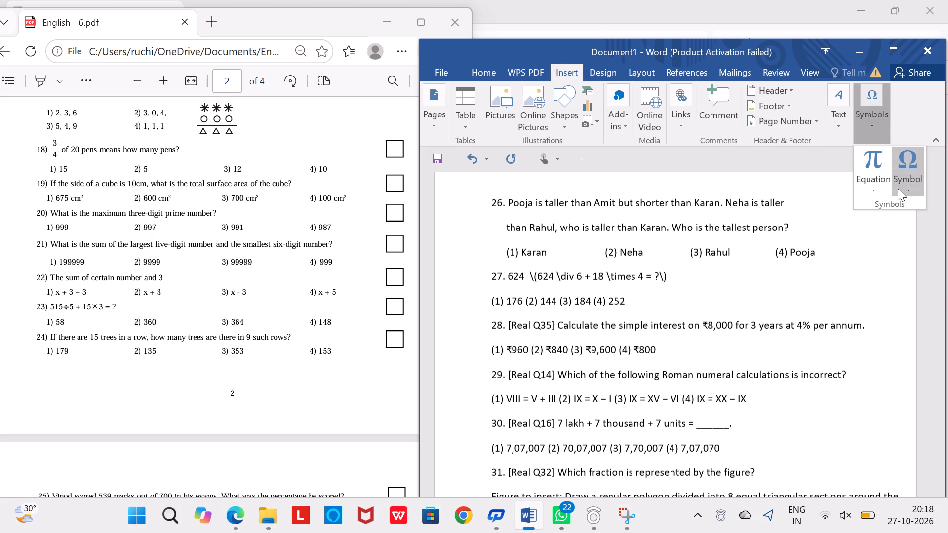
{"action": "left_click", "coordinate": [898, 189]}
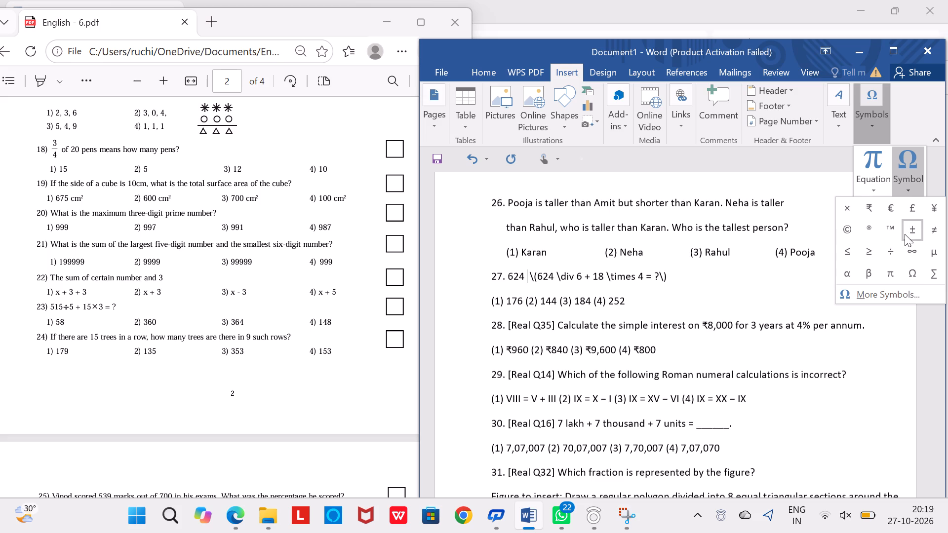
{"action": "left_click", "coordinate": [895, 250]}
{"action": "key", "text": "space"}
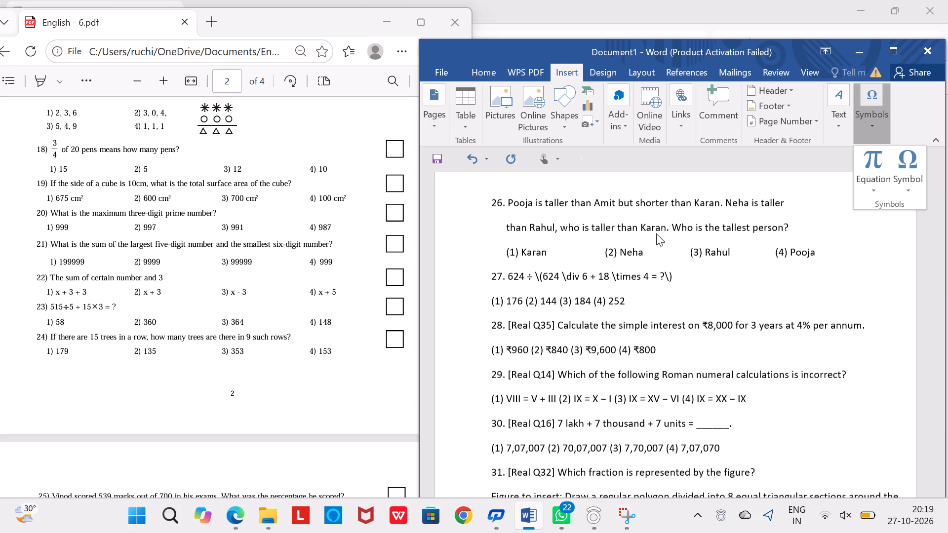
{"action": "left_click", "coordinate": [561, 264]}
{"action": "key", "text": "space"}
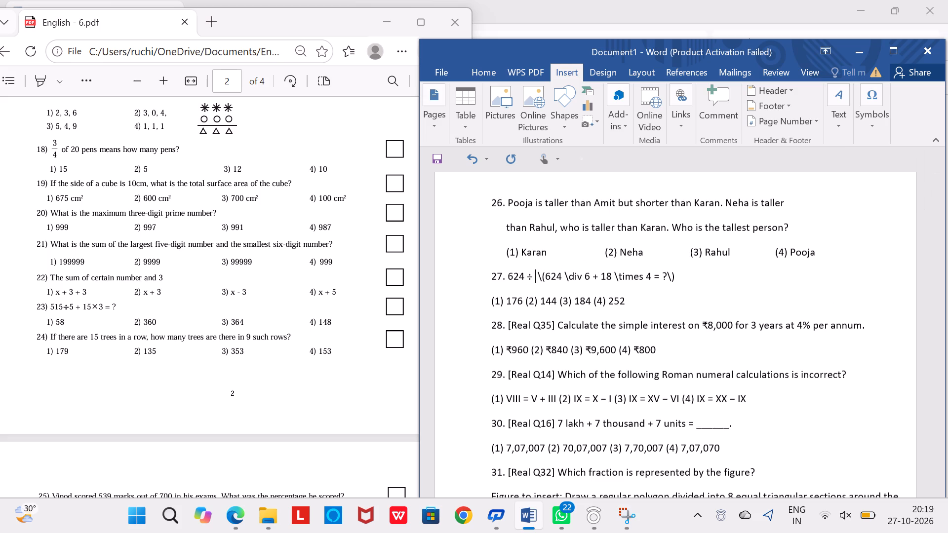
{"action": "type", "text": "6"}
{"action": "key", "text": "space"}
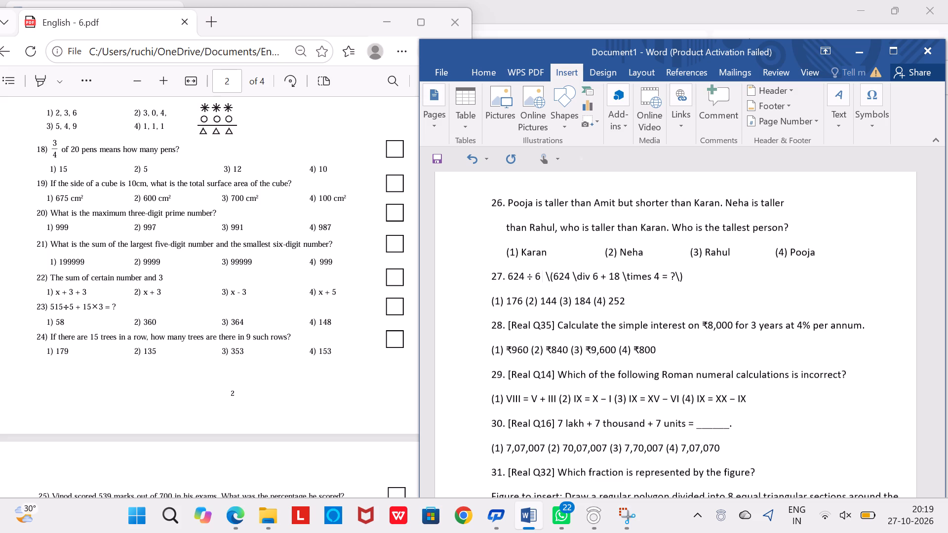
Continue the expression in question 27 with "+ 18 × 4 = ?", inserting a proper multiplication symbol.
{"action": "type", "text": "+"}
{"action": "key", "text": "space"}
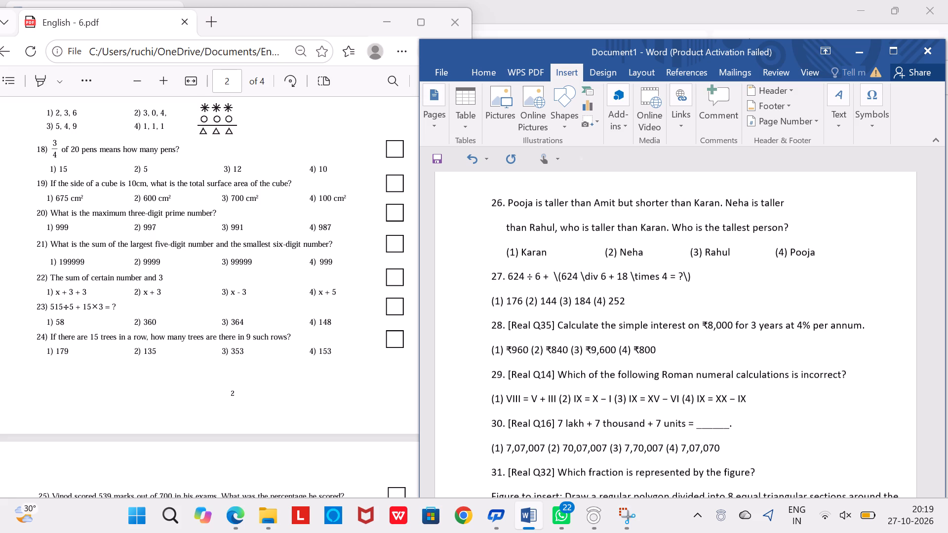
{"action": "type", "text": "18"}
{"action": "key", "text": "space"}
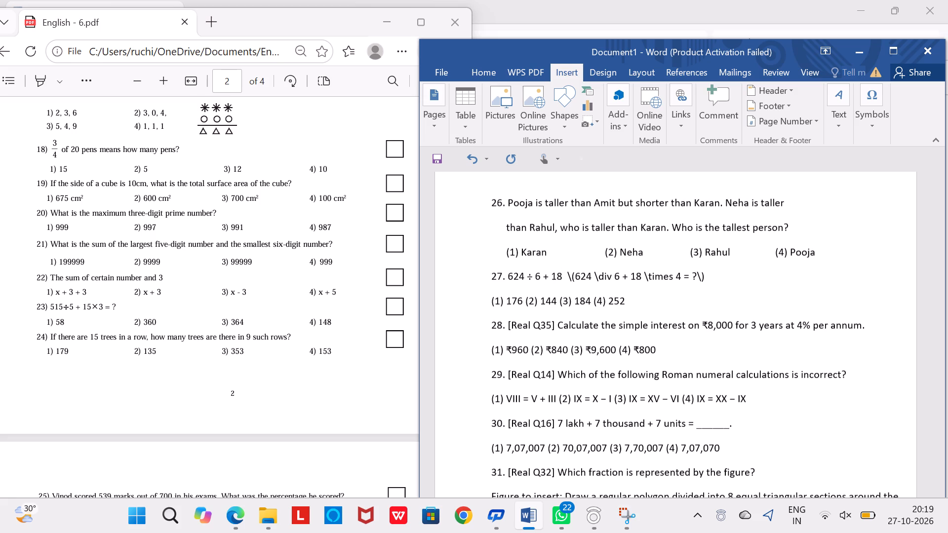
{"action": "left_click", "coordinate": [860, 121]}
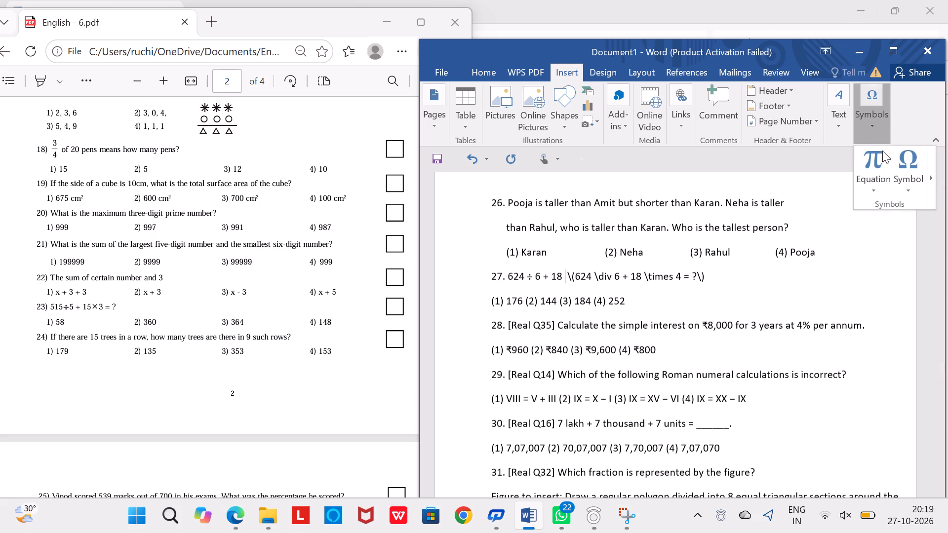
{"action": "left_click", "coordinate": [911, 189]}
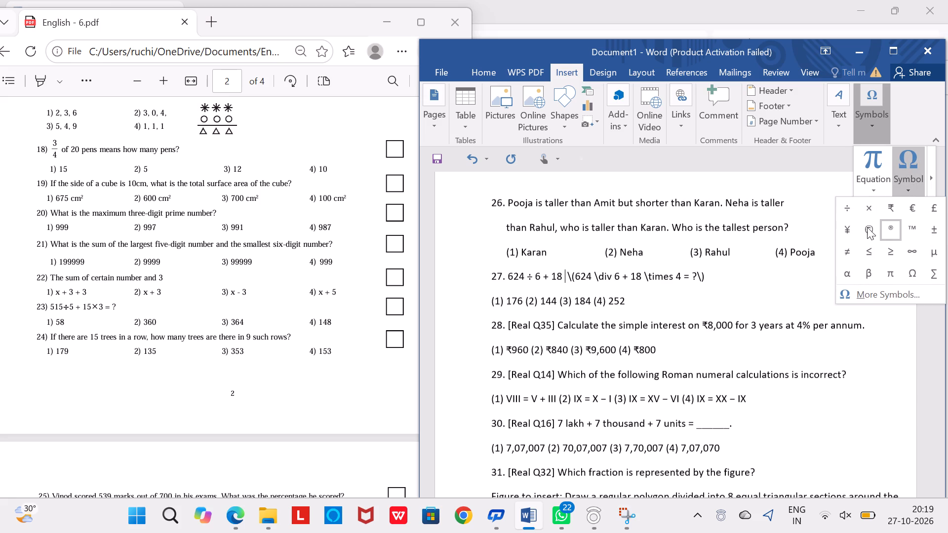
{"action": "left_click", "coordinate": [865, 217]}
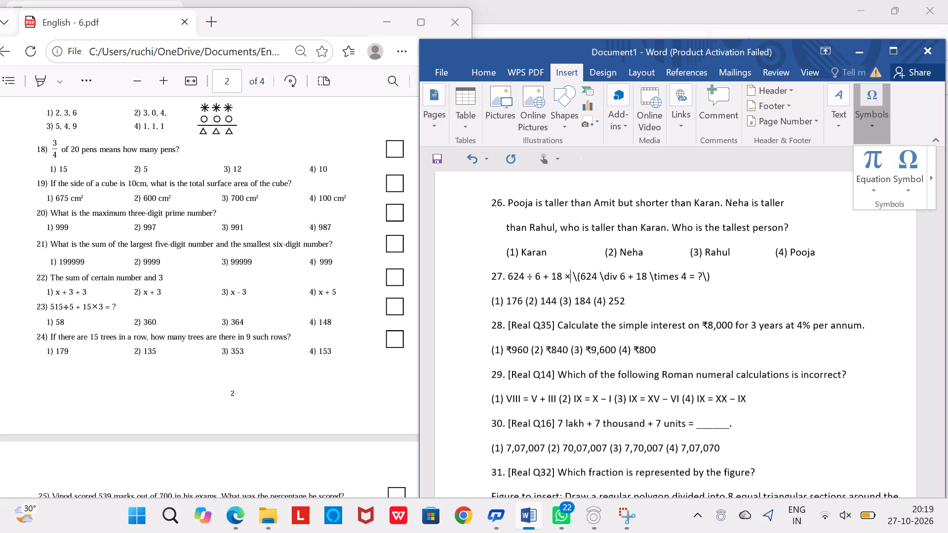
{"action": "left_click", "coordinate": [697, 270]}
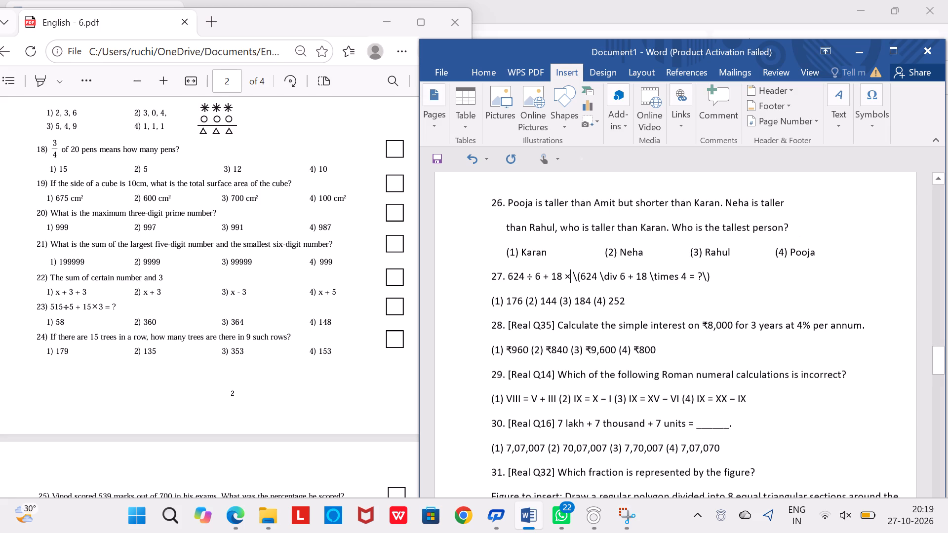
{"action": "key", "text": "space"}
{"action": "key", "text": "4"}
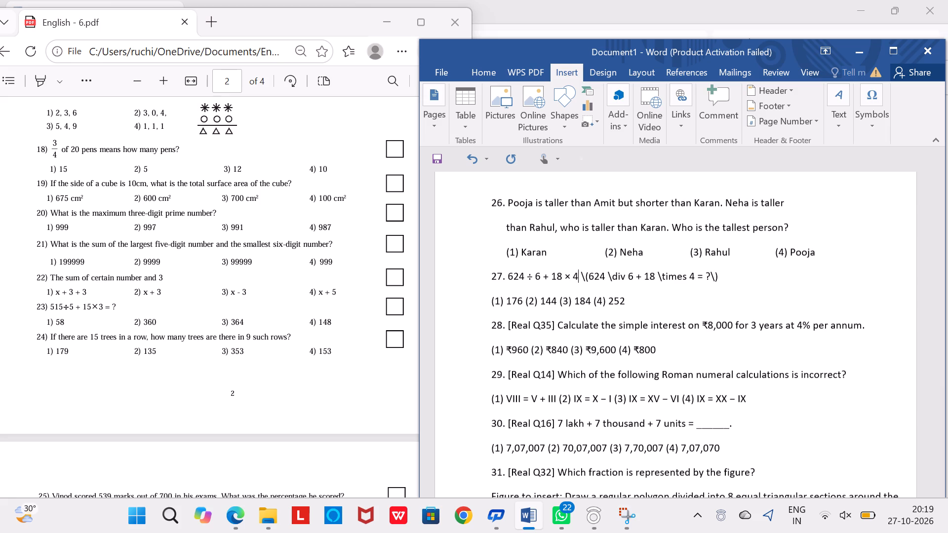
{"action": "key", "text": "space"}
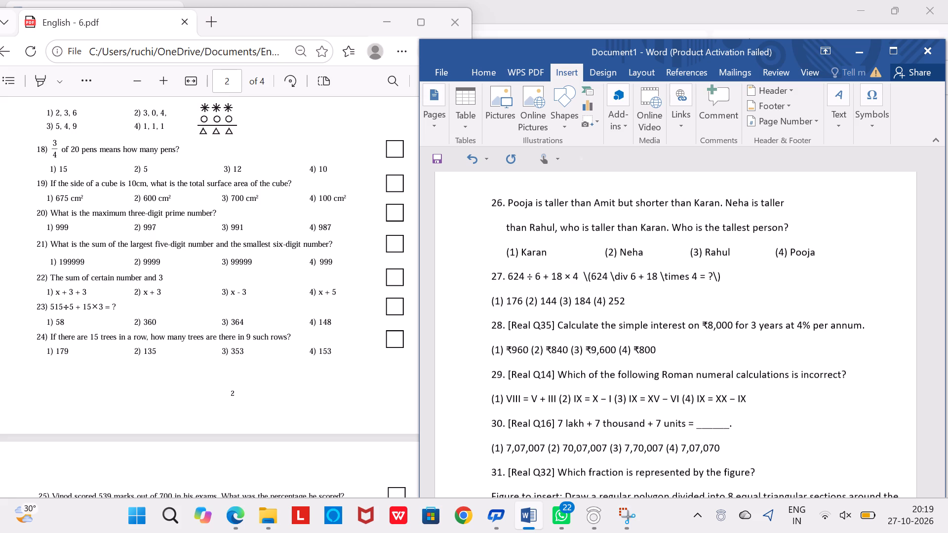
{"action": "key", "text": "shift+plus"}
{"action": "key", "text": "BackSpace"}
{"action": "key", "text": "equal"}
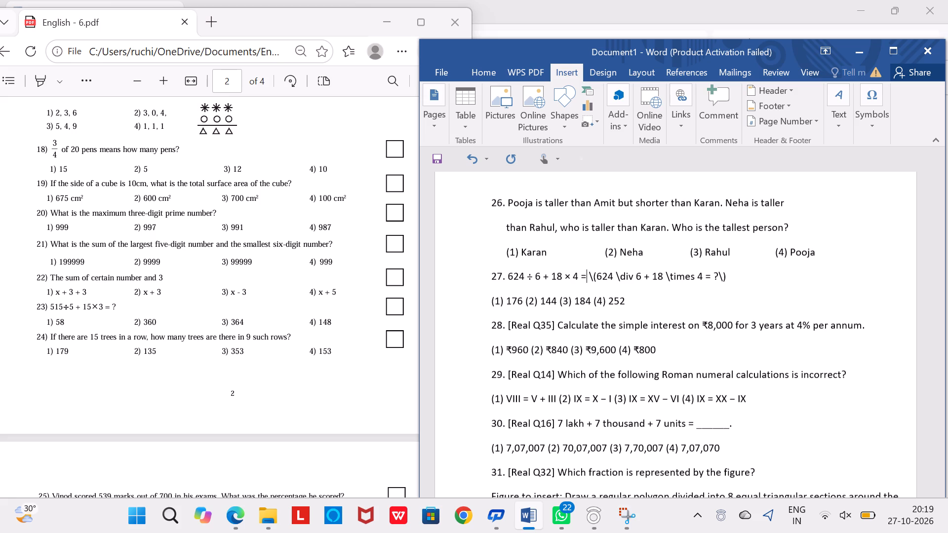
{"action": "key", "text": "space"}
{"action": "type", "text": "?"}
Delete the raw code "\(624 \div 6 + 18 \times 4 = ?\)" following the retyped expression in question 27.
{"action": "key", "text": "Right"}
{"action": "key", "text": "Right"}
{"action": "key", "text": "Right"}
{"action": "key", "text": "Right"}
{"action": "key", "text": "Right"}
{"action": "key", "text": "Right"}
{"action": "key", "text": "Right"}
{"action": "key", "text": "Right"}
{"action": "key", "text": "Right"}
{"action": "key", "text": "Right"}
{"action": "key", "text": "Right"}
{"action": "key", "text": "Right"}
{"action": "key", "text": "Right"}
{"action": "key", "text": "Right"}
{"action": "key", "text": "Right"}
{"action": "key", "text": "Right"}
{"action": "key", "text": "Right"}
{"action": "key", "text": "Right"}
{"action": "key", "text": "Right"}
{"action": "key", "text": "Right"}
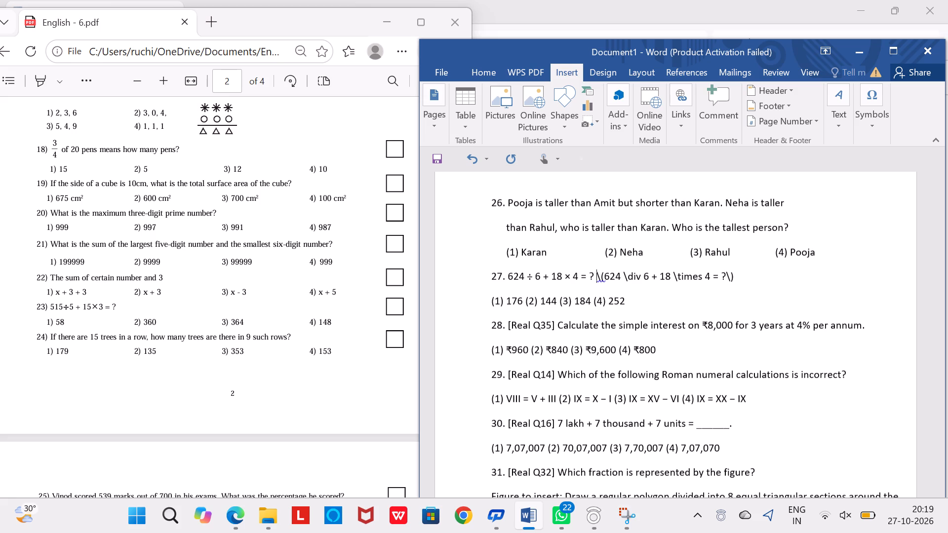
{"action": "key", "text": "Right"}
{"action": "key", "text": "Right"}
{"action": "key", "text": "Right"}
{"action": "key", "text": "Right"}
{"action": "key", "text": "Right"}
{"action": "key", "text": "Right"}
{"action": "key", "text": "Right"}
{"action": "key", "text": "Right"}
{"action": "key", "text": "BackSpace"}
{"action": "key", "text": "BackSpace"}
{"action": "key", "text": "BackSpace"}
{"action": "key", "text": "BackSpace"}
{"action": "key", "text": "BackSpace"}
{"action": "key", "text": "BackSpace"}
{"action": "key", "text": "BackSpace"}
{"action": "key", "text": "BackSpace"}
{"action": "key", "text": "BackSpace"}
{"action": "key", "text": "BackSpace"}
{"action": "key", "text": "BackSpace"}
{"action": "key", "text": "BackSpace"}
{"action": "key", "text": "BackSpace"}
{"action": "key", "text": "BackSpace"}
{"action": "key", "text": "BackSpace"}
{"action": "key", "text": "BackSpace"}
{"action": "key", "text": "BackSpace"}
{"action": "key", "text": "BackSpace"}
{"action": "key", "text": "BackSpace"}
{"action": "key", "text": "BackSpace"}
{"action": "key", "text": "BackSpace"}
{"action": "key", "text": "BackSpace"}
Indent the options line of question 27 with six spaces to match the question text above.
{"action": "key", "text": "Down"}
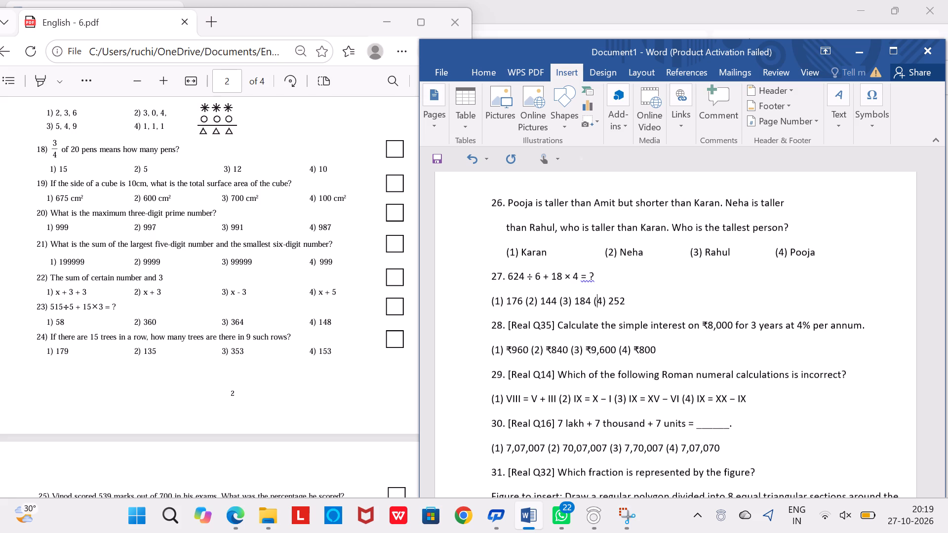
{"action": "key", "text": "Left"}
{"action": "key", "text": "Left"}
{"action": "key", "text": "Left"}
{"action": "key", "text": "Left"}
{"action": "key", "text": "Left"}
{"action": "key", "text": "Left"}
{"action": "key", "text": "Left"}
{"action": "key", "text": "Left"}
{"action": "key", "text": "Left"}
{"action": "key", "text": "Left"}
{"action": "key", "text": "Left"}
{"action": "key", "text": "Left"}
{"action": "key", "text": "Left"}
{"action": "key", "text": "Left"}
{"action": "key", "text": "Left"}
{"action": "key", "text": "Left"}
{"action": "key", "text": "Left"}
{"action": "key", "text": "Left"}
{"action": "key", "text": "Left"}
{"action": "key", "text": "Left"}
{"action": "key", "text": "Left"}
{"action": "key", "text": "Left"}
{"action": "key", "text": "Left"}
{"action": "key", "text": "Left"}
{"action": "key", "text": "Left"}
{"action": "key", "text": "space"}
{"action": "key", "text": "space"}
{"action": "key", "text": "space"}
{"action": "key", "text": "space"}
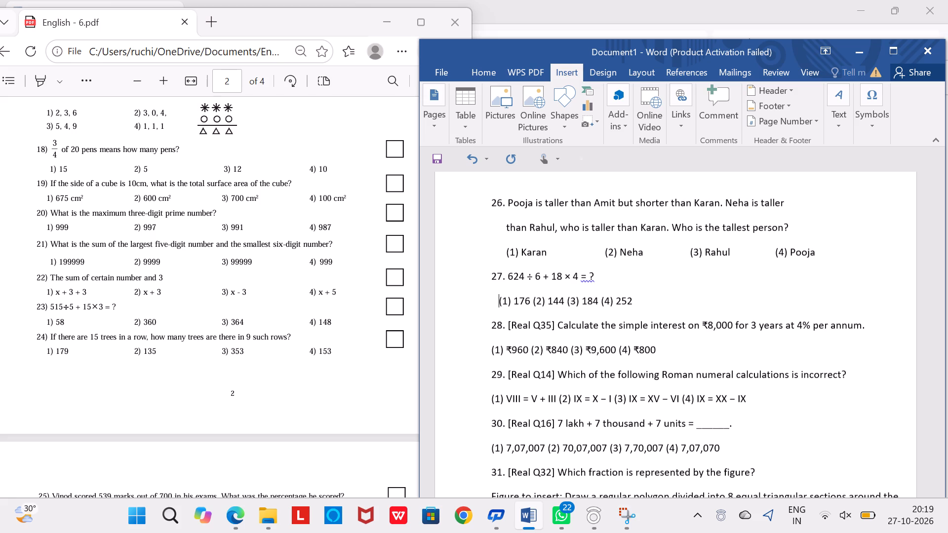
{"action": "key", "text": "space"}
{"action": "key", "text": "space"}
Separate option (2) from option (1) in question 27 with three tabs, aligned with the column above.
{"action": "key", "text": "Right"}
{"action": "key", "text": "Right"}
{"action": "key", "text": "Right"}
{"action": "key", "text": "Right"}
{"action": "key", "text": "Right"}
{"action": "key", "text": "Right"}
{"action": "key", "text": "Right"}
{"action": "key", "text": "Right"}
{"action": "key", "text": "Right"}
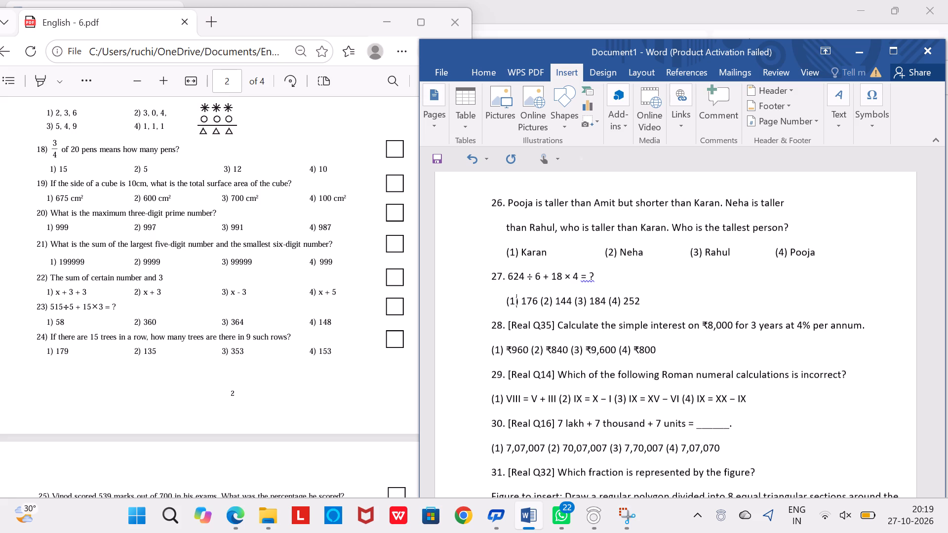
{"action": "key", "text": "Left"}
{"action": "key", "text": "Tab"}
{"action": "key", "text": "Tab"}
{"action": "key", "text": "Tab"}
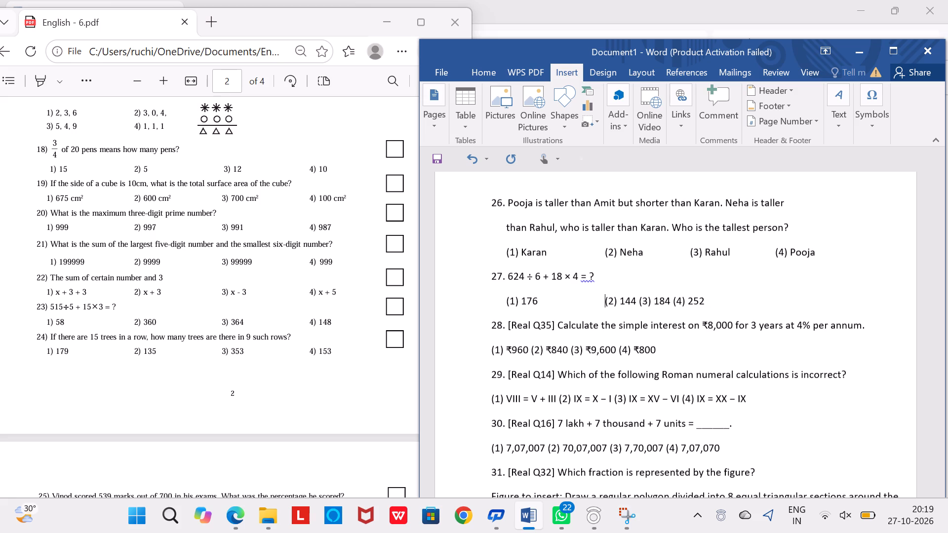
Separate option (3) from option (2) in question 27 with two tabs, aligned with the column above.
{"action": "key", "text": "Right"}
{"action": "key", "text": "Right"}
{"action": "key", "text": "Right"}
{"action": "key", "text": "Right"}
{"action": "key", "text": "Right"}
{"action": "key", "text": "Right"}
{"action": "key", "text": "Right"}
{"action": "key", "text": "Right"}
{"action": "key", "text": "Tab"}
{"action": "key", "text": "Tab"}
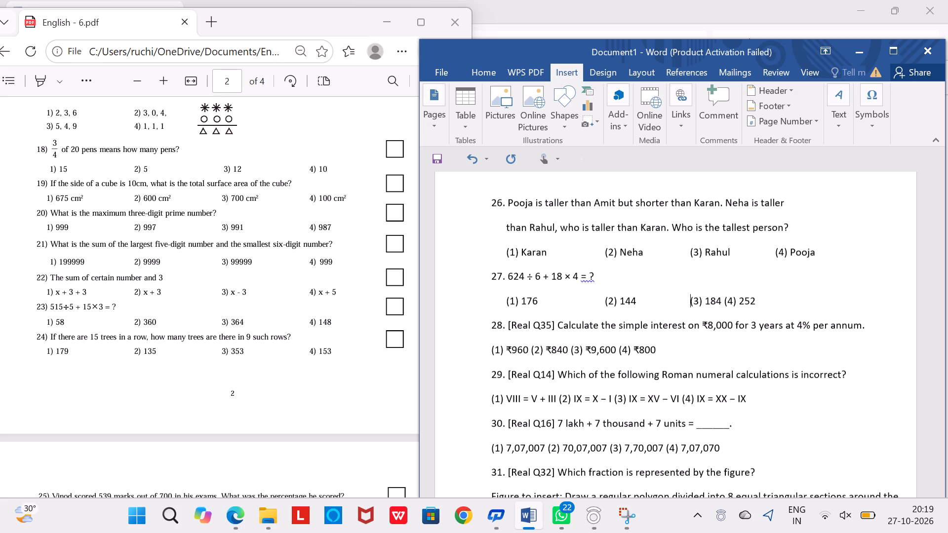
Separate option (4) from option (3) in question 27 with two tabs, aligned with the column above.
{"action": "key", "text": "Right"}
{"action": "key", "text": "Right"}
{"action": "key", "text": "Right"}
{"action": "key", "text": "Right"}
{"action": "key", "text": "Right"}
{"action": "key", "text": "Right"}
{"action": "key", "text": "Right"}
{"action": "key", "text": "Right"}
{"action": "key", "text": "Right"}
{"action": "key", "text": "Left"}
{"action": "key", "text": "Tab"}
{"action": "key", "text": "Tab"}
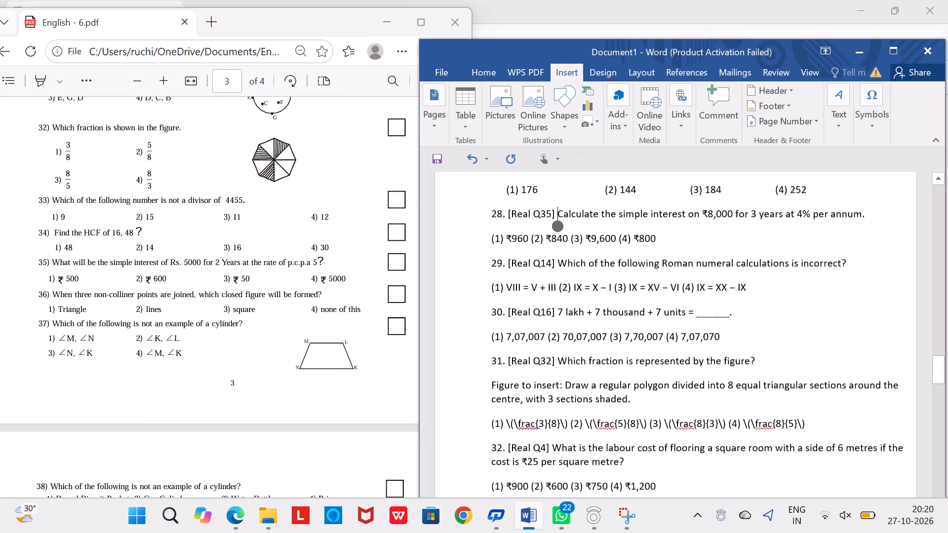
Delete the source tag "[Real Q35]" from the start of question 28.
{"action": "key", "text": "BackSpace"}
{"action": "key", "text": "BackSpace"}
{"action": "key", "text": "BackSpace"}
{"action": "key", "text": "BackSpace"}
{"action": "key", "text": "BackSpace"}
{"action": "key", "text": "BackSpace"}
{"action": "key", "text": "BackSpace"}
{"action": "key", "text": "BackSpace"}
{"action": "key", "text": "BackSpace"}
{"action": "key", "text": "BackSpace"}
{"action": "key", "text": "BackSpace"}
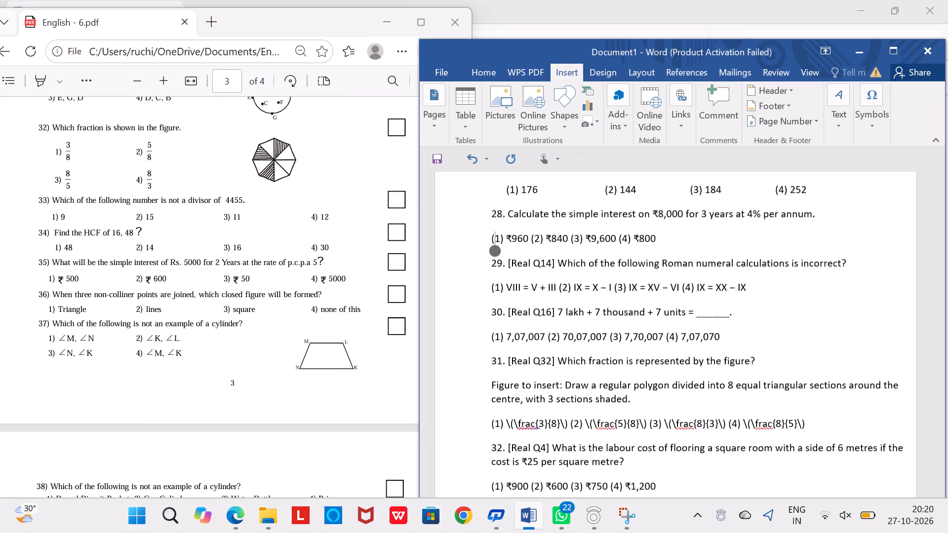
Indent the options line of question 28 with six spaces to match the question text above.
{"action": "key", "text": "Left"}
{"action": "key", "text": "space"}
{"action": "key", "text": "space"}
{"action": "key", "text": "space"}
{"action": "key", "text": "space"}
{"action": "key", "text": "space"}
{"action": "key", "text": "space"}
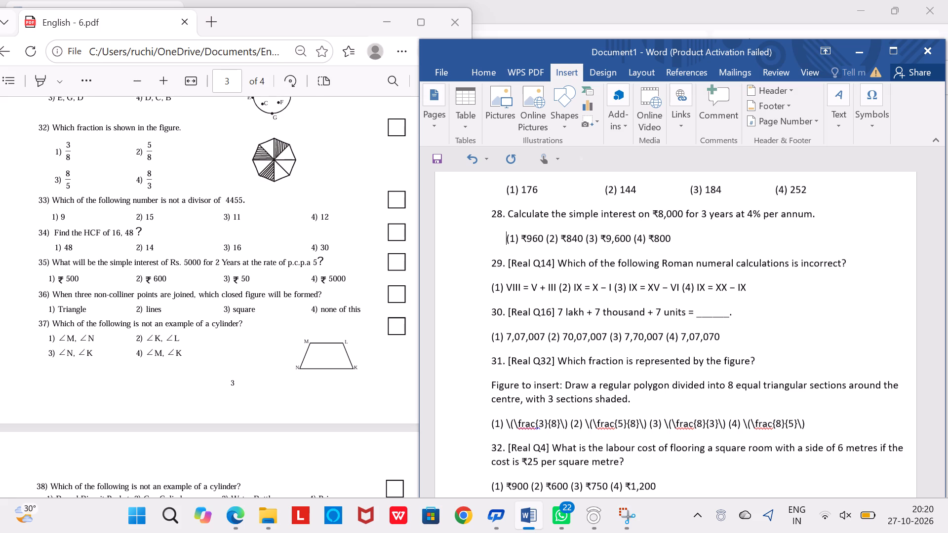
Separate option (2) from option (1) in question 28 with three tabs, aligned with the column above.
{"action": "key", "text": "Right"}
{"action": "key", "text": "Right"}
{"action": "key", "text": "Right"}
{"action": "key", "text": "Right"}
{"action": "key", "text": "Right"}
{"action": "key", "text": "Right"}
{"action": "key", "text": "Right"}
{"action": "key", "text": "Right"}
{"action": "key", "text": "Right"}
{"action": "key", "text": "Tab"}
{"action": "key", "text": "Tab"}
{"action": "key", "text": "Tab"}
Separate option (3) from option (2) in question 28 with two tabs, aligned with the column above.
{"action": "key", "text": "Right"}
{"action": "key", "text": "Right"}
{"action": "key", "text": "Right"}
{"action": "key", "text": "Right"}
{"action": "key", "text": "Right"}
{"action": "key", "text": "Right"}
{"action": "key", "text": "Right"}
{"action": "key", "text": "Right"}
{"action": "key", "text": "Right"}
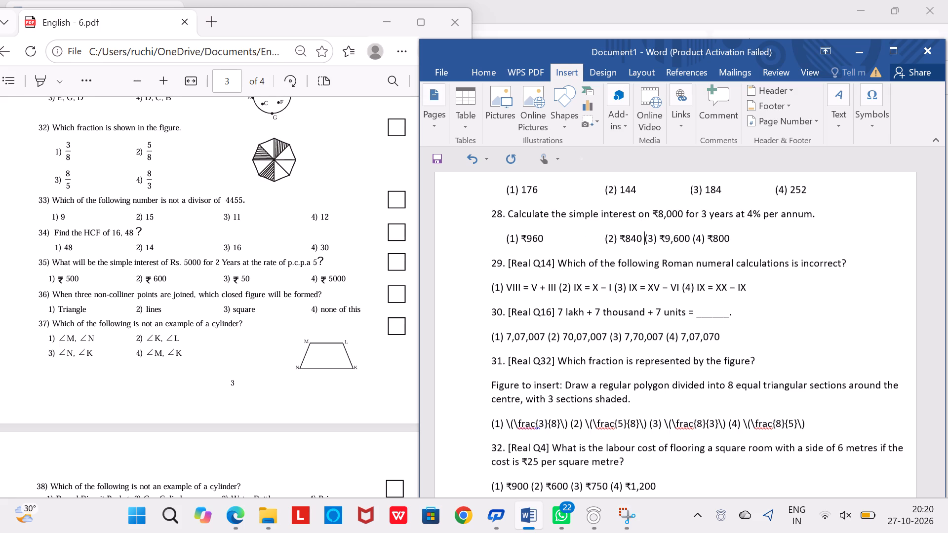
{"action": "key", "text": "Tab"}
{"action": "key", "text": "Tab"}
Separate option (4) from option (3) in question 28 with two tabs, aligned with the column above.
{"action": "key", "text": "Right"}
{"action": "key", "text": "Right"}
{"action": "key", "text": "Right"}
{"action": "key", "text": "Right"}
{"action": "key", "text": "Right"}
{"action": "key", "text": "Right"}
{"action": "key", "text": "Right"}
{"action": "key", "text": "Right"}
{"action": "key", "text": "Right"}
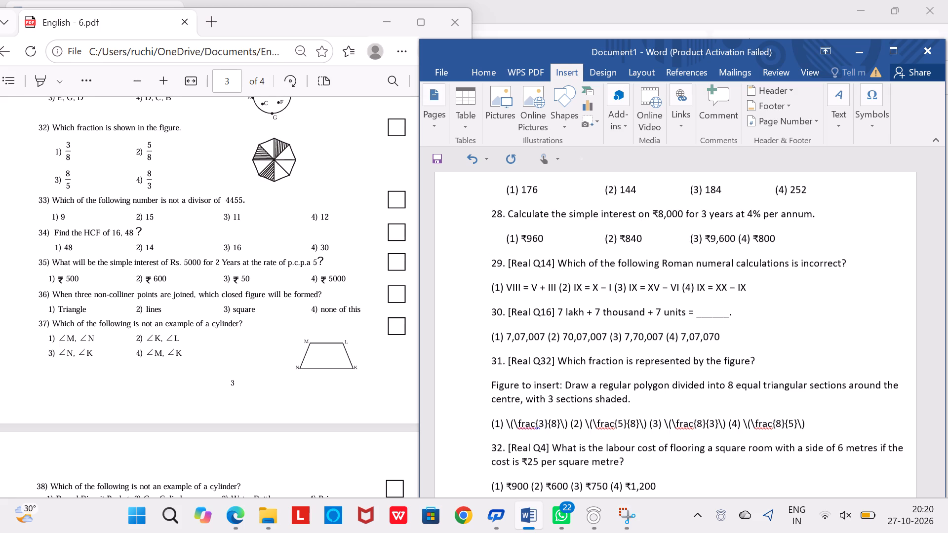
{"action": "key", "text": "Right"}
{"action": "key", "text": "Right"}
{"action": "key", "text": "Tab"}
{"action": "key", "text": "Tab"}
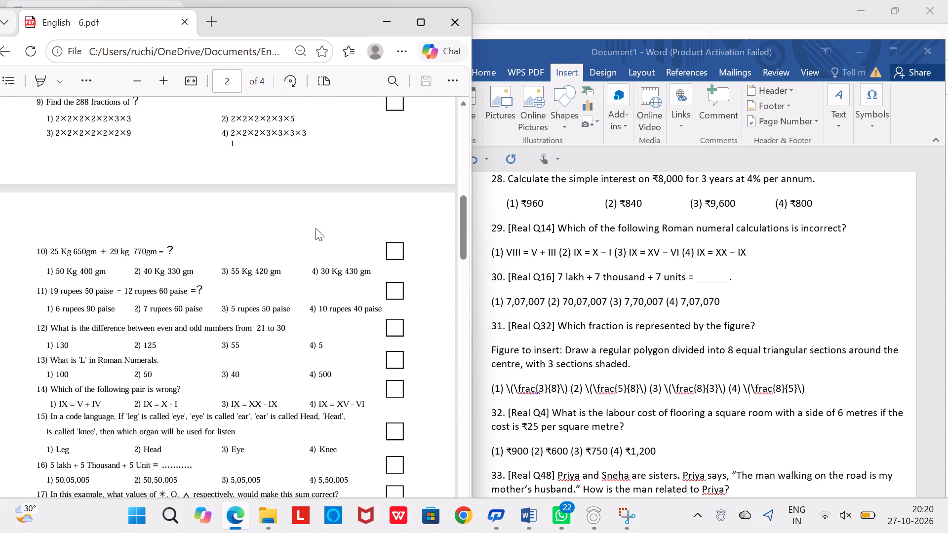
Switch back to the Word document and delete the source tag "[Real Q14]" from the start of question 29.
{"action": "left_click", "coordinate": [560, 225]}
{"action": "left_click", "coordinate": [558, 228]}
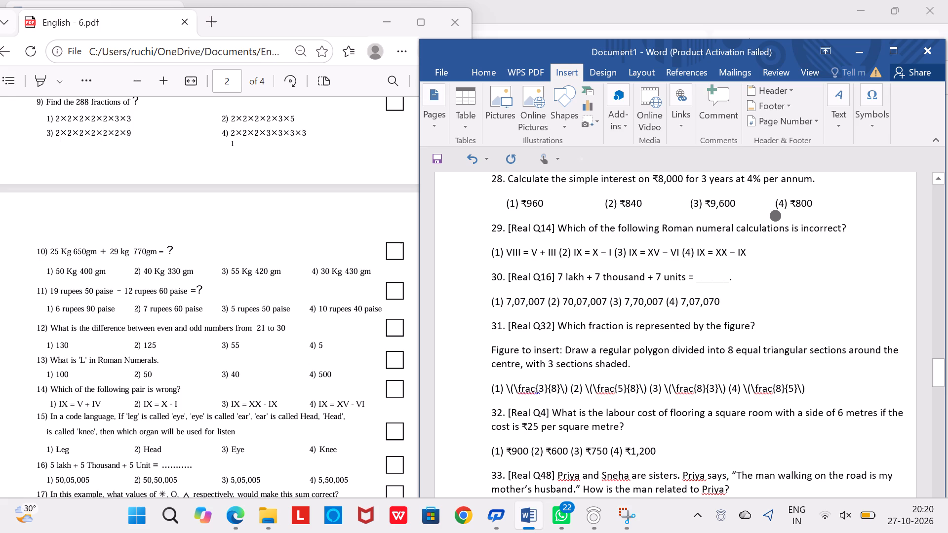
{"action": "key", "text": "BackSpace"}
{"action": "key", "text": "BackSpace"}
{"action": "key", "text": "BackSpace"}
{"action": "key", "text": "BackSpace"}
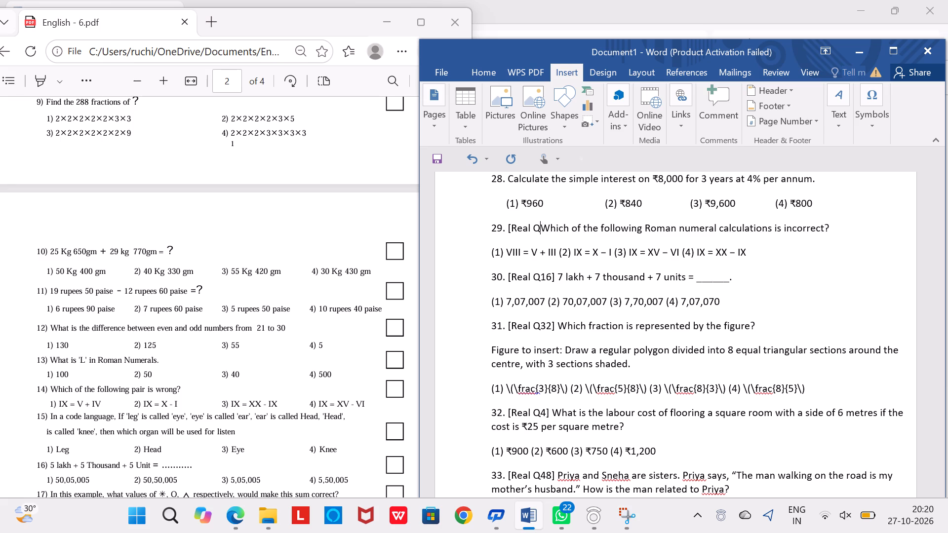
{"action": "key", "text": "BackSpace"}
{"action": "key", "text": "BackSpace"}
{"action": "key", "text": "BackSpace"}
{"action": "key", "text": "BackSpace"}
{"action": "key", "text": "BackSpace"}
{"action": "key", "text": "BackSpace"}
{"action": "key", "text": "BackSpace"}
Indent the options line of question 29 with seven spaces, beneath the question text.
{"action": "key", "text": "Down"}
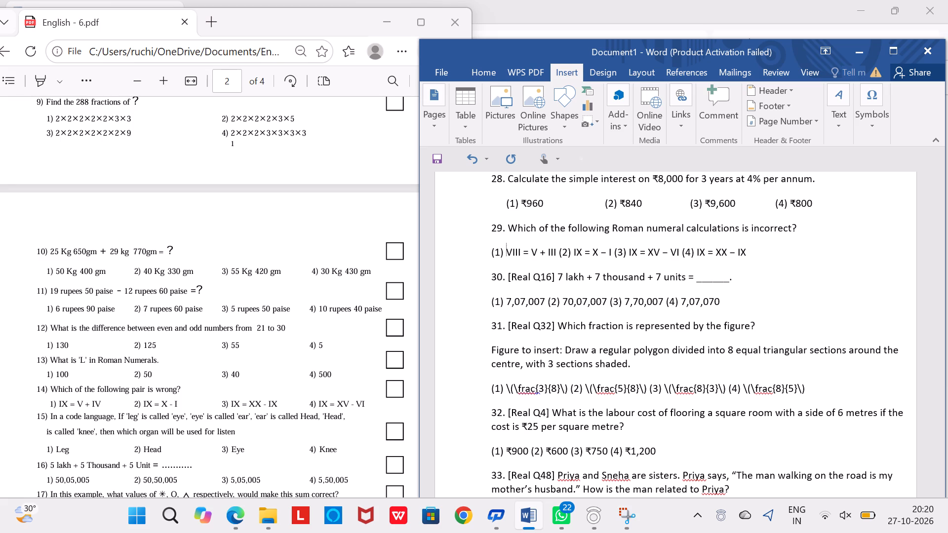
{"action": "key", "text": "Left"}
{"action": "key", "text": "Left"}
{"action": "key", "text": "Left"}
{"action": "key", "text": "Left"}
{"action": "key", "text": "space"}
{"action": "key", "text": "space"}
{"action": "key", "text": "space"}
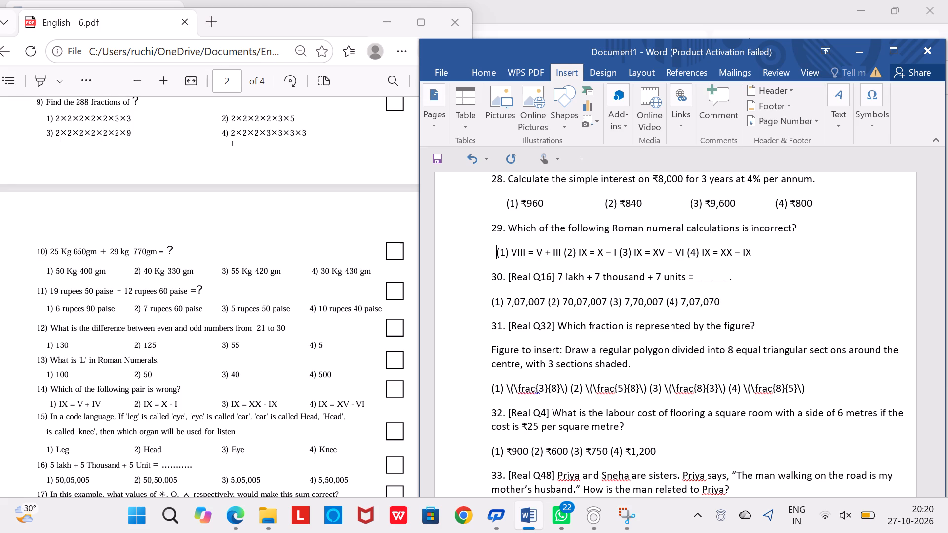
{"action": "key", "text": "space"}
{"action": "key", "text": "space"}
{"action": "key", "text": "space"}
{"action": "key", "text": "space"}
Separate option (2) from option (1) in question 29 with two tabs, aligned with the column above.
{"action": "key", "text": "Right"}
{"action": "key", "text": "Right"}
{"action": "key", "text": "Right"}
{"action": "key", "text": "Right"}
{"action": "key", "text": "Right"}
{"action": "key", "text": "Right"}
{"action": "key", "text": "Right"}
{"action": "key", "text": "Right"}
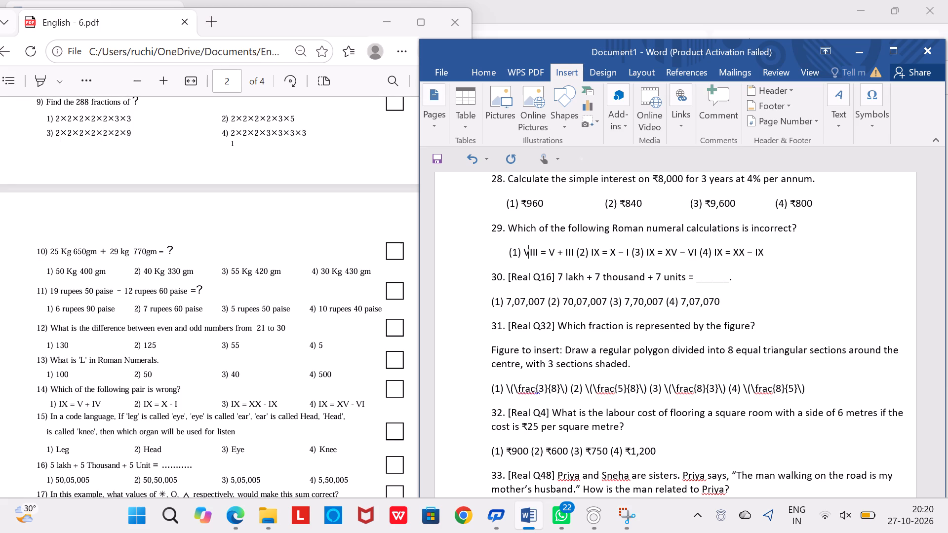
{"action": "key", "text": "Right"}
{"action": "key", "text": "Right"}
{"action": "key", "text": "Right"}
{"action": "key", "text": "Right"}
{"action": "key", "text": "Right"}
{"action": "key", "text": "Right"}
{"action": "key", "text": "Right"}
{"action": "key", "text": "Right"}
{"action": "key", "text": "Right"}
{"action": "key", "text": "Right"}
{"action": "key", "text": "Right"}
{"action": "key", "text": "Tab"}
{"action": "key", "text": "Tab"}
Separate option (3) from option (2) in question 29 with two tabs, aligned with the column above.
{"action": "key", "text": "Right"}
{"action": "key", "text": "Right"}
{"action": "key", "text": "Right"}
{"action": "key", "text": "Right"}
{"action": "key", "text": "Right"}
{"action": "key", "text": "Right"}
{"action": "key", "text": "Right"}
{"action": "key", "text": "Right"}
{"action": "key", "text": "Right"}
{"action": "key", "text": "Right"}
{"action": "key", "text": "Right"}
{"action": "key", "text": "Right"}
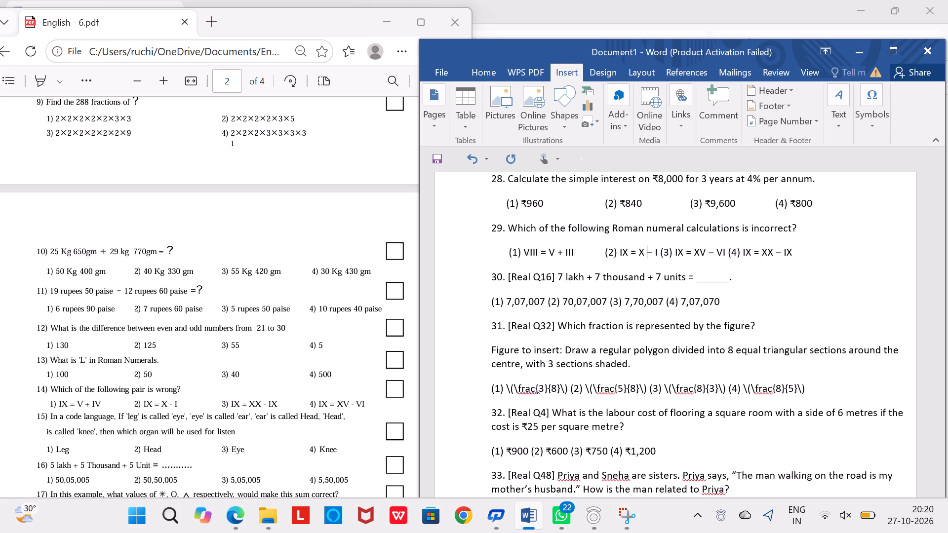
{"action": "key", "text": "Right"}
{"action": "key", "text": "Right"}
{"action": "key", "text": "Right"}
{"action": "key", "text": "Tab"}
{"action": "key", "text": "Tab"}
Separate option (4) from option (3) in question 29 with one tab, aligned with the column above.
{"action": "key", "text": "Right"}
{"action": "key", "text": "Right"}
{"action": "key", "text": "Right"}
{"action": "key", "text": "Right"}
{"action": "key", "text": "Right"}
{"action": "key", "text": "Right"}
{"action": "key", "text": "Right"}
{"action": "key", "text": "Right"}
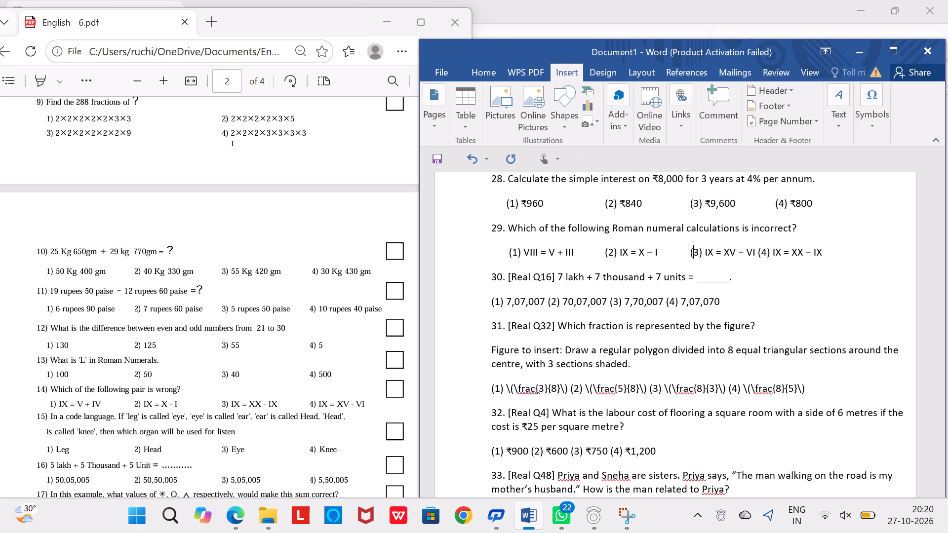
{"action": "key", "text": "Right"}
{"action": "key", "text": "Right"}
{"action": "key", "text": "Right"}
{"action": "key", "text": "Right"}
{"action": "key", "text": "Right"}
{"action": "key", "text": "Right"}
{"action": "key", "text": "Right"}
{"action": "key", "text": "Right"}
{"action": "key", "text": "Right"}
{"action": "key", "text": "Tab"}
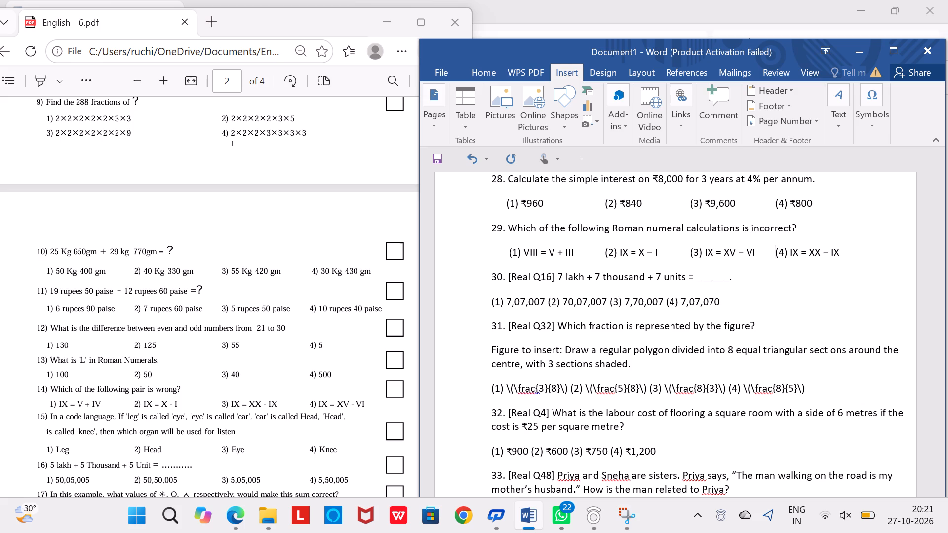
Remove the [Real Q16] source tag from question 30.
{"action": "key", "text": "BackSpace"}
{"action": "key", "text": "BackSpace"}
{"action": "key", "text": "BackSpace"}
{"action": "key", "text": "BackSpace"}
{"action": "key", "text": "BackSpace"}
{"action": "key", "text": "BackSpace"}
{"action": "key", "text": "BackSpace"}
{"action": "key", "text": "BackSpace"}
{"action": "key", "text": "BackSpace"}
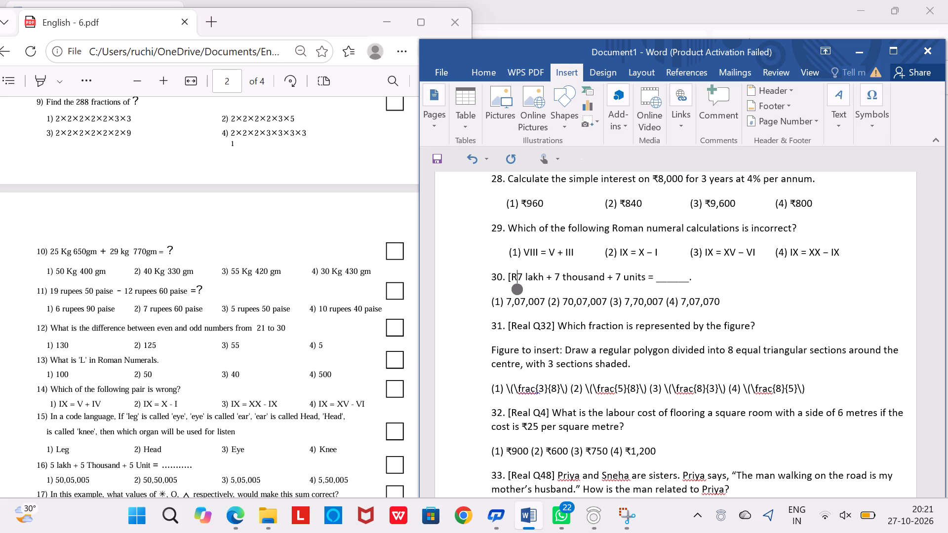
{"action": "key", "text": "BackSpace"}
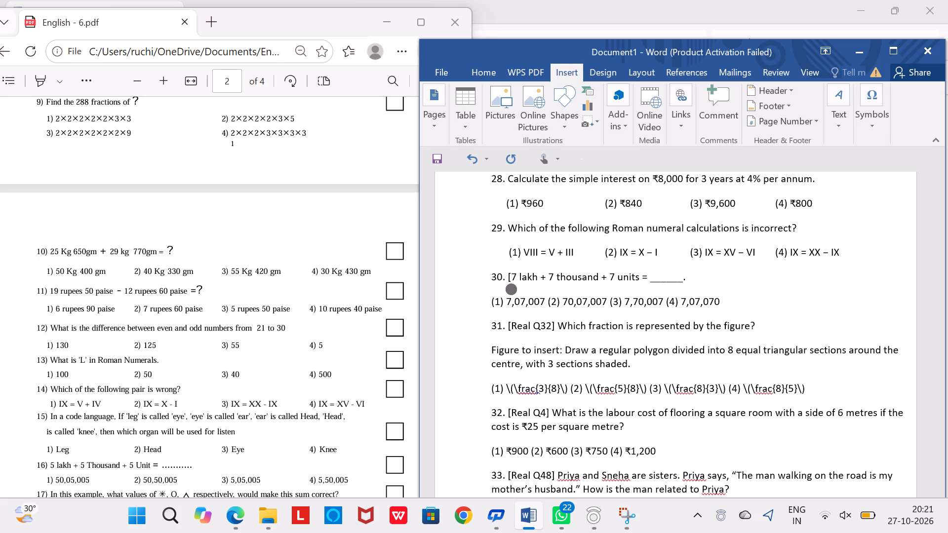
{"action": "key", "text": "BackSpace"}
Indent the options line of question 30 with six spaces, beneath the question text.
{"action": "key", "text": "Left"}
{"action": "key", "text": "Left"}
{"action": "key", "text": "Left"}
{"action": "key", "text": "Left"}
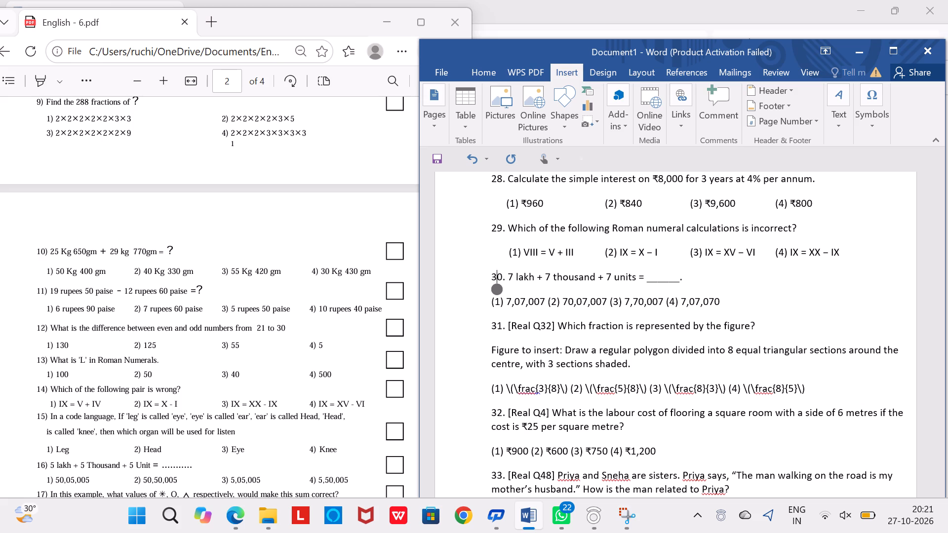
{"action": "key", "text": "Down"}
{"action": "key", "text": "space"}
{"action": "key", "text": "space"}
{"action": "key", "text": "space"}
{"action": "key", "text": "space"}
{"action": "key", "text": "space"}
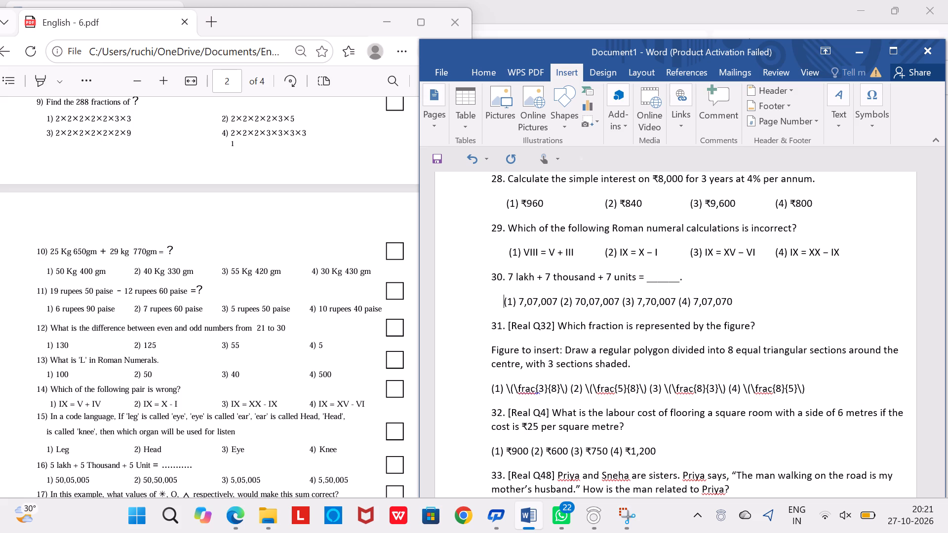
{"action": "key", "text": "space"}
Separate option (2) from option (1) in question 30 with two tabs, aligned with the column above.
{"action": "key", "text": "Right"}
{"action": "key", "text": "Right"}
{"action": "key", "text": "Right"}
{"action": "key", "text": "Right"}
{"action": "key", "text": "Right"}
{"action": "key", "text": "Right"}
{"action": "key", "text": "Right"}
{"action": "key", "text": "Right"}
{"action": "key", "text": "Right"}
{"action": "key", "text": "Right"}
{"action": "key", "text": "Right"}
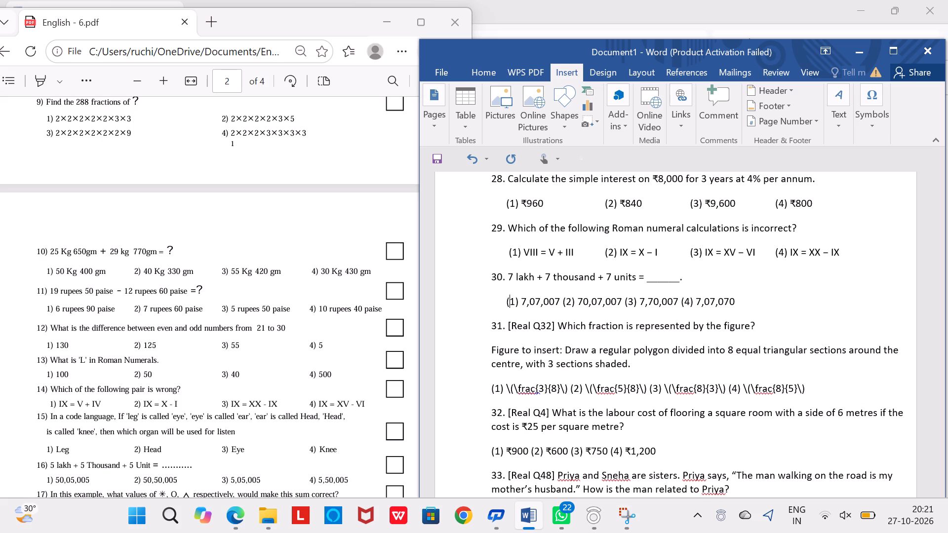
{"action": "key", "text": "Right"}
{"action": "key", "text": "Right"}
{"action": "key", "text": "Tab"}
{"action": "key", "text": "Tab"}
Separate option (3) from option (2) in question 30 with one tab, aligned with the column above.
{"action": "key", "text": "Right"}
{"action": "key", "text": "Right"}
{"action": "key", "text": "Right"}
{"action": "key", "text": "Right"}
{"action": "key", "text": "Right"}
{"action": "key", "text": "Right"}
{"action": "key", "text": "Right"}
{"action": "key", "text": "Right"}
{"action": "key", "text": "Right"}
{"action": "key", "text": "Right"}
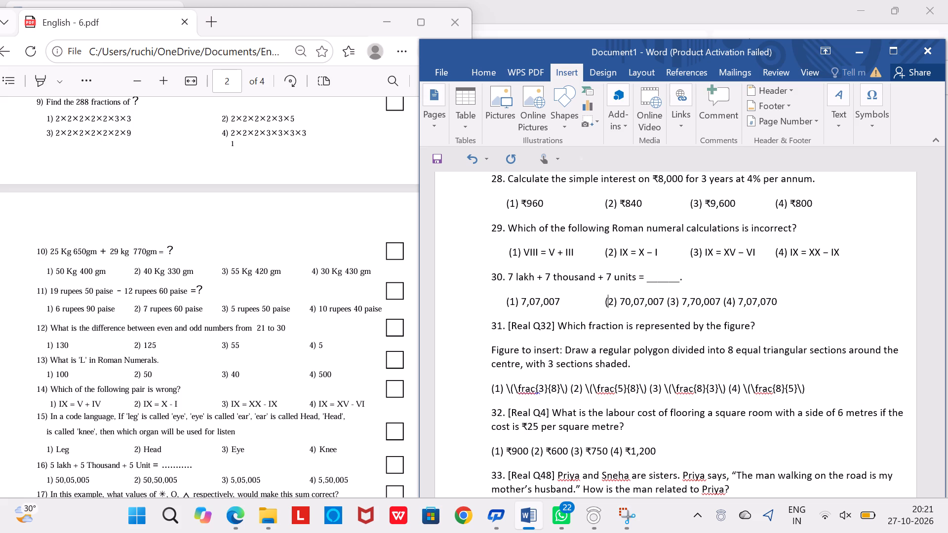
{"action": "key", "text": "Right"}
{"action": "key", "text": "Right"}
{"action": "key", "text": "Right"}
{"action": "key", "text": "Right"}
{"action": "key", "text": "Tab"}
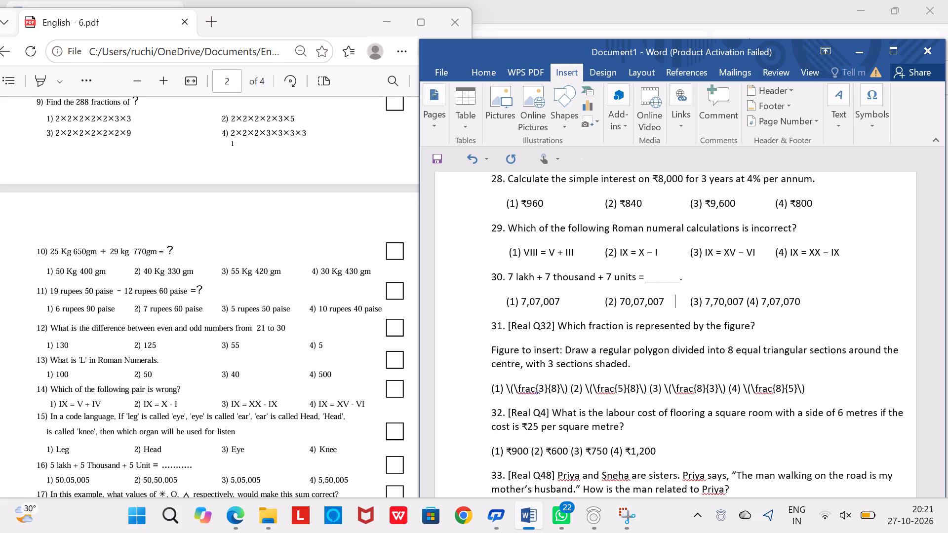
{"action": "key", "text": "Tab"}
{"action": "key", "text": "BackSpace"}
Separate option (4) from option (3) in question 30 with two tabs, aligned with the column above.
{"action": "key", "text": "Right"}
{"action": "key", "text": "Right"}
{"action": "key", "text": "Right"}
{"action": "key", "text": "Right"}
{"action": "key", "text": "Right"}
{"action": "key", "text": "Right"}
{"action": "key", "text": "Right"}
{"action": "key", "text": "Right"}
{"action": "key", "text": "Right"}
{"action": "key", "text": "Right"}
{"action": "key", "text": "Right"}
{"action": "key", "text": "Right"}
{"action": "key", "text": "Right"}
{"action": "key", "text": "Tab"}
{"action": "key", "text": "Tab"}
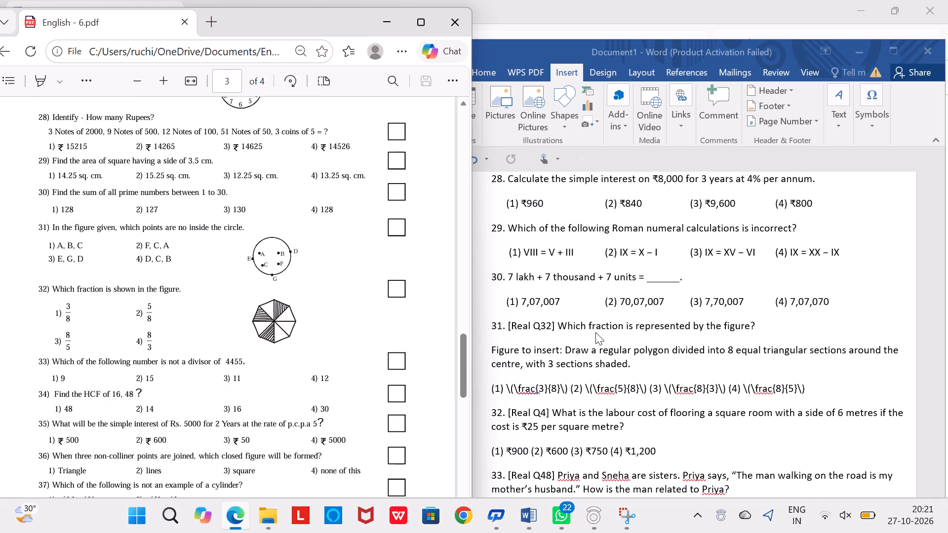
Remove the [Real Q32] source tag from question 31, keeping one space after the question number.
{"action": "left_click", "coordinate": [553, 328]}
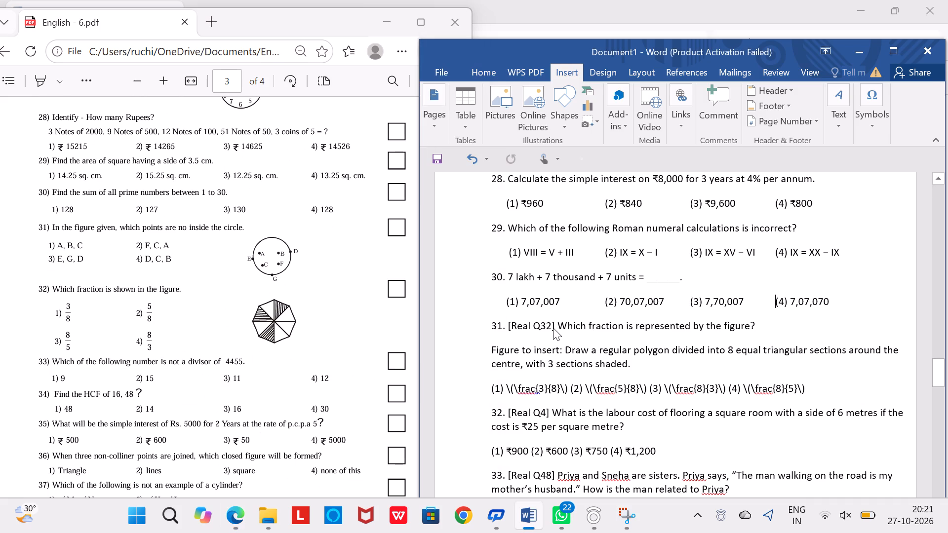
{"action": "left_click", "coordinate": [558, 330]}
{"action": "key", "text": "BackSpace"}
{"action": "key", "text": "BackSpace"}
{"action": "key", "text": "BackSpace"}
{"action": "key", "text": "BackSpace"}
{"action": "key", "text": "BackSpace"}
{"action": "key", "text": "BackSpace"}
{"action": "key", "text": "BackSpace"}
{"action": "key", "text": "BackSpace"}
{"action": "key", "text": "BackSpace"}
{"action": "key", "text": "BackSpace"}
{"action": "key", "text": "BackSpace"}
{"action": "key", "text": "BackSpace"}
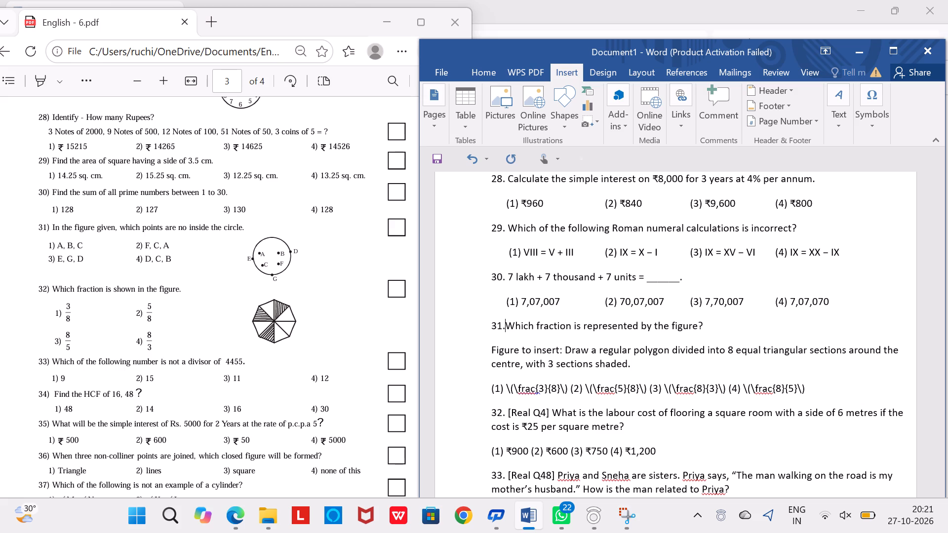
{"action": "key", "text": "space"}
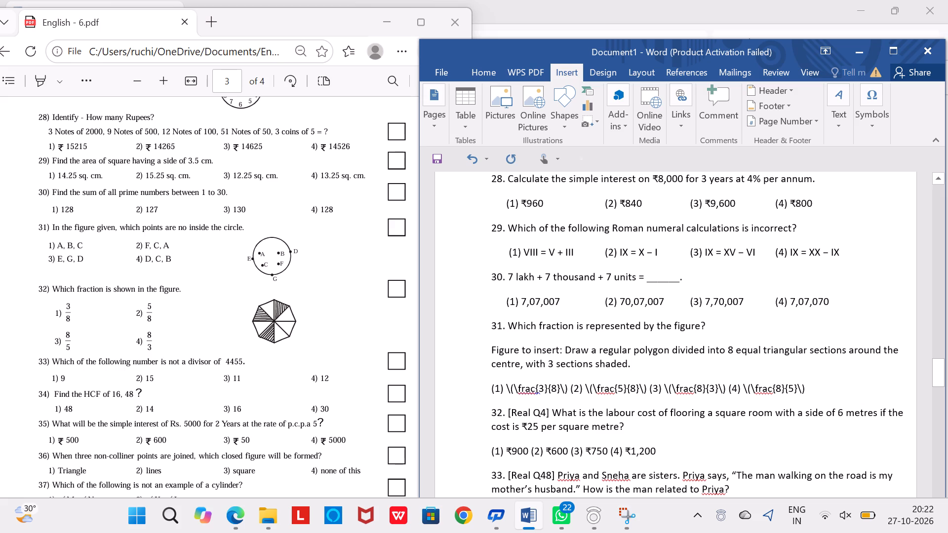
Delete the "Figure to insert" instruction paragraph beneath question 31.
{"action": "left_click_drag", "start_coordinate": [493, 352], "coordinate": [622, 362]}
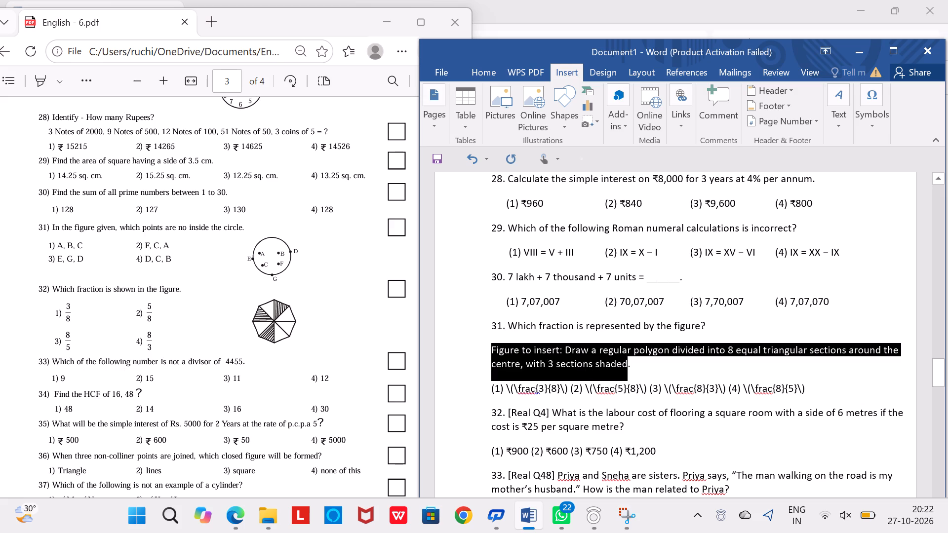
{"action": "left_click_drag", "start_coordinate": [622, 362], "coordinate": [631, 362]}
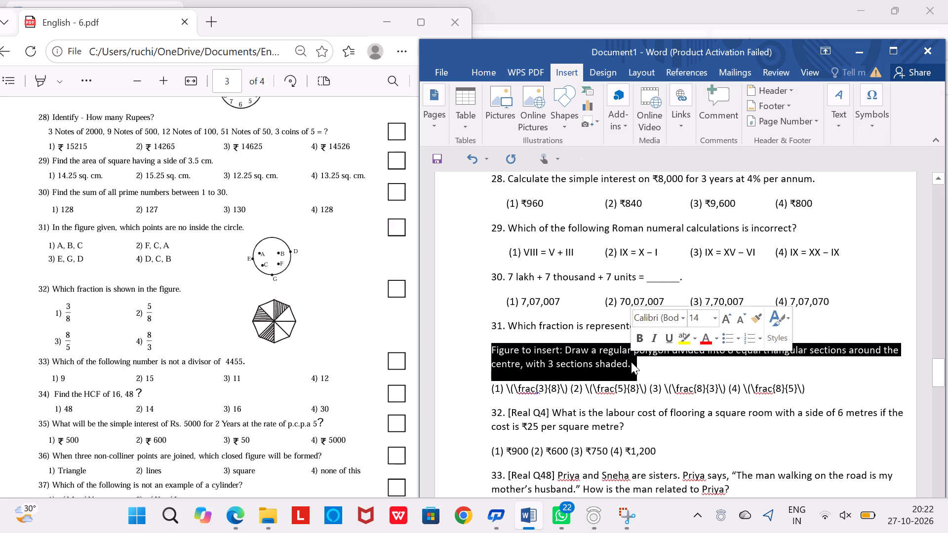
{"action": "key", "text": "Delete"}
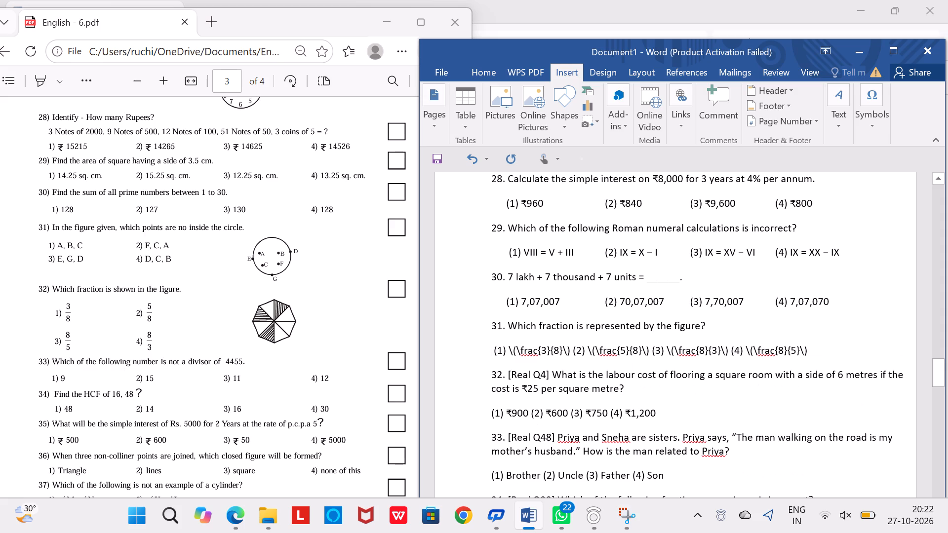
Snip the shaded octagon figure from question 32 of the PDF and paste it after the text of question 31.
{"action": "left_click", "coordinate": [630, 521]}
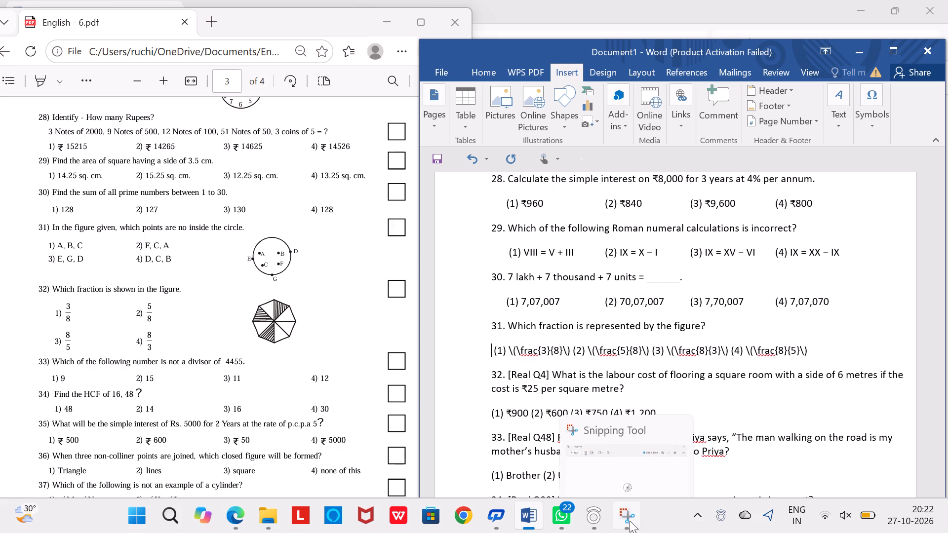
{"action": "left_click", "coordinate": [309, 148]}
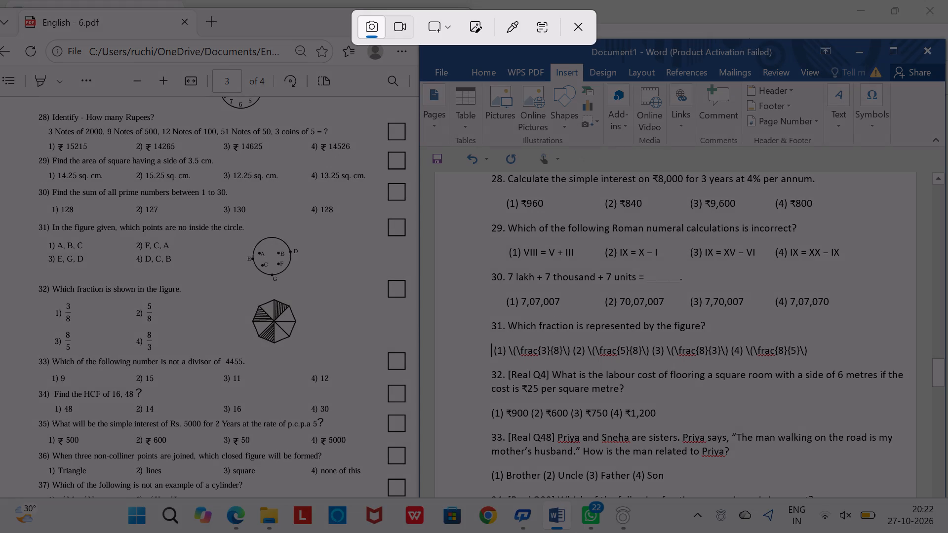
{"action": "left_click_drag", "start_coordinate": [245, 293], "coordinate": [307, 345]}
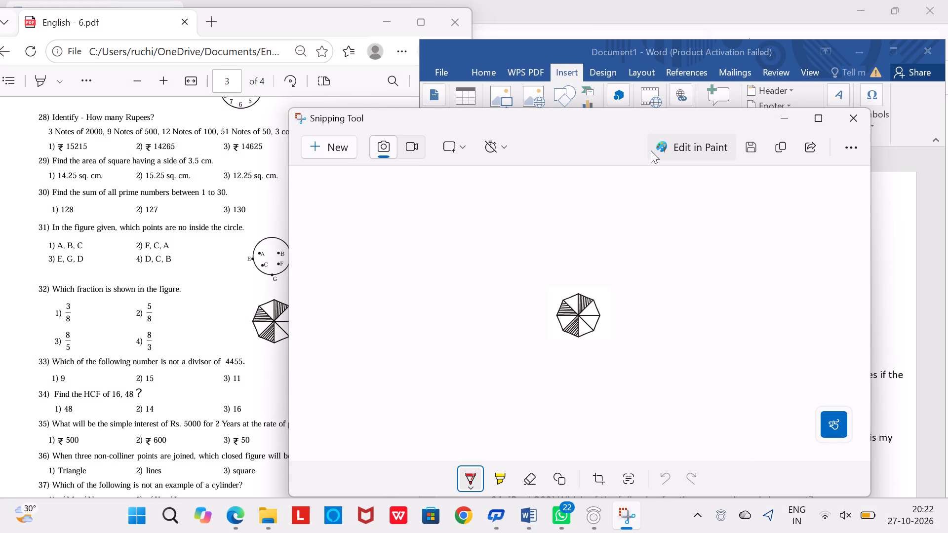
{"action": "left_click", "coordinate": [779, 152]}
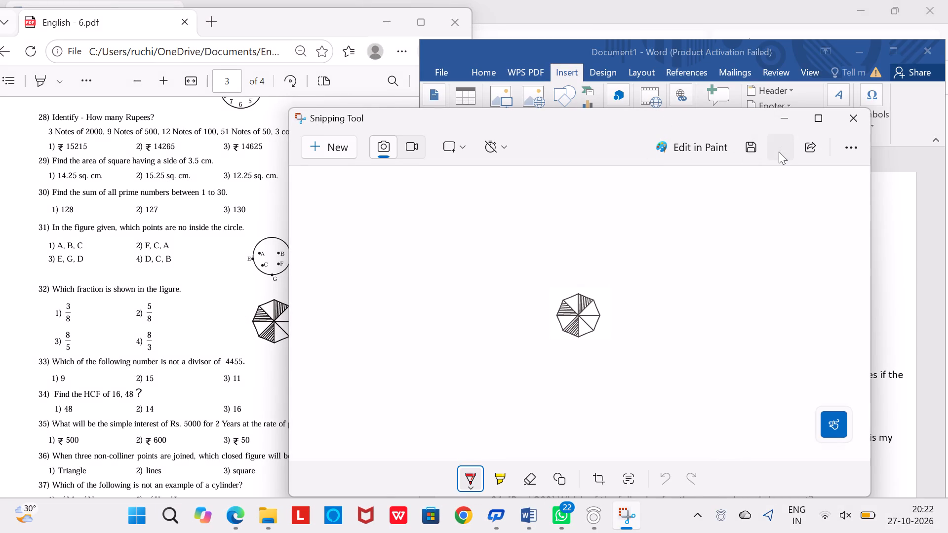
{"action": "left_click", "coordinate": [786, 125]}
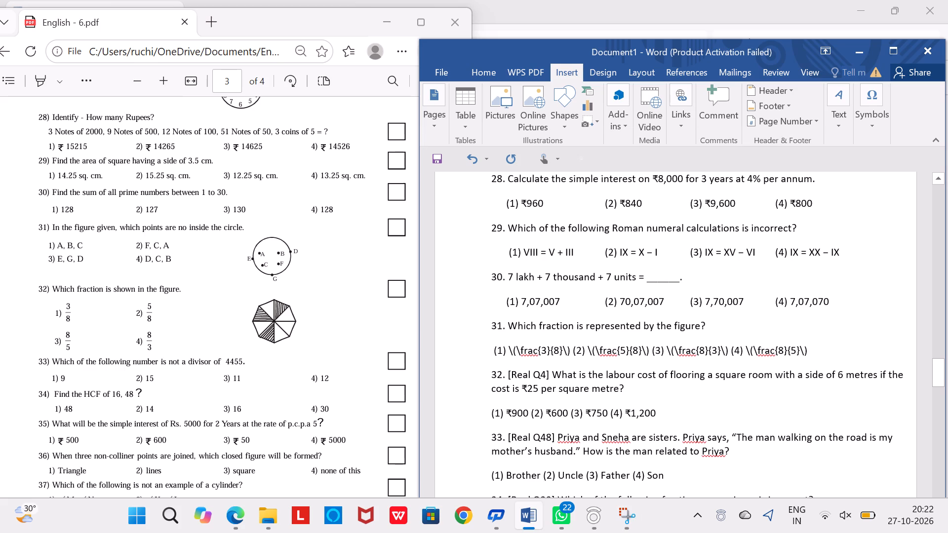
{"action": "left_click", "coordinate": [717, 329]}
{"action": "key", "text": "ctrl+v"}
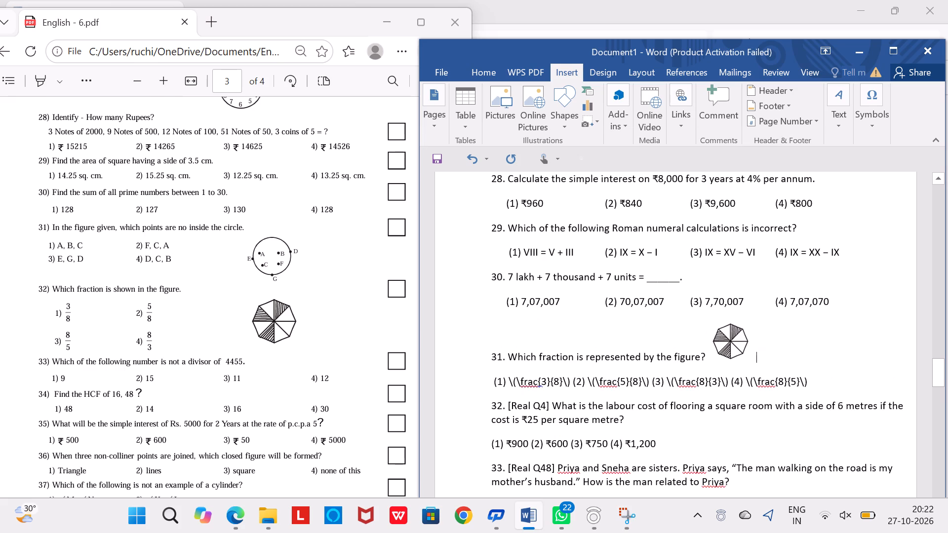
Apply Tight text wrapping to the octagon figure and place it just beyond the end of question 31's text.
{"action": "left_click_drag", "start_coordinate": [726, 337], "coordinate": [751, 354]}
{"action": "left_click", "coordinate": [780, 322]}
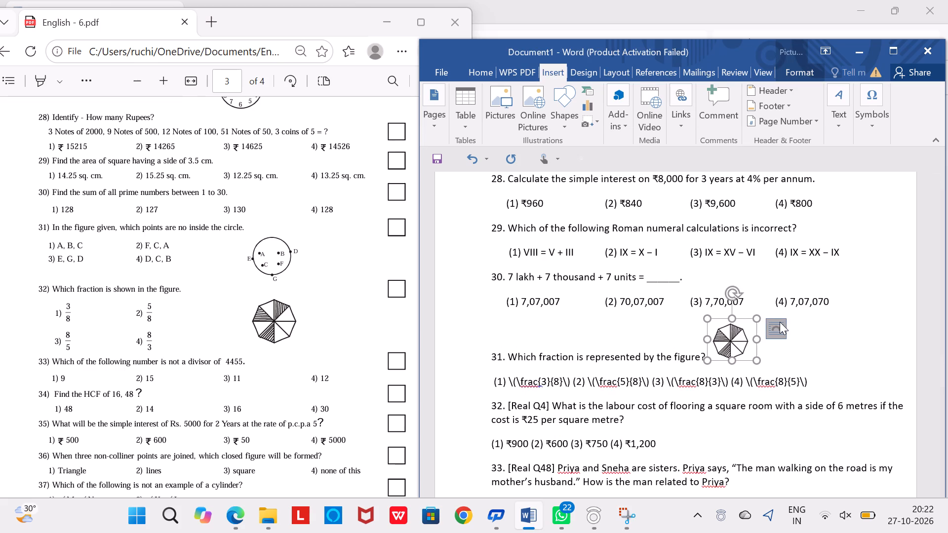
{"action": "left_click", "coordinate": [834, 377]}
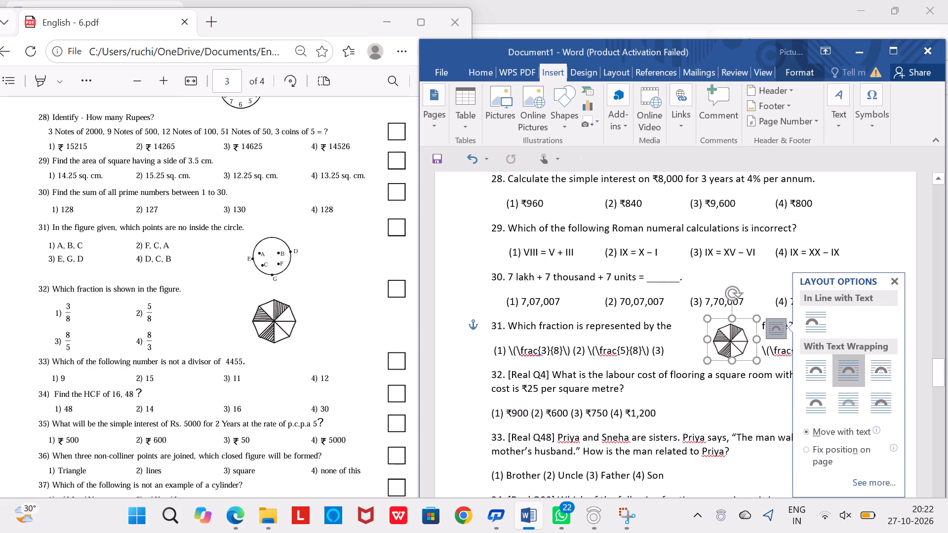
{"action": "left_click_drag", "start_coordinate": [732, 331], "coordinate": [754, 337]}
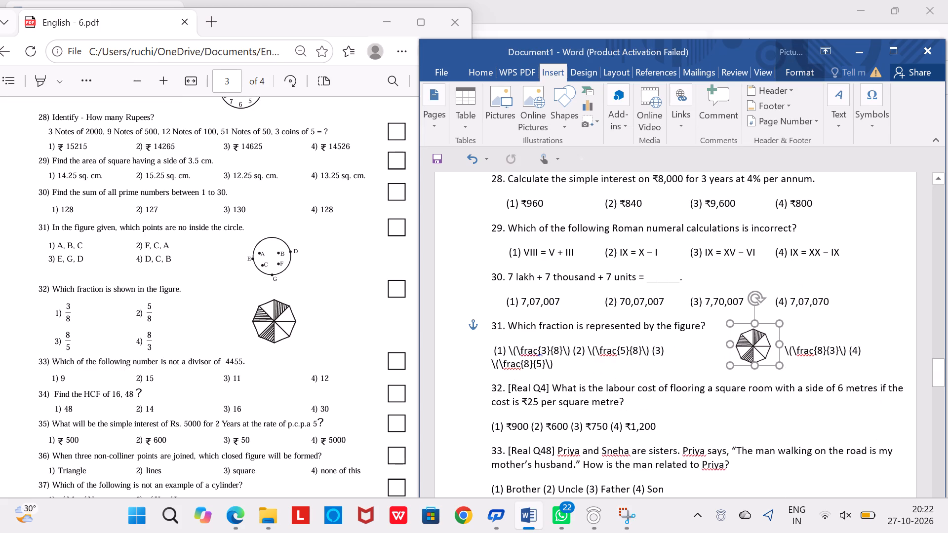
{"action": "left_click_drag", "start_coordinate": [754, 337], "coordinate": [753, 338]}
Move options (3) and (4) of question 31 onto a new line starting with one space.
{"action": "left_click", "coordinate": [651, 351]}
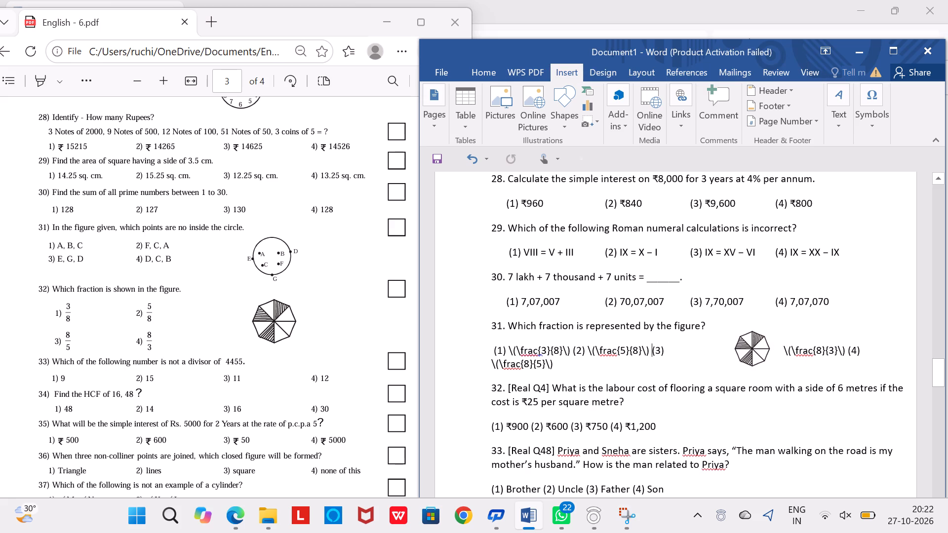
{"action": "key", "text": "Return"}
{"action": "key", "text": "space"}
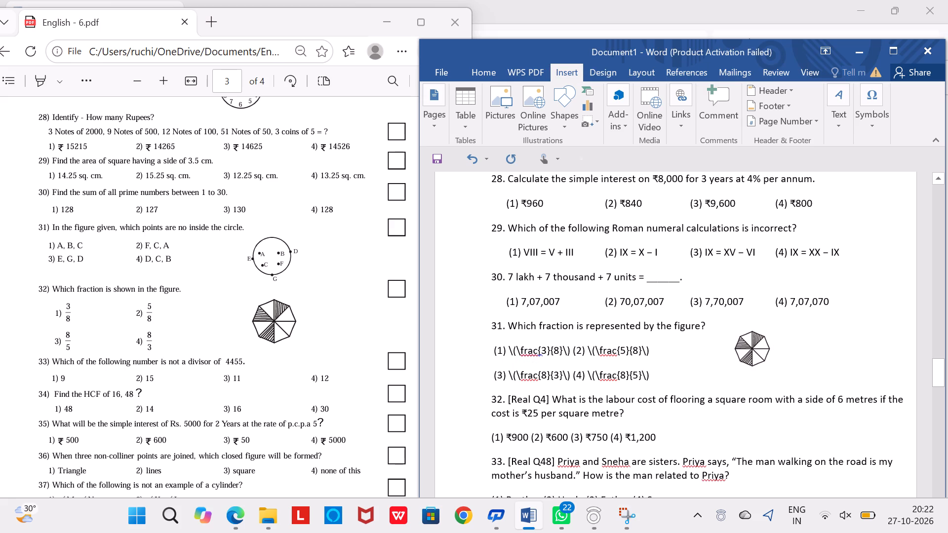
Enlarge the octagon figure of question 31 slightly, keeping its proportions.
{"action": "left_click", "coordinate": [771, 353]}
{"action": "left_click_drag", "start_coordinate": [781, 369], "coordinate": [783, 370]}
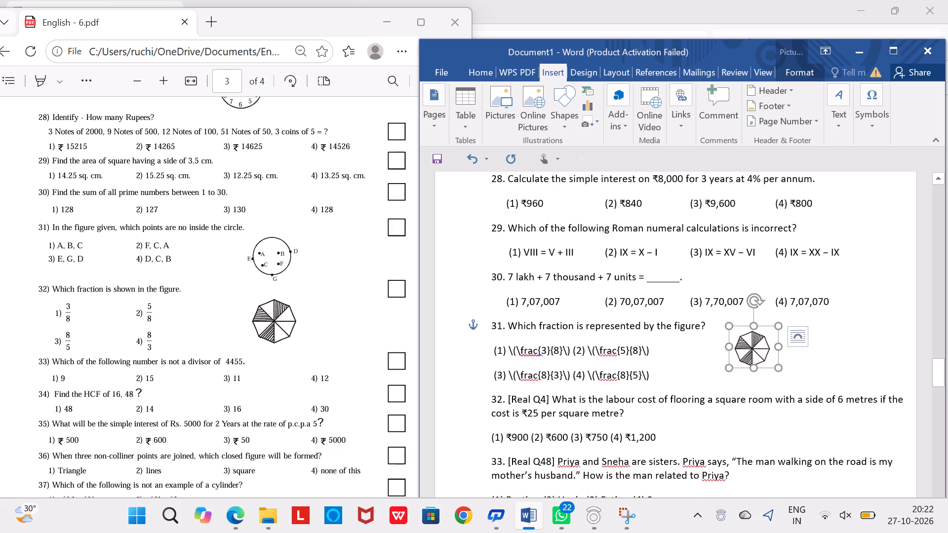
{"action": "left_click_drag", "start_coordinate": [783, 370], "coordinate": [790, 376]}
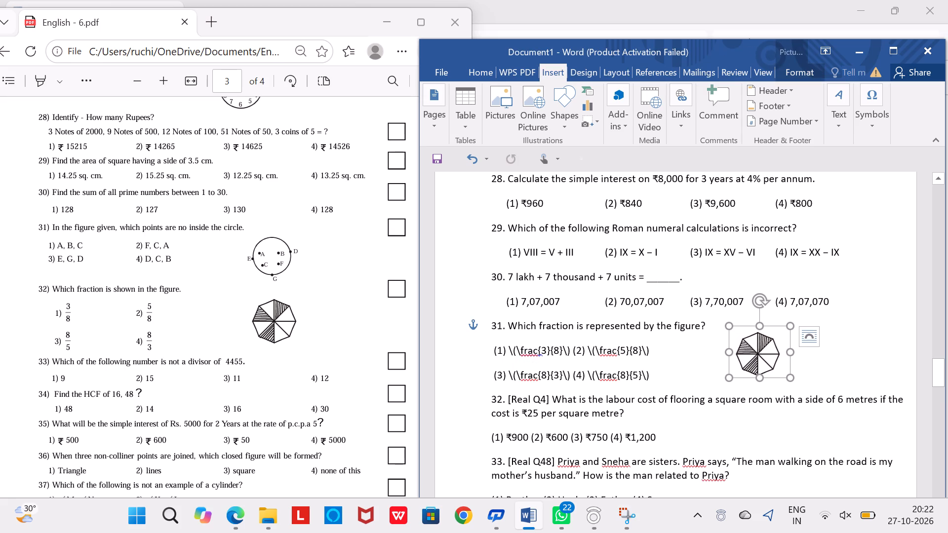
Indent the first options line of question 31 with six more spaces.
{"action": "left_click", "coordinate": [494, 355]}
{"action": "key", "text": "space"}
{"action": "key", "text": "space"}
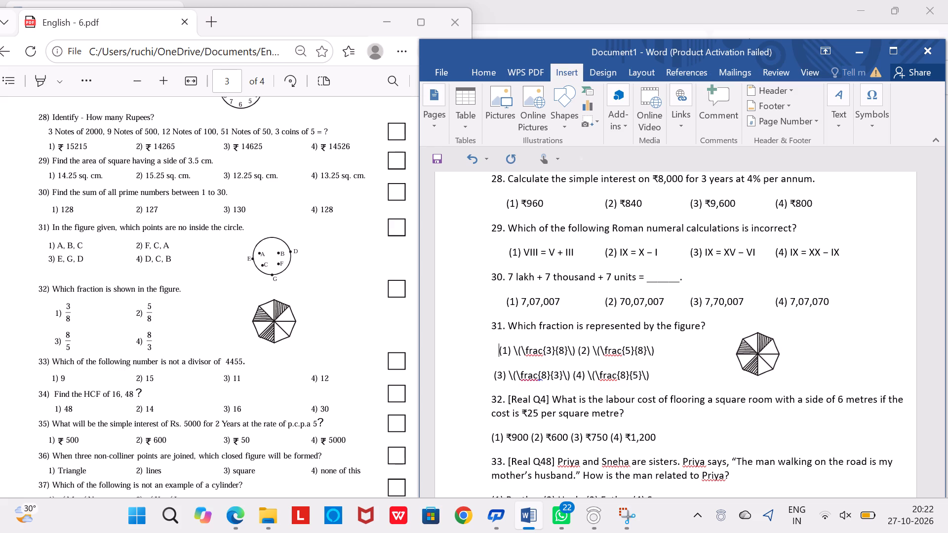
{"action": "key", "text": "space"}
{"action": "key", "text": "space"}
{"action": "key", "text": "space"}
{"action": "key", "text": "space"}
Delete the raw fraction code \(\frac{3}{8}\) from option (1) of question 31.
{"action": "key", "text": "Right"}
{"action": "key", "text": "Right"}
{"action": "key", "text": "Right"}
{"action": "key", "text": "Right"}
{"action": "key", "text": "Right"}
{"action": "key", "text": "Right"}
{"action": "key", "text": "Right"}
{"action": "key", "text": "Right"}
{"action": "key", "text": "Right"}
{"action": "key", "text": "Right"}
{"action": "key", "text": "Right"}
{"action": "key", "text": "Right"}
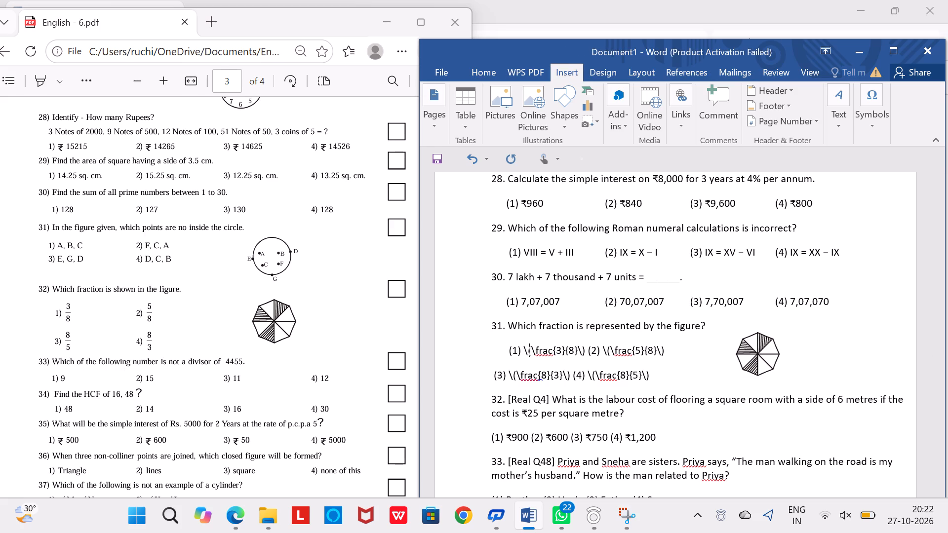
{"action": "key", "text": "Right"}
{"action": "key", "text": "Right"}
{"action": "key", "text": "Right"}
{"action": "key", "text": "Right"}
{"action": "key", "text": "Right"}
{"action": "key", "text": "Right"}
{"action": "key", "text": "Right"}
{"action": "key", "text": "Right"}
{"action": "key", "text": "Left"}
{"action": "key", "text": "BackSpace"}
{"action": "key", "text": "BackSpace"}
{"action": "key", "text": "BackSpace"}
{"action": "key", "text": "BackSpace"}
{"action": "key", "text": "BackSpace"}
{"action": "key", "text": "BackSpace"}
{"action": "key", "text": "BackSpace"}
{"action": "key", "text": "BackSpace"}
{"action": "key", "text": "BackSpace"}
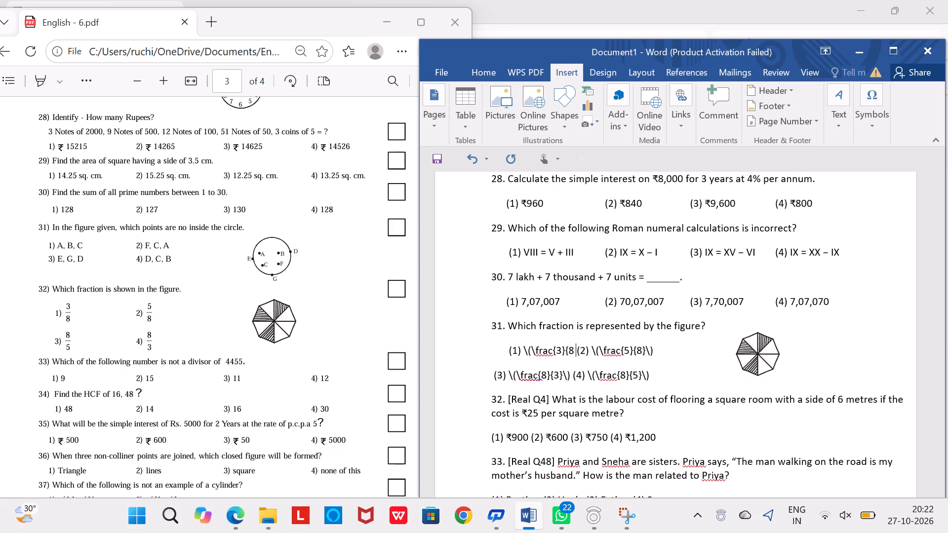
{"action": "key", "text": "BackSpace"}
{"action": "key", "text": "BackSpace"}
{"action": "key", "text": "BackSpace"}
{"action": "key", "text": "BackSpace"}
{"action": "key", "text": "BackSpace"}
{"action": "key", "text": "BackSpace"}
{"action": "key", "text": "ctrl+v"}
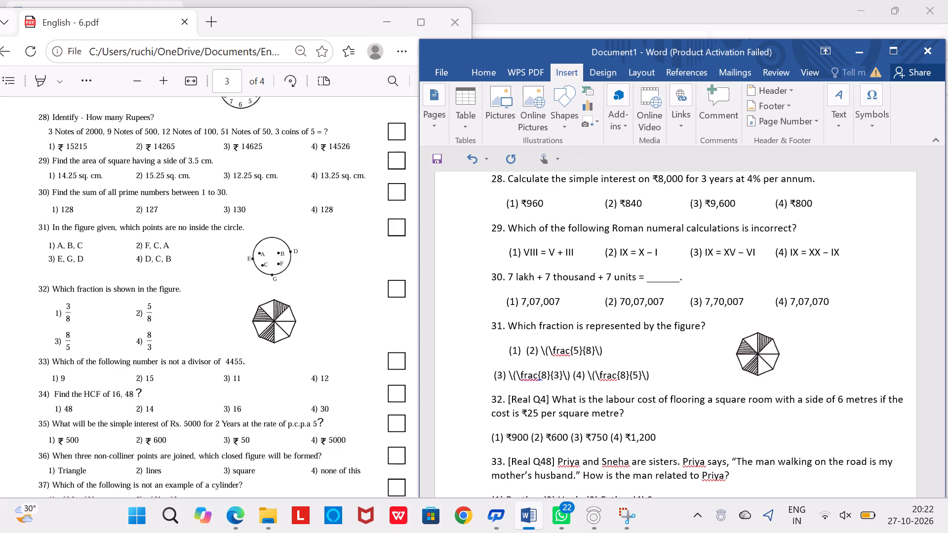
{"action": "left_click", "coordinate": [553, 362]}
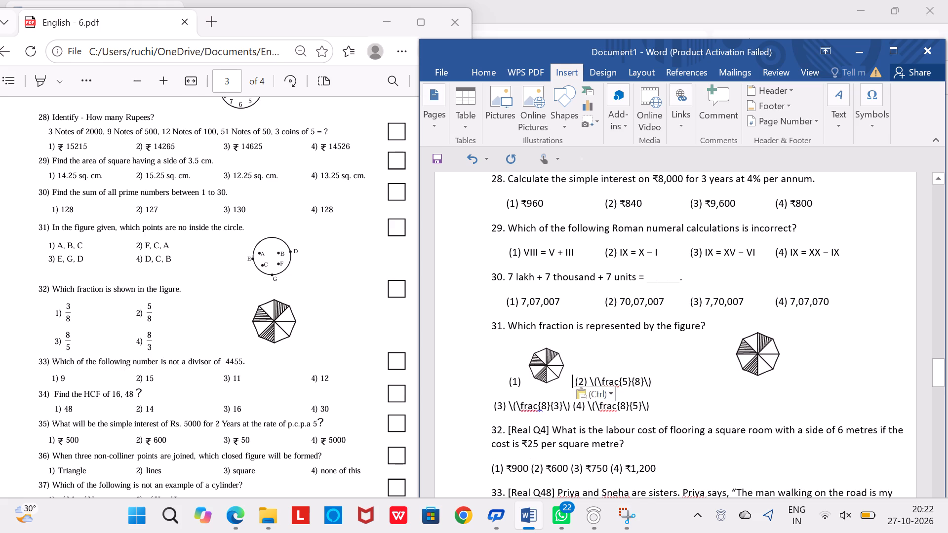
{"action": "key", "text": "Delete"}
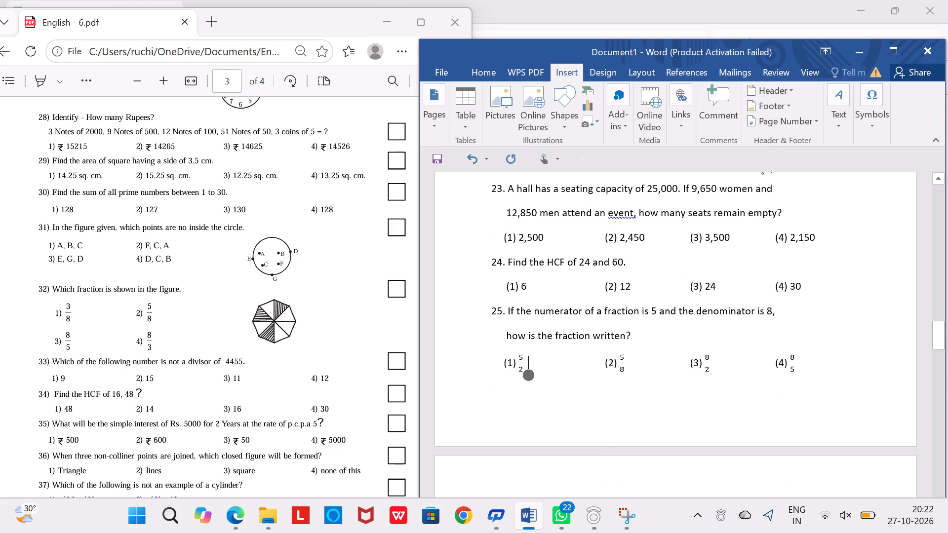
Copy the fraction from option (1) of question 25 into option (1) of question 31, preceded by a space.
{"action": "left_click", "coordinate": [525, 364]}
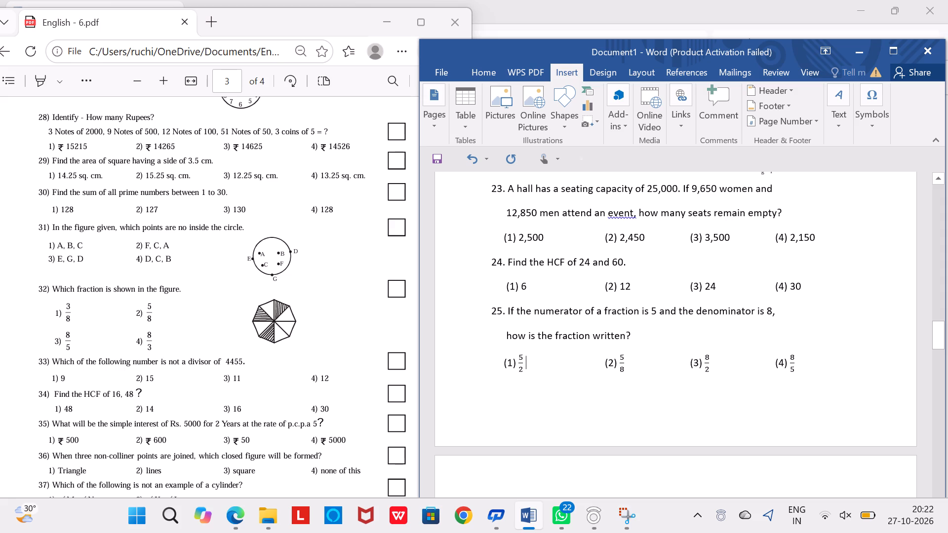
{"action": "left_click", "coordinate": [518, 360]}
{"action": "left_click", "coordinate": [518, 360]}
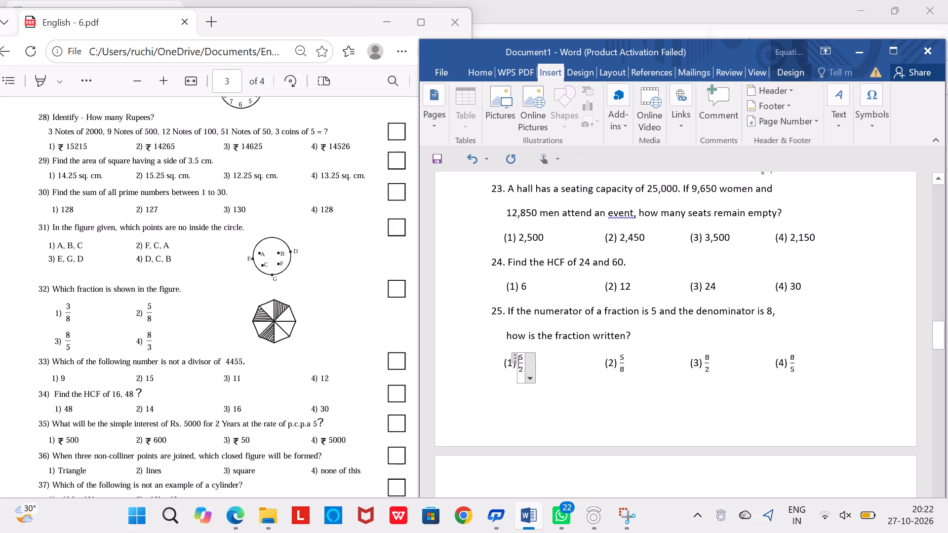
{"action": "left_click", "coordinate": [519, 361]}
{"action": "left_click", "coordinate": [520, 381]}
{"action": "left_click", "coordinate": [520, 368]}
{"action": "left_click", "coordinate": [514, 361]}
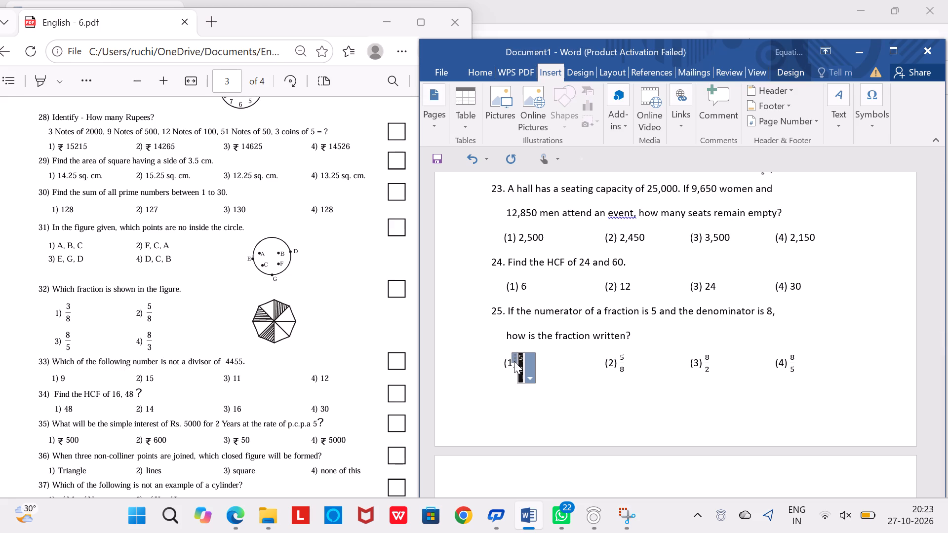
{"action": "key", "text": "ctrl+c"}
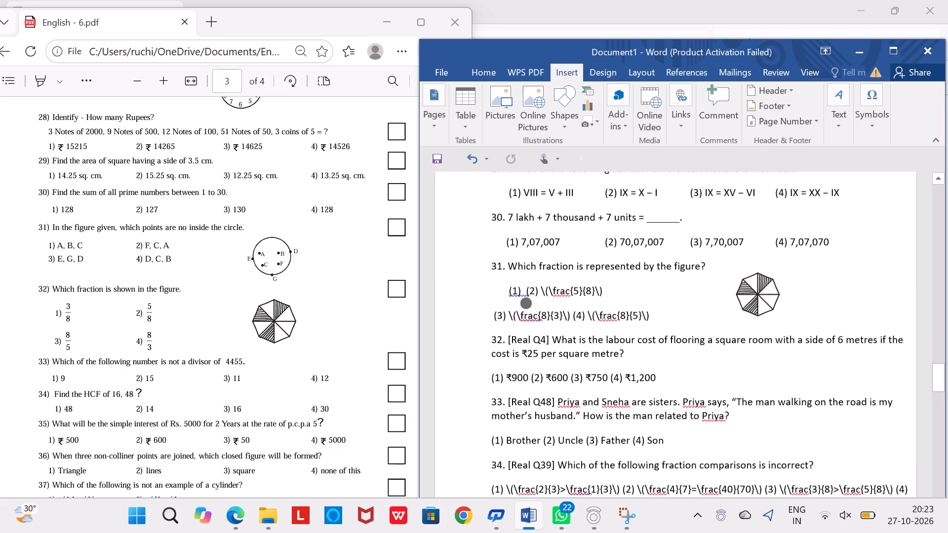
{"action": "key", "text": "Left"}
{"action": "key", "text": "Left"}
{"action": "key", "text": "space"}
{"action": "key", "text": "ctrl+v"}
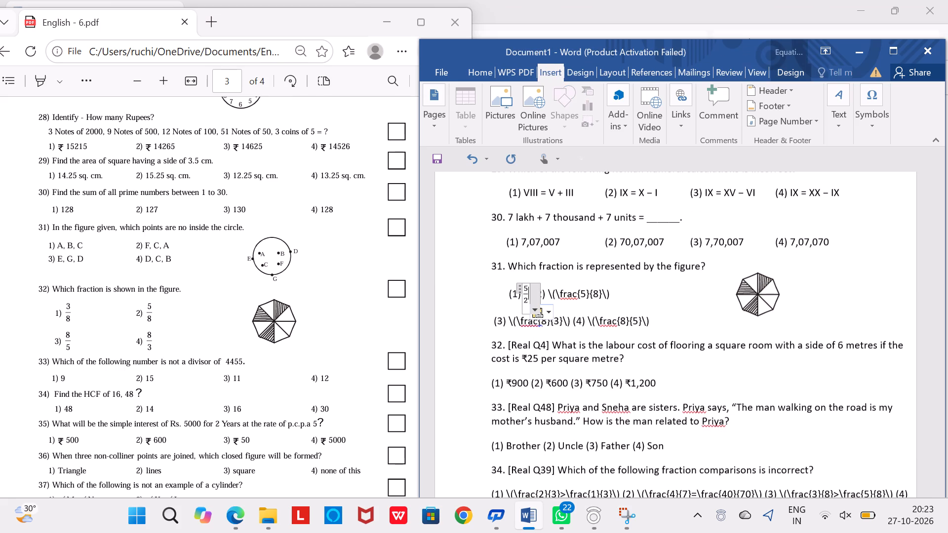
Change the pasted fraction in option (1) of question 31 to 3/8.
{"action": "key", "text": "Up"}
{"action": "key", "text": "Down"}
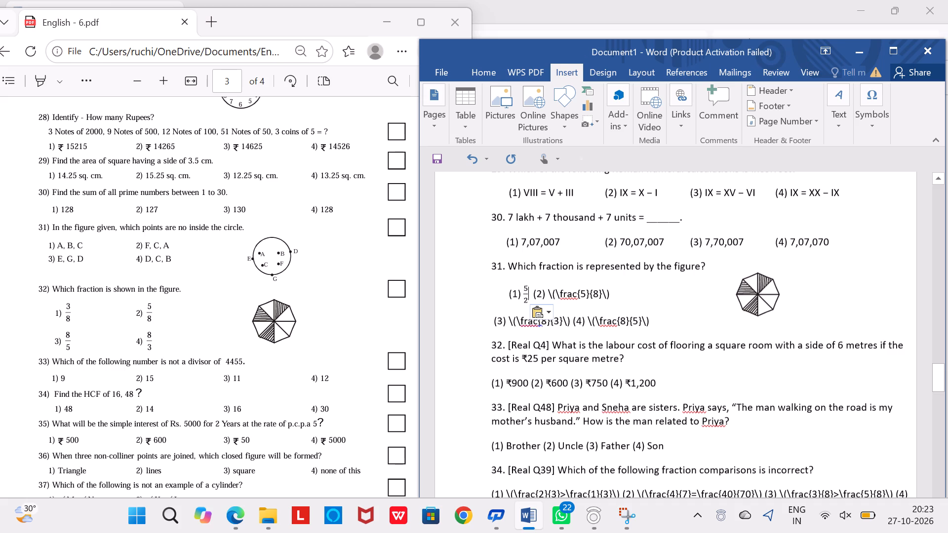
{"action": "left_click", "coordinate": [525, 291]}
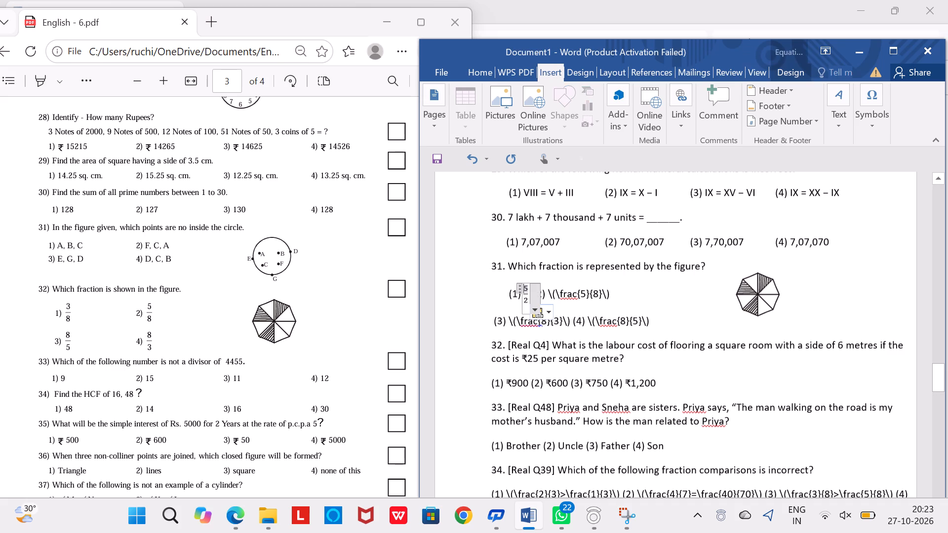
{"action": "left_click", "coordinate": [524, 289]}
{"action": "left_click", "coordinate": [526, 289]}
{"action": "key", "text": "BackSpace"}
{"action": "key", "text": "3"}
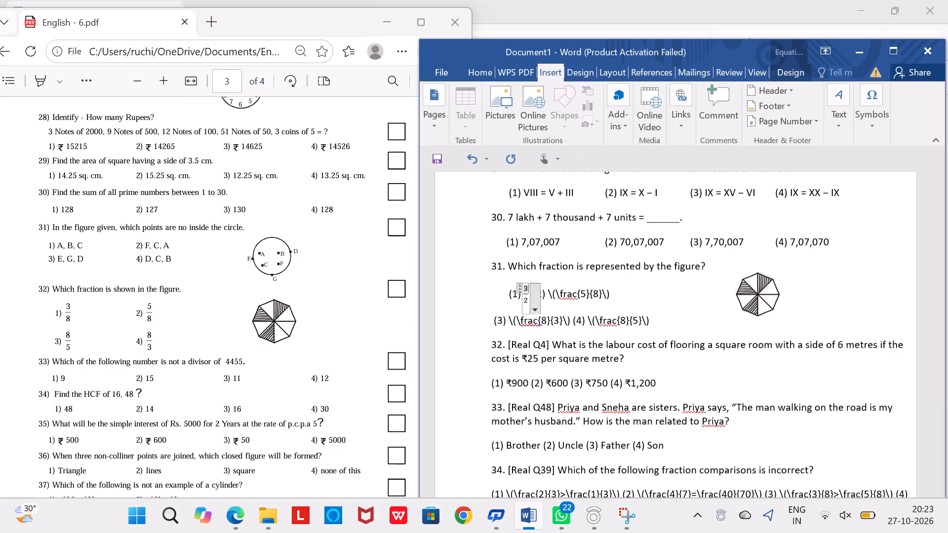
{"action": "left_click", "coordinate": [529, 301]}
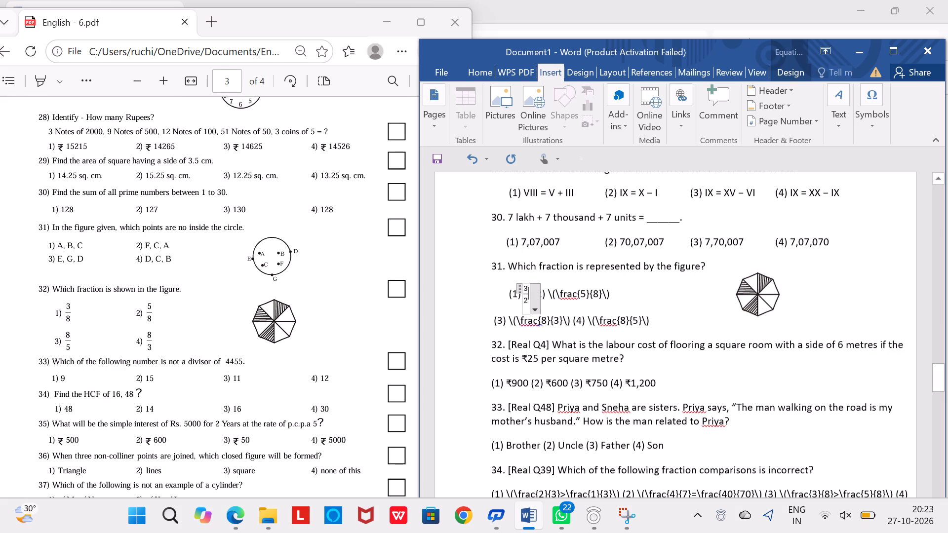
{"action": "left_click", "coordinate": [526, 301]}
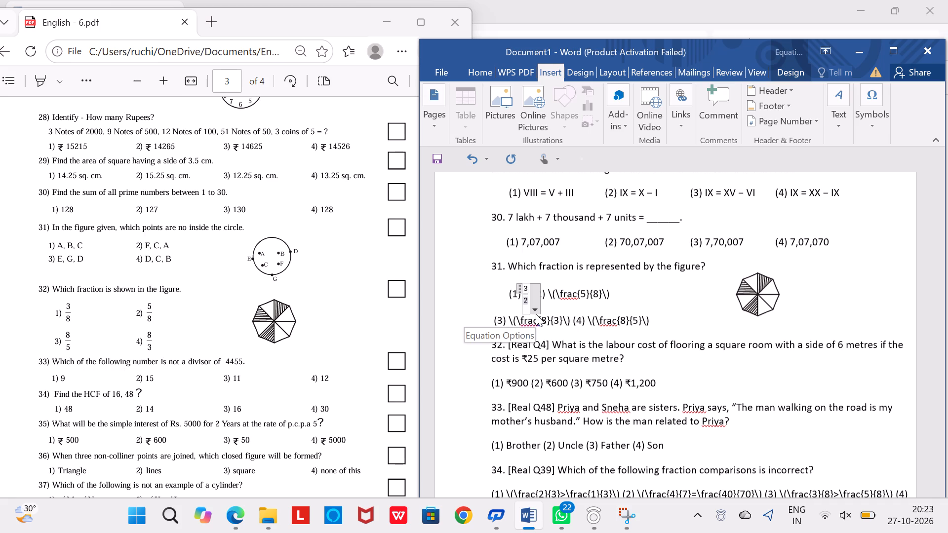
{"action": "left_click", "coordinate": [527, 300]}
{"action": "left_click", "coordinate": [526, 303]}
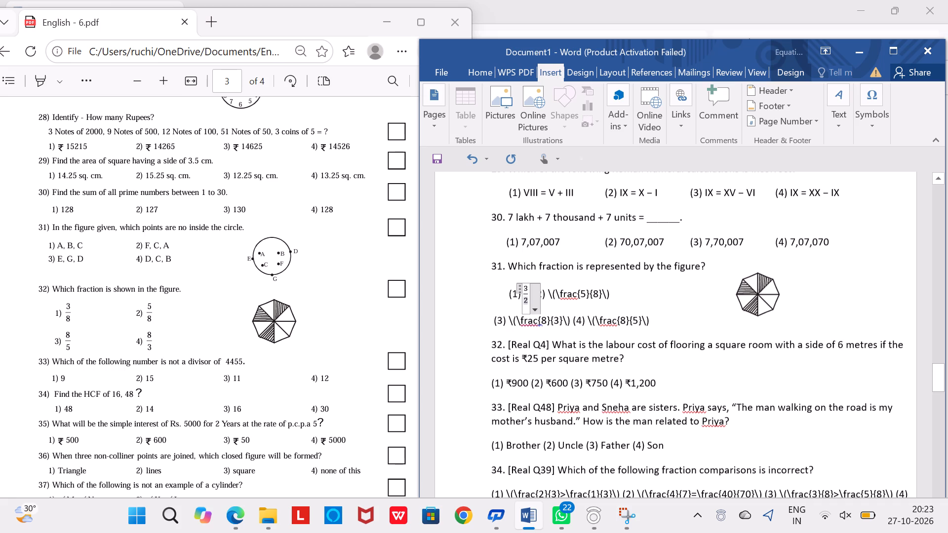
{"action": "left_click", "coordinate": [528, 300]}
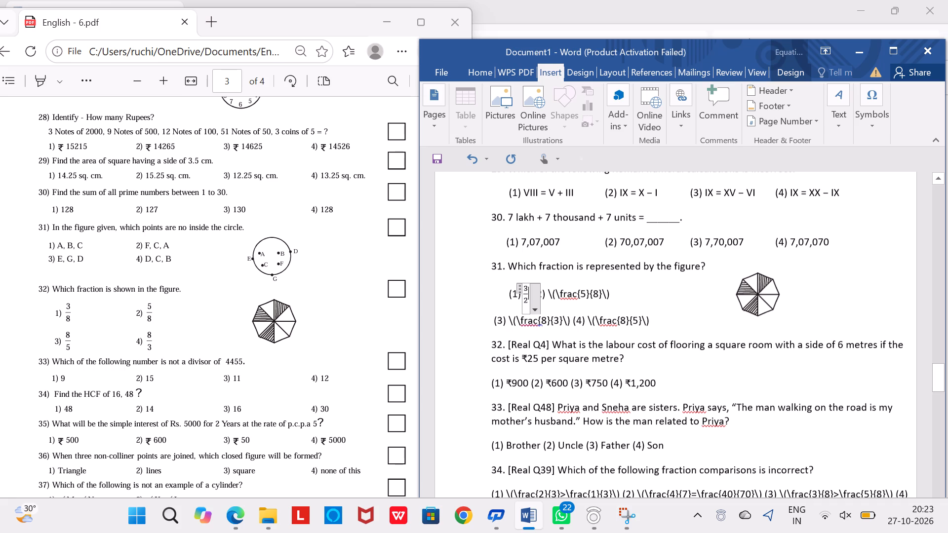
{"action": "left_click", "coordinate": [524, 300]}
{"action": "key", "text": "Right"}
{"action": "key", "text": "BackSpace"}
{"action": "key", "text": "8"}
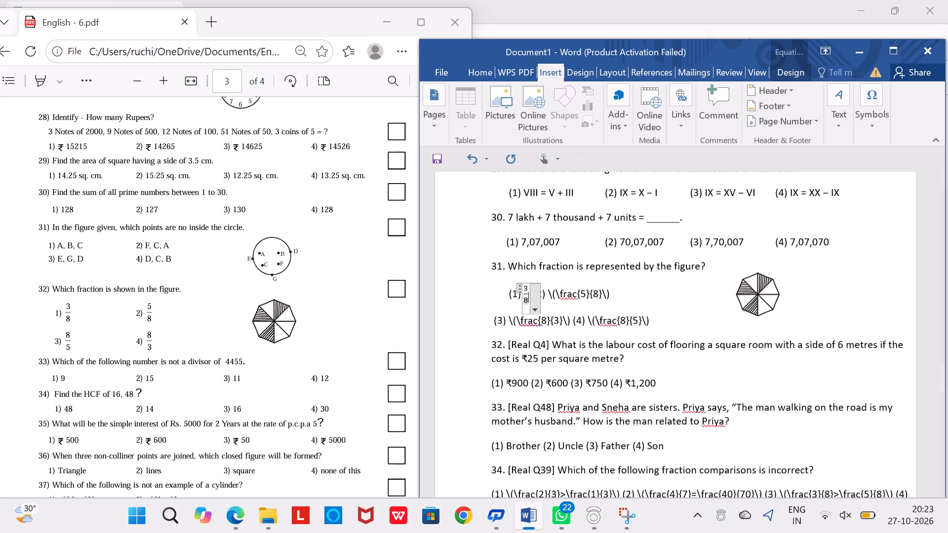
Separate option (2) of question 31 from option (1) with one space and three tabs.
{"action": "key", "text": "Left"}
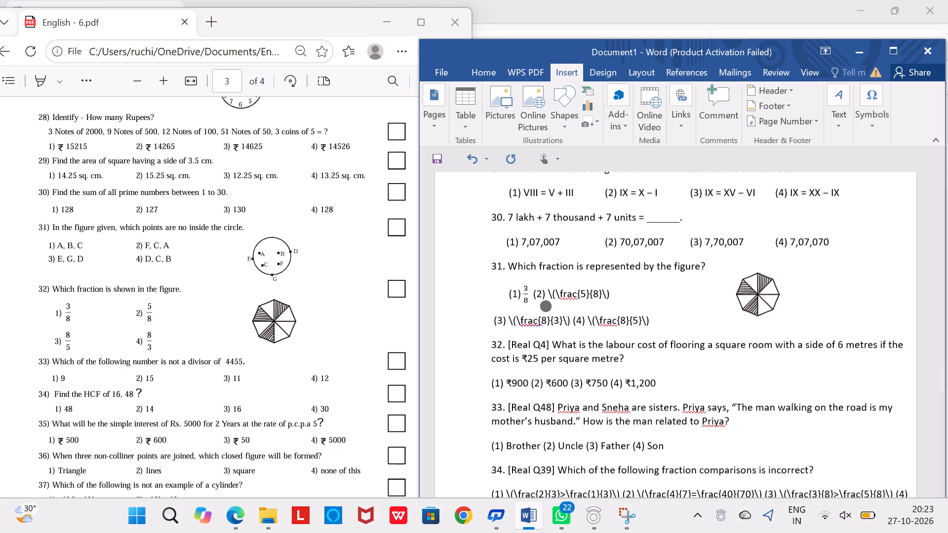
{"action": "key", "text": "Left"}
{"action": "key", "text": "Left"}
{"action": "key", "text": "space"}
{"action": "key", "text": "Tab"}
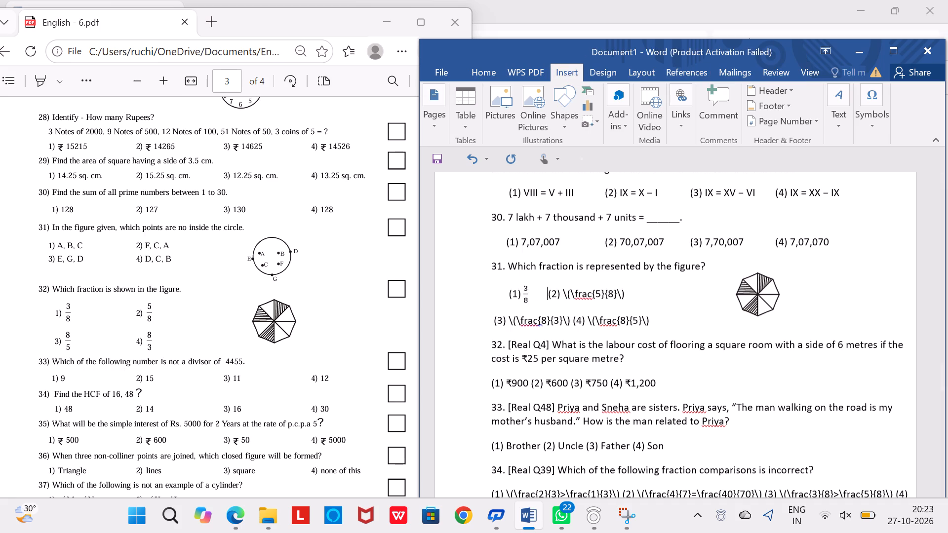
{"action": "key", "text": "Tab"}
{"action": "key", "text": "Tab"}
Delete the raw fraction code \(\frac{5}{8}\) from option (2) of question 31.
{"action": "key", "text": "Right"}
{"action": "key", "text": "Right"}
{"action": "key", "text": "Right"}
{"action": "key", "text": "Right"}
{"action": "key", "text": "Right"}
{"action": "key", "text": "Right"}
{"action": "key", "text": "Right"}
{"action": "key", "text": "Right"}
{"action": "key", "text": "Right"}
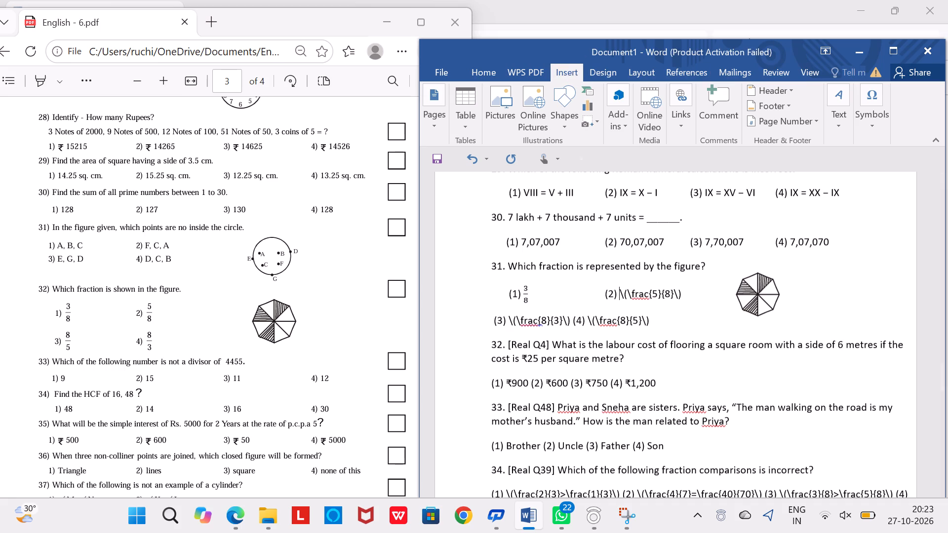
{"action": "key", "text": "Right"}
{"action": "key", "text": "Right"}
{"action": "key", "text": "Right"}
{"action": "key", "text": "Right"}
{"action": "key", "text": "Right"}
{"action": "key", "text": "Right"}
{"action": "key", "text": "Right"}
{"action": "key", "text": "Right"}
{"action": "key", "text": "Right"}
{"action": "key", "text": "Right"}
{"action": "key", "text": "BackSpace"}
{"action": "key", "text": "BackSpace"}
{"action": "key", "text": "BackSpace"}
{"action": "key", "text": "BackSpace"}
{"action": "key", "text": "BackSpace"}
{"action": "key", "text": "BackSpace"}
{"action": "key", "text": "BackSpace"}
{"action": "key", "text": "BackSpace"}
{"action": "key", "text": "BackSpace"}
{"action": "key", "text": "BackSpace"}
{"action": "key", "text": "BackSpace"}
{"action": "key", "text": "BackSpace"}
{"action": "key", "text": "BackSpace"}
{"action": "key", "text": "BackSpace"}
{"action": "key", "text": "BackSpace"}
{"action": "key", "text": "BackSpace"}
{"action": "key", "text": "BackSpace"}
{"action": "key", "text": "BackSpace"}
Paste the copied fraction into option (2) of question 31 and change its denominator to 8.
{"action": "key", "text": "ctrl+v"}
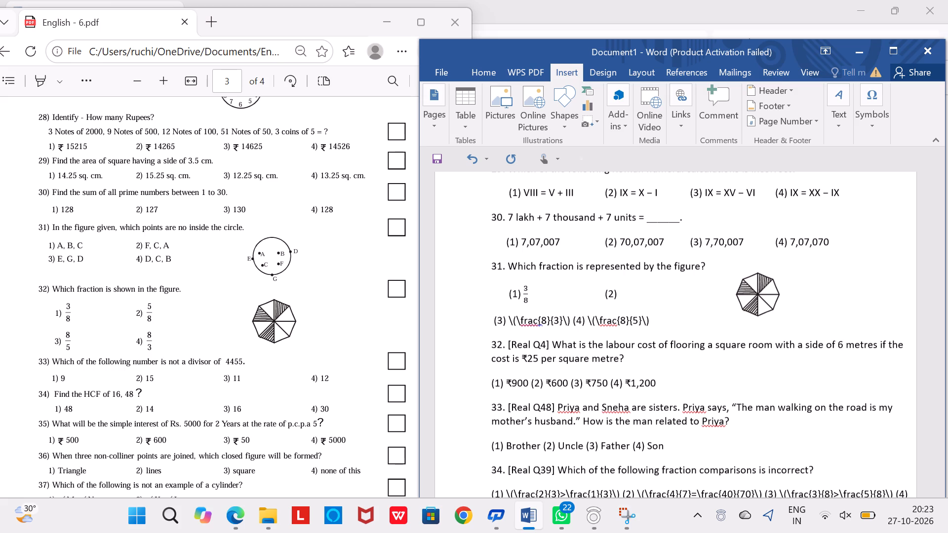
{"action": "left_click", "coordinate": [621, 300]}
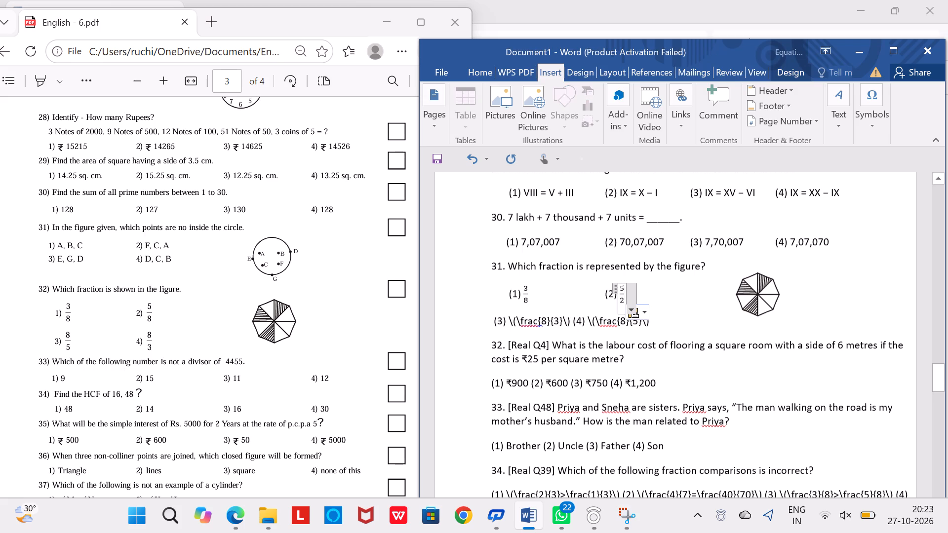
{"action": "key", "text": "BackSpace"}
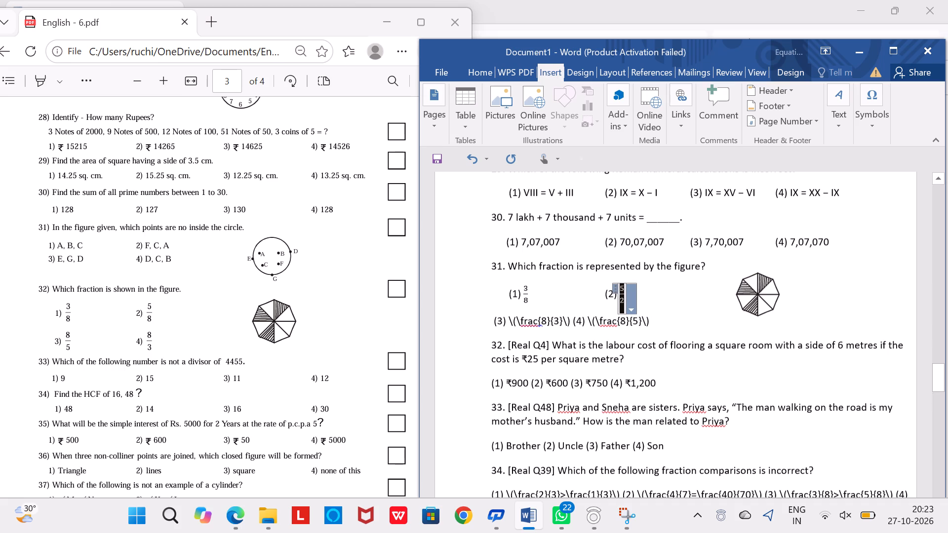
{"action": "left_click", "coordinate": [625, 299]}
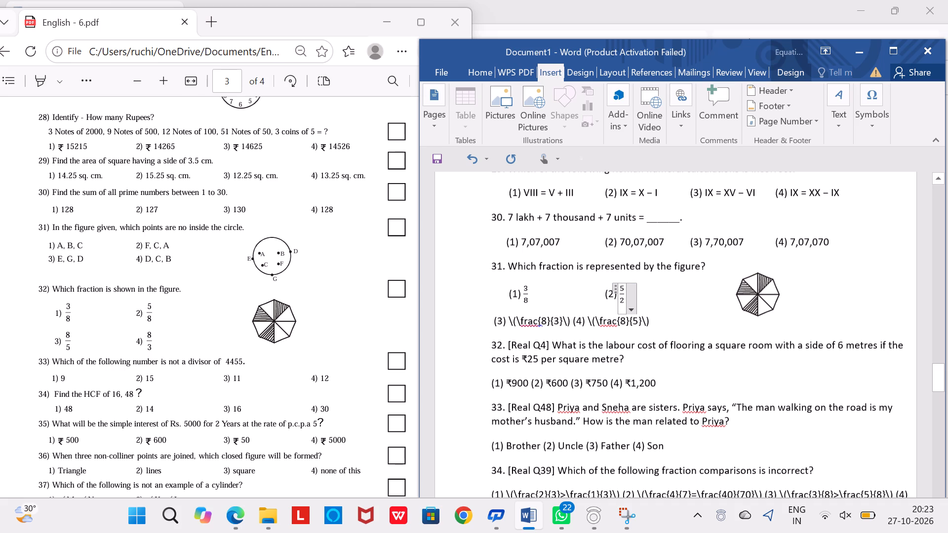
{"action": "left_click", "coordinate": [624, 299]}
{"action": "key", "text": "BackSpace"}
{"action": "key", "text": "8"}
Indent the second options line of question 31, starting with option (3), with six more spaces.
{"action": "key", "text": "Left"}
{"action": "key", "text": "Left"}
{"action": "key", "text": "Left"}
{"action": "key", "text": "Left"}
{"action": "key", "text": "Left"}
{"action": "key", "text": "Left"}
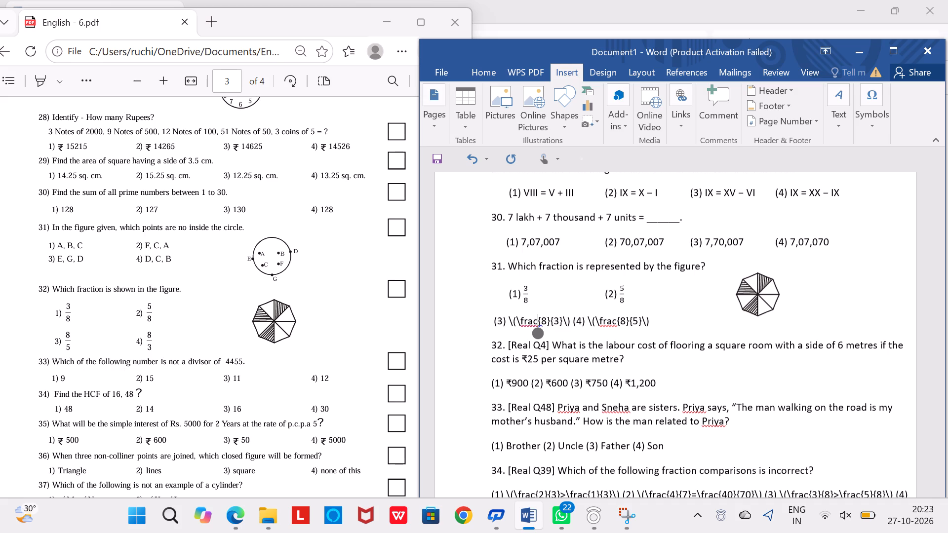
{"action": "key", "text": "Left"}
{"action": "key", "text": "Left"}
{"action": "key", "text": "Left"}
{"action": "key", "text": "Left"}
{"action": "key", "text": "Left"}
{"action": "key", "text": "Left"}
{"action": "key", "text": "Left"}
{"action": "key", "text": "Left"}
{"action": "key", "text": "Left"}
{"action": "key", "text": "Left"}
{"action": "key", "text": "space"}
{"action": "key", "text": "space"}
{"action": "key", "text": "space"}
{"action": "key", "text": "space"}
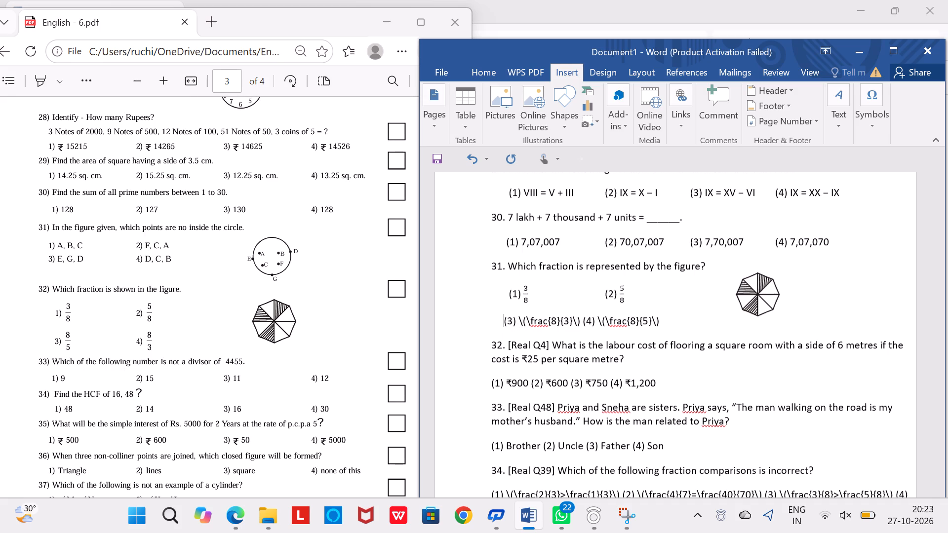
{"action": "key", "text": "space"}
{"action": "key", "text": "space"}
Delete the raw fraction code \(\frac{8}{3}\) from option (3) of question 31.
{"action": "key", "text": "Right"}
{"action": "key", "text": "Right"}
{"action": "key", "text": "Right"}
{"action": "key", "text": "Right"}
{"action": "key", "text": "Right"}
{"action": "key", "text": "Right"}
{"action": "key", "text": "Right"}
{"action": "key", "text": "Right"}
{"action": "key", "text": "Right"}
{"action": "key", "text": "Right"}
{"action": "key", "text": "Right"}
{"action": "key", "text": "Right"}
{"action": "key", "text": "Right"}
{"action": "key", "text": "Right"}
{"action": "key", "text": "Right"}
{"action": "key", "text": "Right"}
{"action": "key", "text": "Right"}
{"action": "key", "text": "Right"}
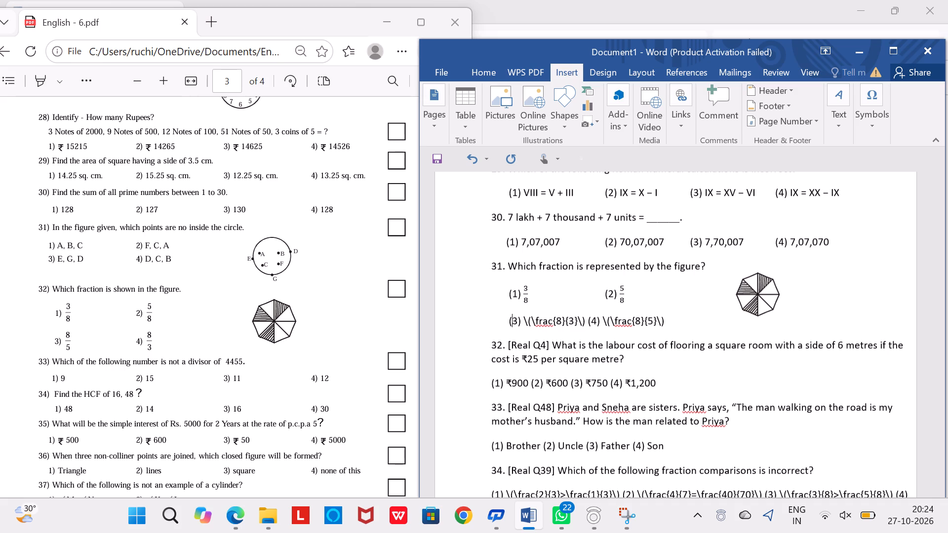
{"action": "key", "text": "Right"}
{"action": "key", "text": "BackSpace"}
{"action": "key", "text": "BackSpace"}
{"action": "key", "text": "BackSpace"}
{"action": "key", "text": "BackSpace"}
{"action": "key", "text": "BackSpace"}
{"action": "key", "text": "BackSpace"}
{"action": "key", "text": "BackSpace"}
{"action": "key", "text": "BackSpace"}
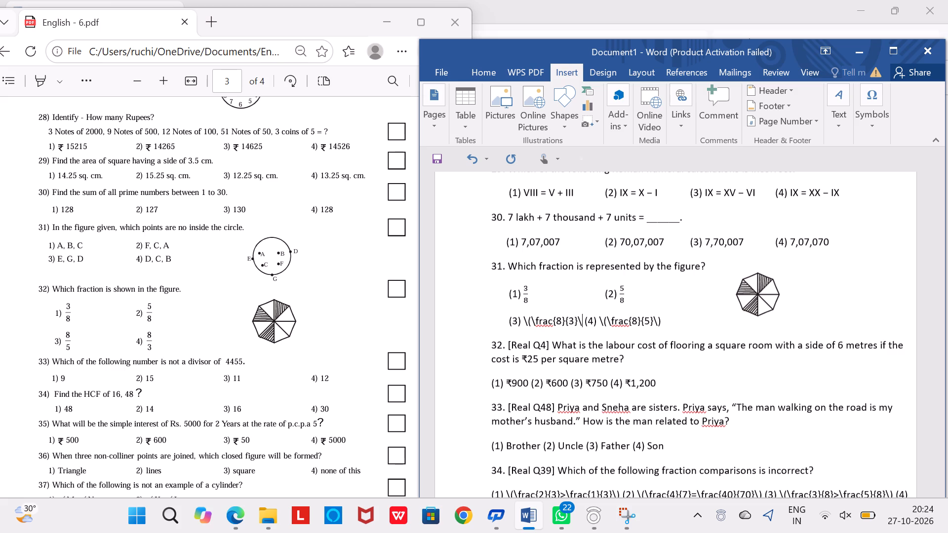
{"action": "key", "text": "BackSpace"}
{"action": "key", "text": "BackSpace"}
{"action": "key", "text": "BackSpace"}
{"action": "key", "text": "BackSpace"}
{"action": "key", "text": "BackSpace"}
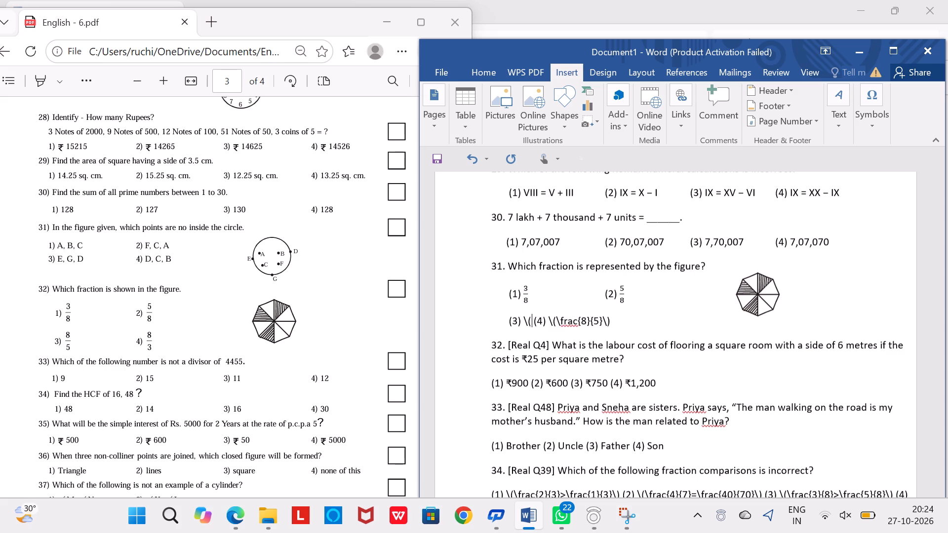
{"action": "key", "text": "BackSpace"}
{"action": "key", "text": "BackSpace"}
Paste the copied fraction into option (3) of question 31 and change it to 8 over 3.
{"action": "key", "text": "ctrl+v"}
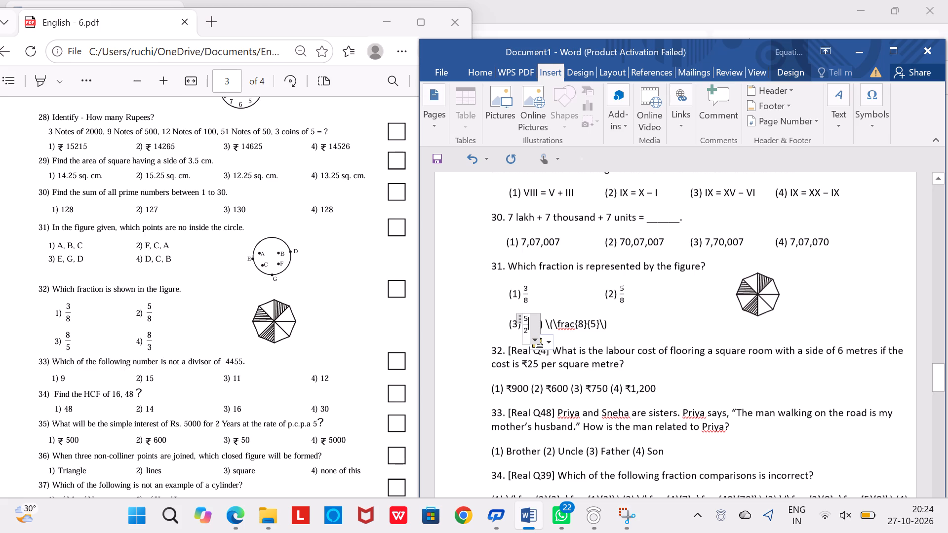
{"action": "left_click", "coordinate": [524, 318]}
{"action": "key", "text": "Right"}
{"action": "key", "text": "BackSpace"}
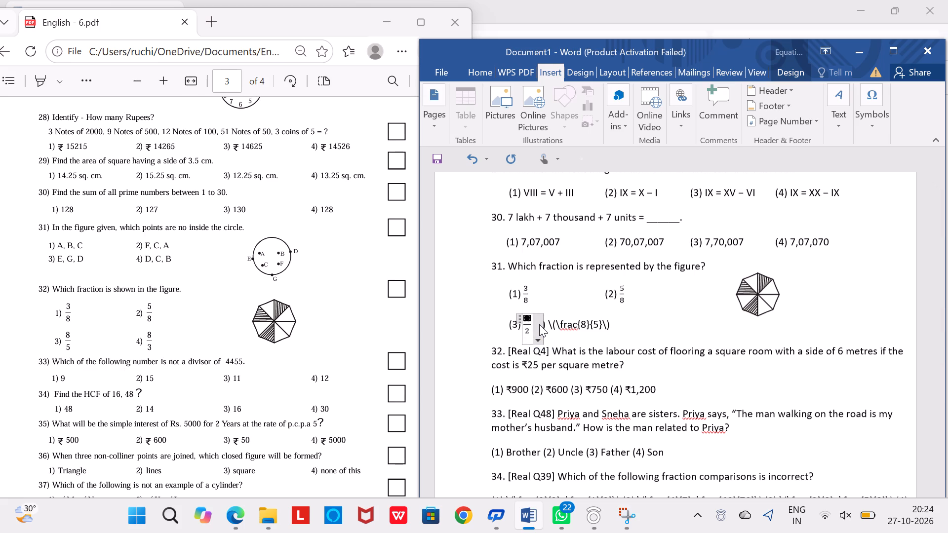
{"action": "key", "text": "8"}
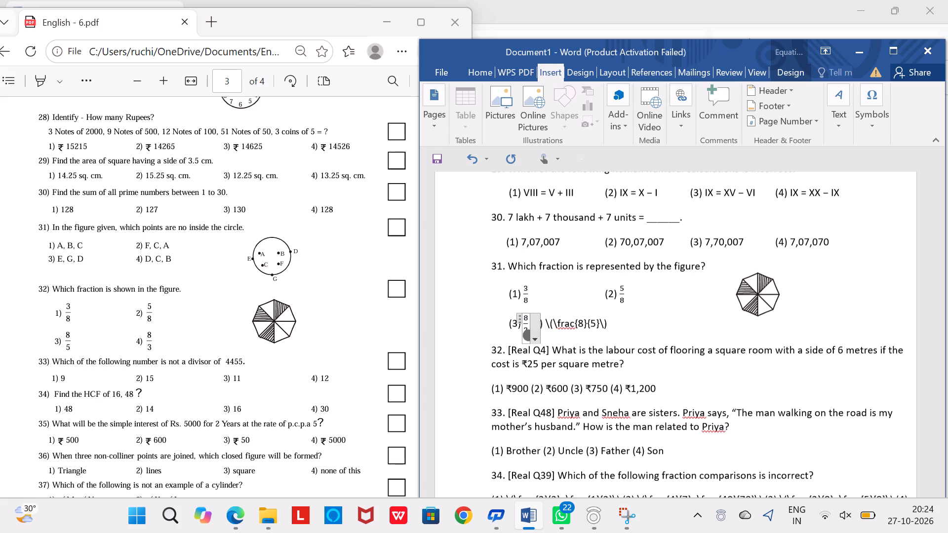
{"action": "left_click", "coordinate": [525, 328]}
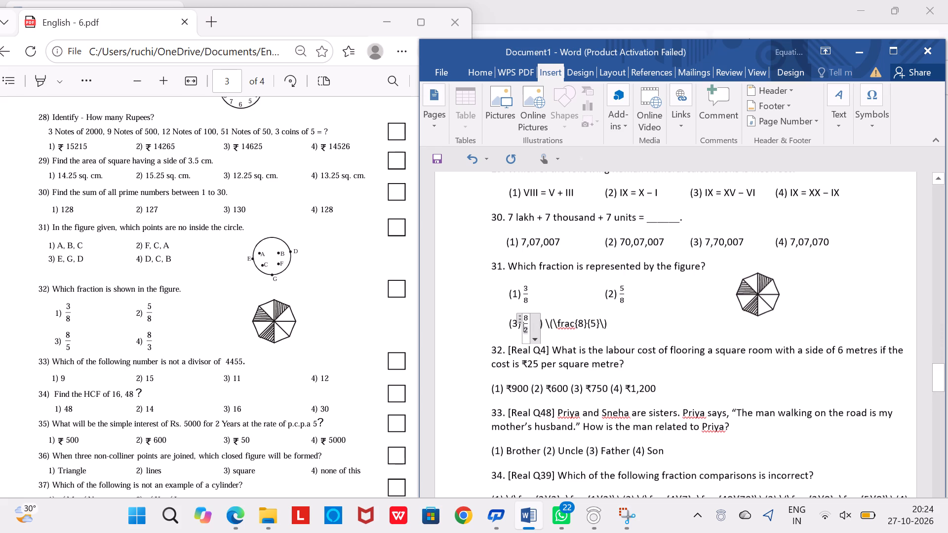
{"action": "key", "text": "Right"}
{"action": "key", "text": "BackSpace"}
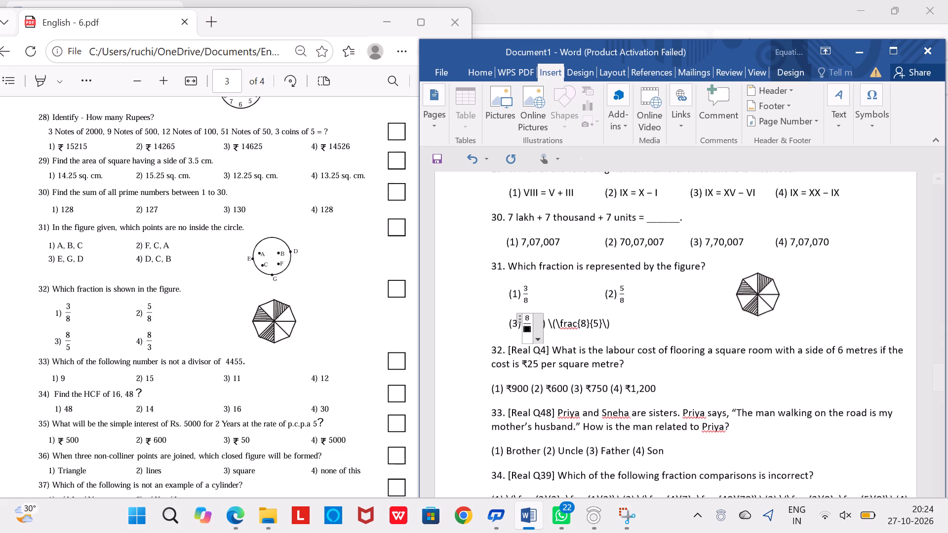
{"action": "key", "text": "3"}
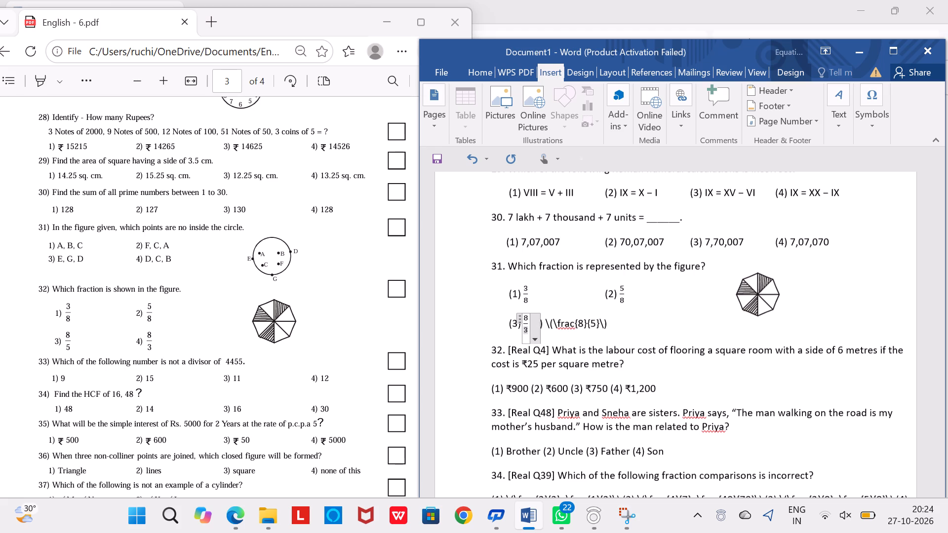
Separate option (4) of question 31 from option (3) with two spaces and three tabs.
{"action": "key", "text": "Left"}
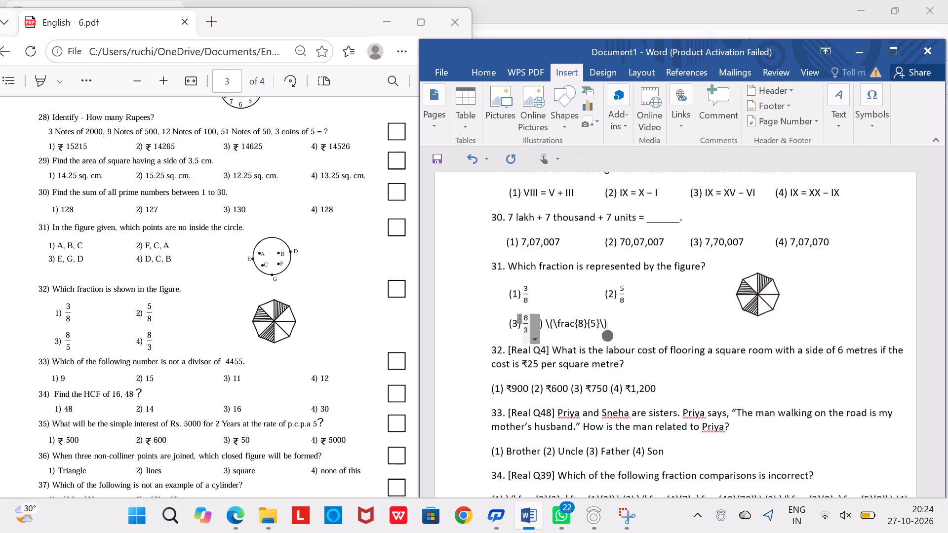
{"action": "key", "text": "Left"}
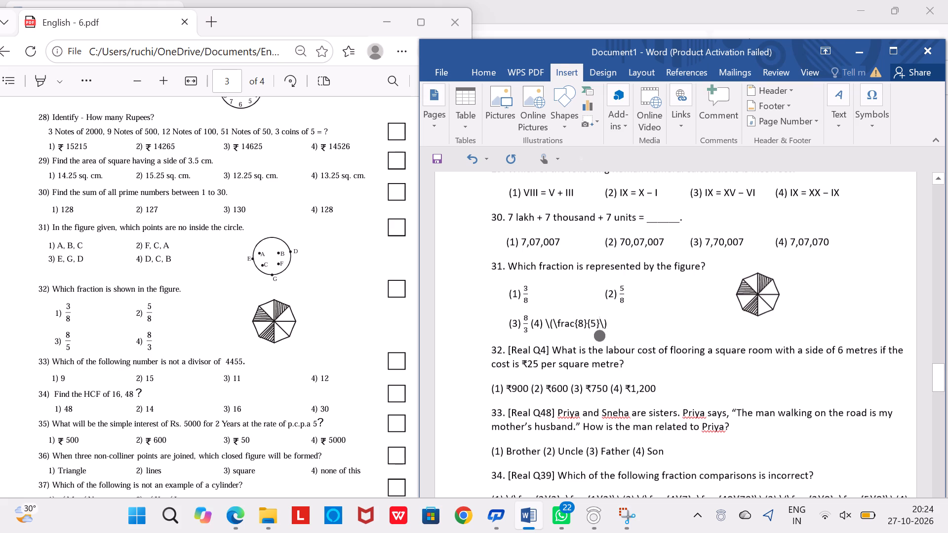
{"action": "key", "text": "Left"}
{"action": "key", "text": "Left"}
{"action": "key", "text": "Left"}
{"action": "key", "text": "Left"}
{"action": "key", "text": "Left"}
{"action": "key", "text": "Left"}
{"action": "key", "text": "Left"}
{"action": "key", "text": "Left"}
{"action": "key", "text": "Left"}
{"action": "key", "text": "Left"}
{"action": "key", "text": "Left"}
{"action": "key", "text": "Left"}
{"action": "key", "text": "Left"}
{"action": "key", "text": "Left"}
{"action": "key", "text": "Left"}
{"action": "key", "text": "Left"}
{"action": "key", "text": "Left"}
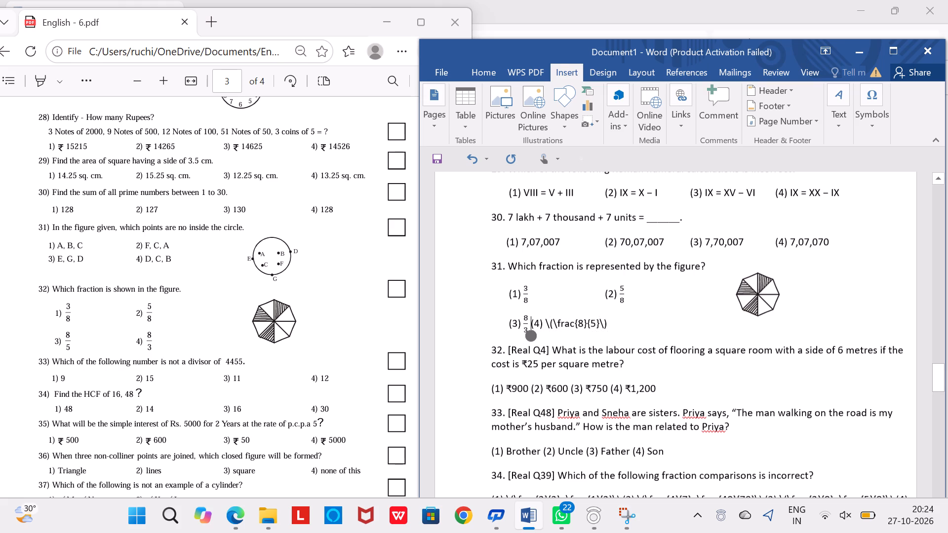
{"action": "key", "text": "space"}
{"action": "key", "text": "space"}
{"action": "key", "text": "Tab"}
{"action": "key", "text": "Tab"}
{"action": "key", "text": "Tab"}
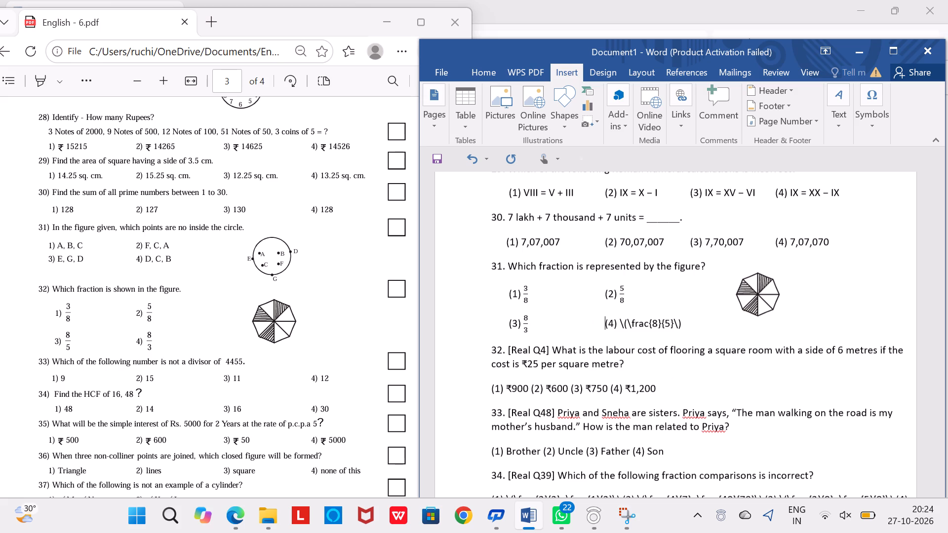
Delete the raw fraction code \(\frac{8}{5}\) from option (4) of question 31.
{"action": "key", "text": "Right"}
{"action": "key", "text": "Right"}
{"action": "key", "text": "Right"}
{"action": "key", "text": "Right"}
{"action": "key", "text": "Right"}
{"action": "key", "text": "Right"}
{"action": "key", "text": "Right"}
{"action": "key", "text": "Right"}
{"action": "key", "text": "Right"}
{"action": "key", "text": "Right"}
{"action": "key", "text": "Right"}
{"action": "key", "text": "Right"}
{"action": "key", "text": "Right"}
{"action": "key", "text": "Right"}
{"action": "key", "text": "Right"}
{"action": "key", "text": "Right"}
{"action": "key", "text": "Right"}
{"action": "key", "text": "Right"}
{"action": "key", "text": "Right"}
{"action": "key", "text": "BackSpace"}
{"action": "key", "text": "BackSpace"}
{"action": "key", "text": "BackSpace"}
{"action": "key", "text": "BackSpace"}
{"action": "key", "text": "BackSpace"}
{"action": "key", "text": "BackSpace"}
{"action": "key", "text": "BackSpace"}
{"action": "key", "text": "BackSpace"}
{"action": "key", "text": "BackSpace"}
{"action": "key", "text": "BackSpace"}
{"action": "key", "text": "BackSpace"}
{"action": "key", "text": "BackSpace"}
{"action": "key", "text": "BackSpace"}
{"action": "key", "text": "BackSpace"}
{"action": "key", "text": "BackSpace"}
{"action": "key", "text": "BackSpace"}
{"action": "key", "text": "BackSpace"}
{"action": "key", "text": "BackSpace"}
{"action": "key", "text": "BackSpace"}
Paste the copied fraction into option (4) of question 31 and change it to 8 over 5.
{"action": "key", "text": "ctrl+v"}
{"action": "left_click", "coordinate": [624, 318]}
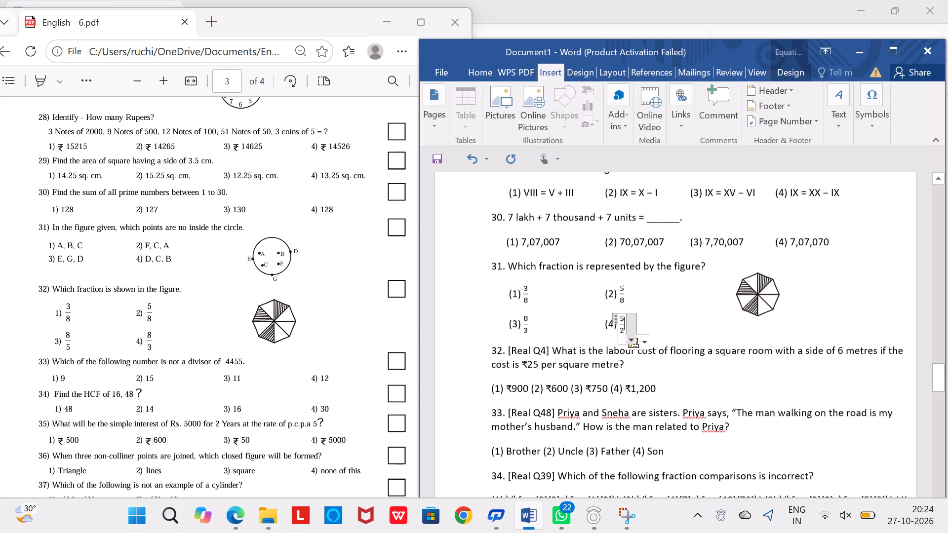
{"action": "key", "text": "BackSpace"}
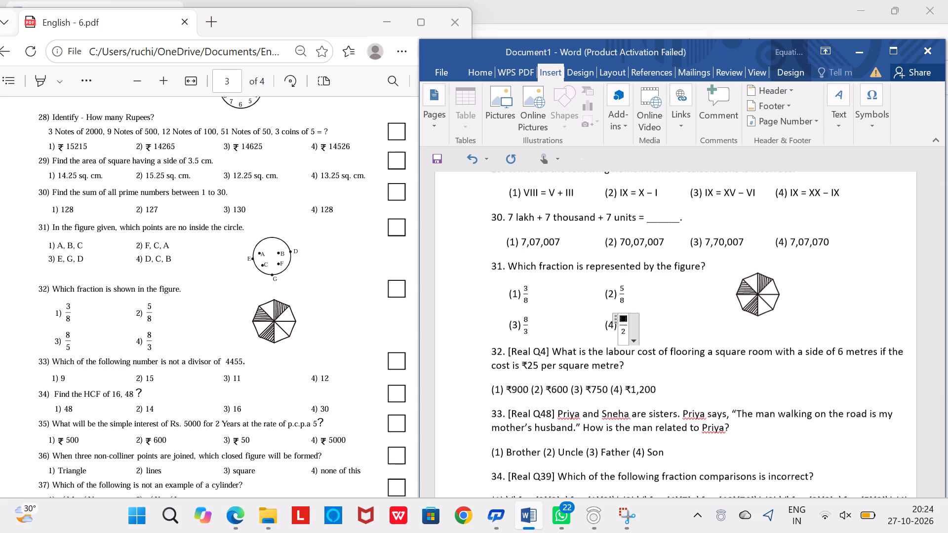
{"action": "key", "text": "8"}
{"action": "key", "text": "Down"}
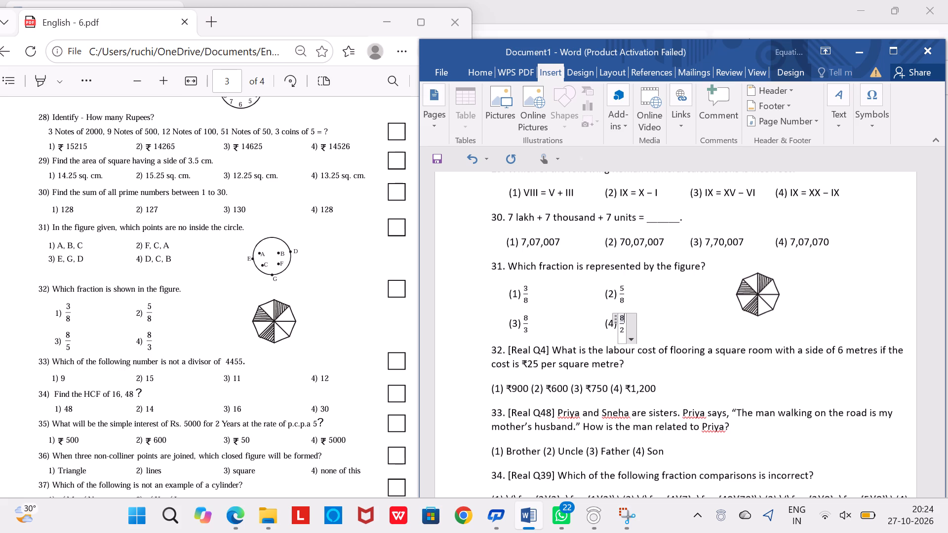
{"action": "key", "text": "BackSpace"}
{"action": "key", "text": "5"}
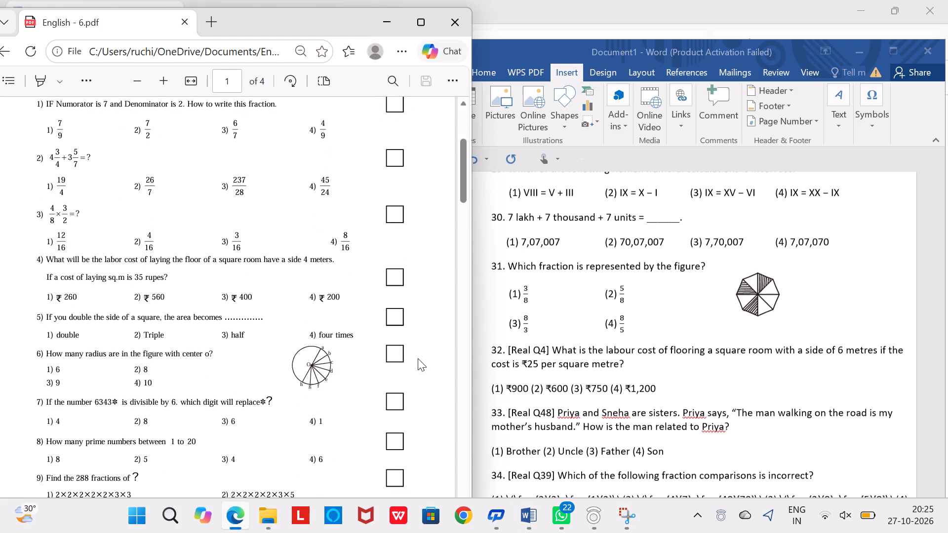
Remove the [Real Q4] source tag from the start of question 32.
{"action": "left_click", "coordinate": [554, 354]}
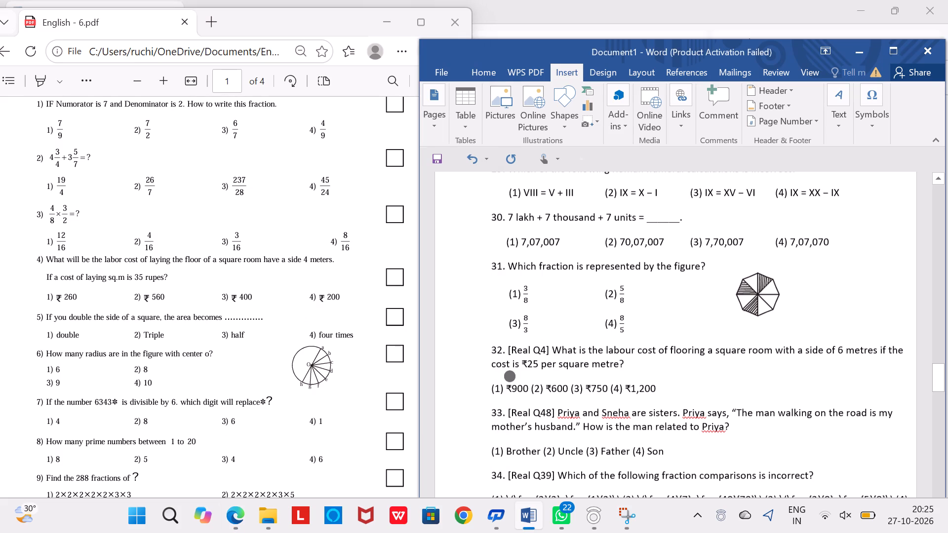
{"action": "left_click", "coordinate": [553, 352]}
{"action": "key", "text": "BackSpace"}
{"action": "key", "text": "BackSpace"}
{"action": "key", "text": "BackSpace"}
{"action": "key", "text": "BackSpace"}
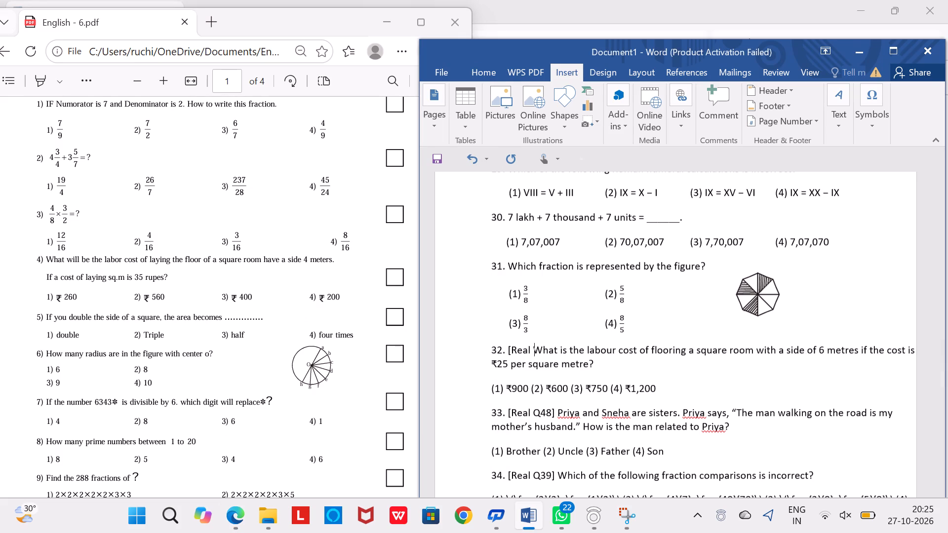
{"action": "key", "text": "BackSpace"}
{"action": "key", "text": "BackSpace"}
{"action": "key", "text": "BackSpace"}
{"action": "key", "text": "BackSpace"}
{"action": "key", "text": "BackSpace"}
{"action": "key", "text": "BackSpace"}
Indent the options line of question 32 with six spaces before option (1).
{"action": "key", "text": "Down"}
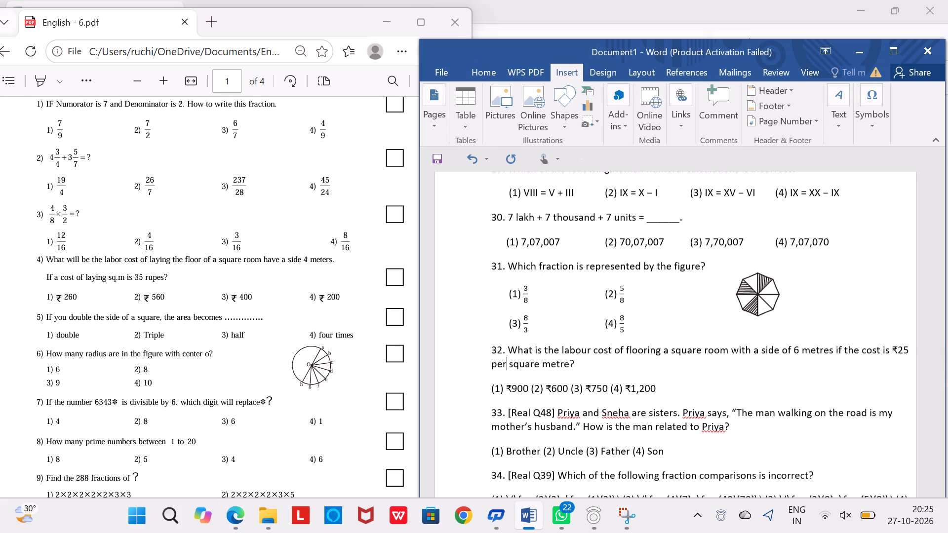
{"action": "key", "text": "Left"}
{"action": "key", "text": "Down"}
{"action": "key", "text": "Left"}
{"action": "key", "text": "Left"}
{"action": "key", "text": "Left"}
{"action": "key", "text": "space"}
{"action": "key", "text": "space"}
{"action": "key", "text": "space"}
{"action": "key", "text": "space"}
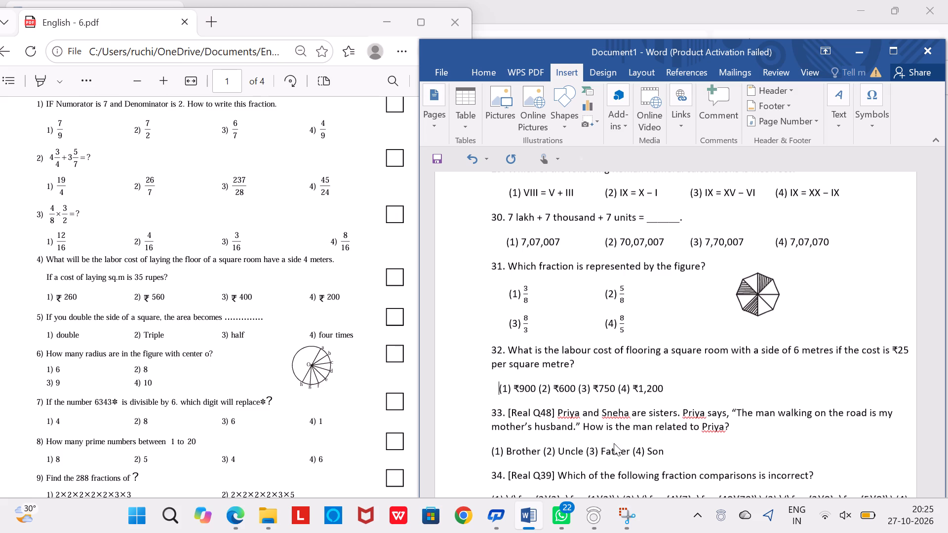
{"action": "key", "text": "space"}
{"action": "key", "text": "space"}
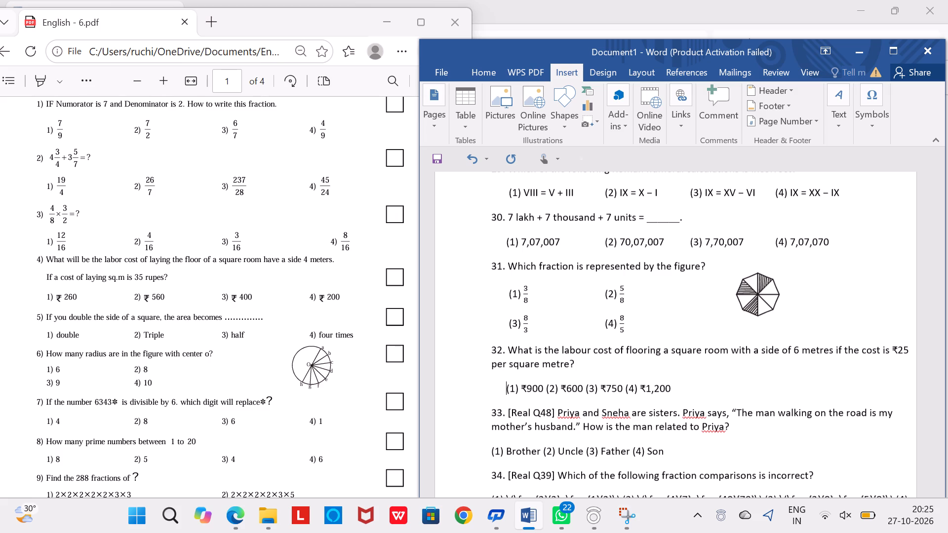
Break question 32 before "6 metres" and indent the new line with six spaces.
{"action": "key", "text": "Return"}
{"action": "key", "text": "space"}
{"action": "key", "text": "space"}
{"action": "key", "text": "space"}
{"action": "key", "text": "space"}
{"action": "key", "text": "space"}
{"action": "key", "text": "space"}
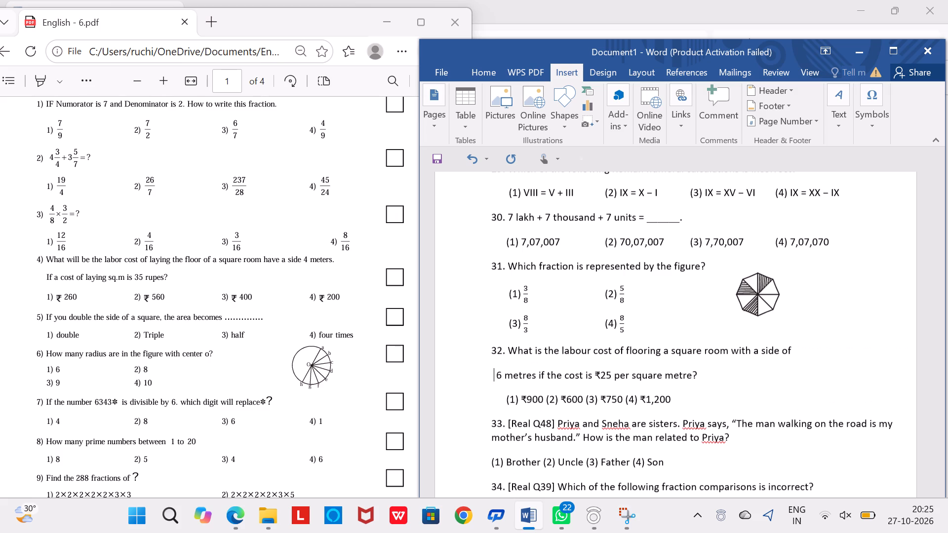
{"action": "key", "text": "space"}
{"action": "key", "text": "BackSpace"}
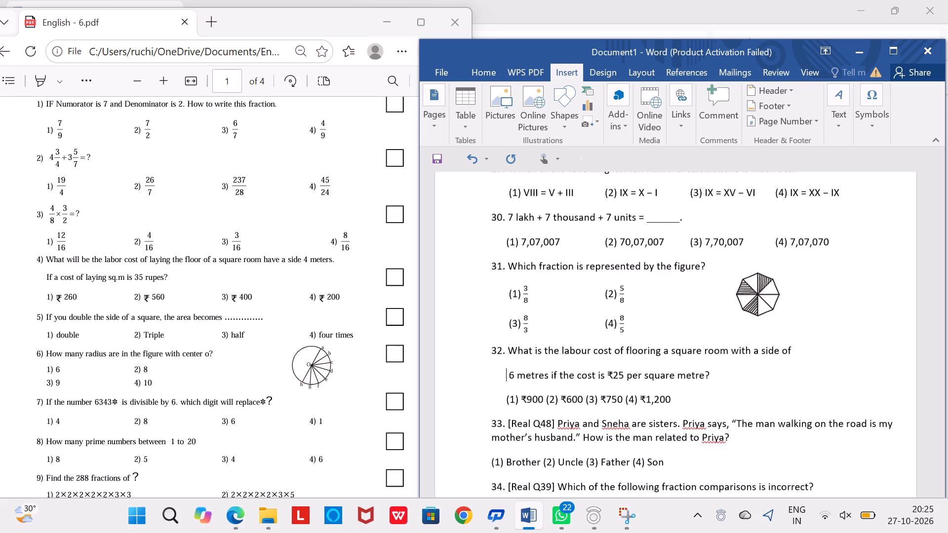
Indent the options line of question 32 by one more space.
{"action": "key", "text": "Down"}
{"action": "key", "text": "space"}
Space out the options of question 32 with two tabs before each of options (2), (3) and (4).
{"action": "key", "text": "Right"}
{"action": "key", "text": "Right"}
{"action": "key", "text": "Right"}
{"action": "key", "text": "Right"}
{"action": "key", "text": "Right"}
{"action": "key", "text": "Right"}
{"action": "key", "text": "Right"}
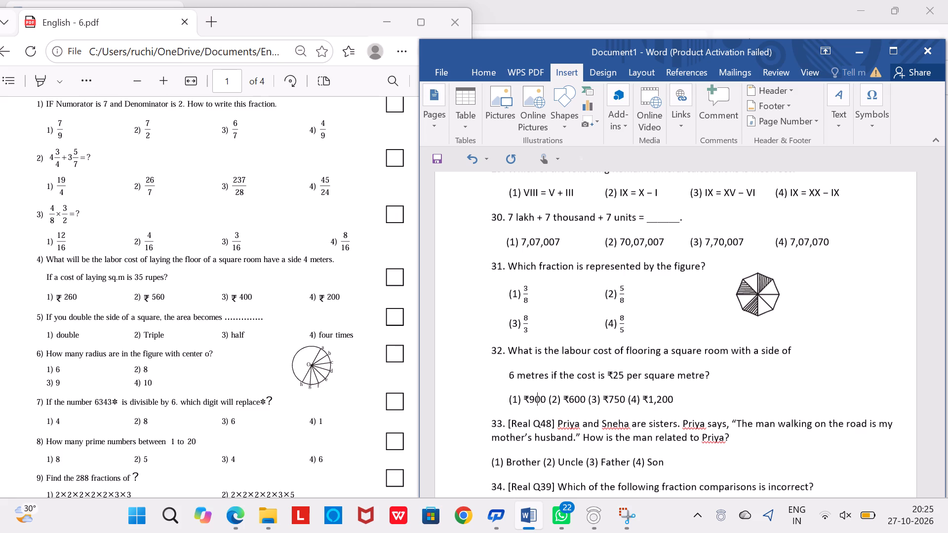
{"action": "key", "text": "Right"}
{"action": "key", "text": "Right"}
{"action": "key", "text": "Tab"}
{"action": "key", "text": "Tab"}
{"action": "key", "text": "Right"}
{"action": "key", "text": "Right"}
{"action": "key", "text": "Right"}
{"action": "key", "text": "Right"}
{"action": "key", "text": "Right"}
{"action": "key", "text": "Right"}
{"action": "key", "text": "Right"}
{"action": "key", "text": "Right"}
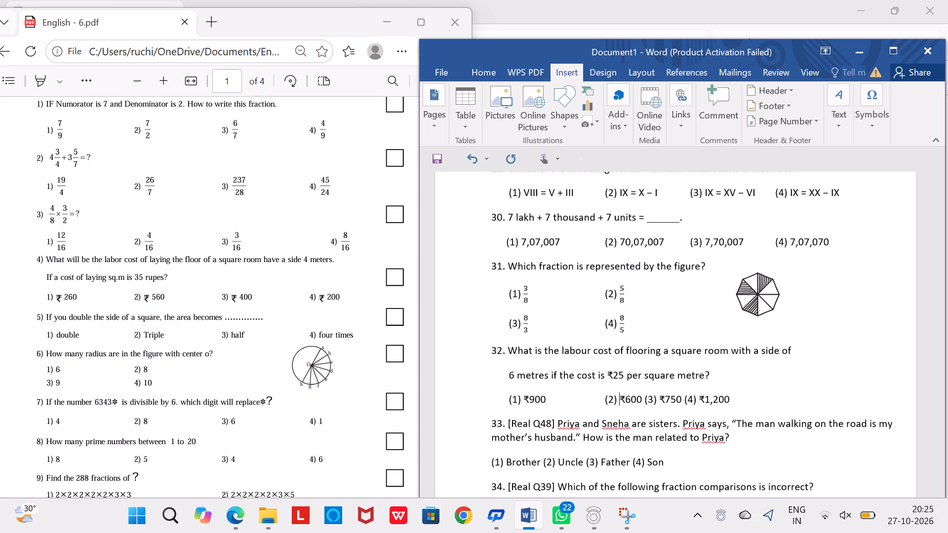
{"action": "key", "text": "Right"}
{"action": "key", "text": "Tab"}
{"action": "key", "text": "Tab"}
{"action": "key", "text": "Right"}
{"action": "key", "text": "Right"}
{"action": "key", "text": "Right"}
{"action": "key", "text": "Right"}
{"action": "key", "text": "Right"}
{"action": "key", "text": "Right"}
{"action": "key", "text": "Right"}
{"action": "key", "text": "Right"}
{"action": "key", "text": "Right"}
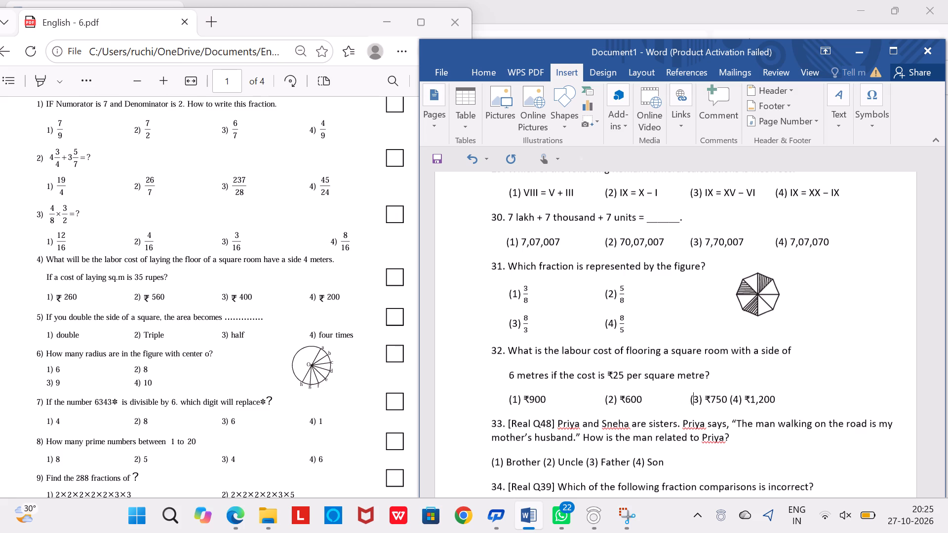
{"action": "key", "text": "Tab"}
{"action": "key", "text": "Tab"}
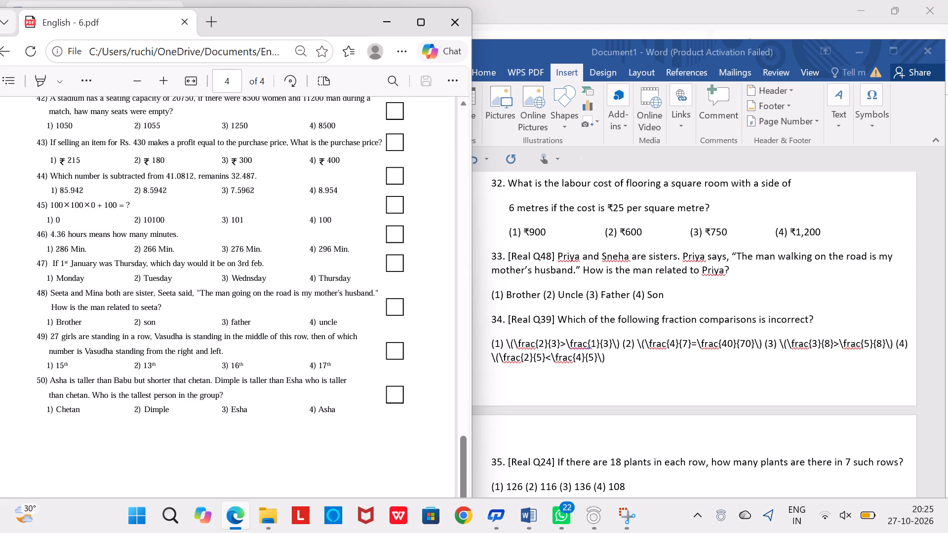
Remove the [Real Q48] source tag from the start of question 33.
{"action": "key", "text": "Down"}
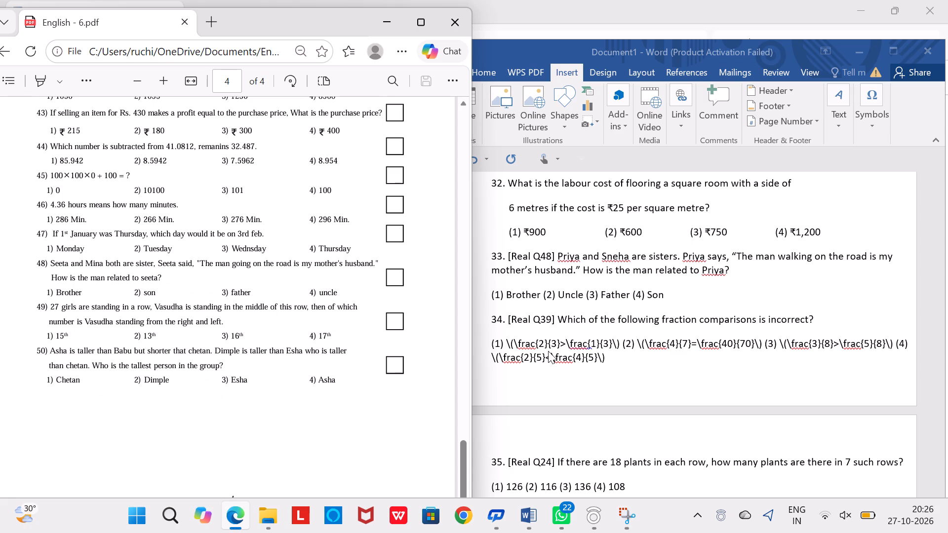
{"action": "left_click", "coordinate": [555, 279]}
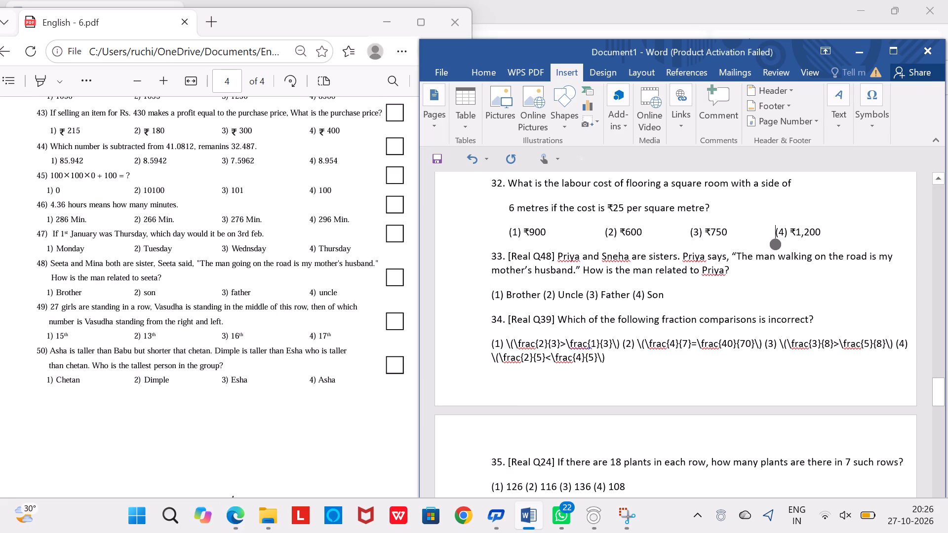
{"action": "left_click", "coordinate": [560, 255]}
{"action": "left_click", "coordinate": [563, 256]}
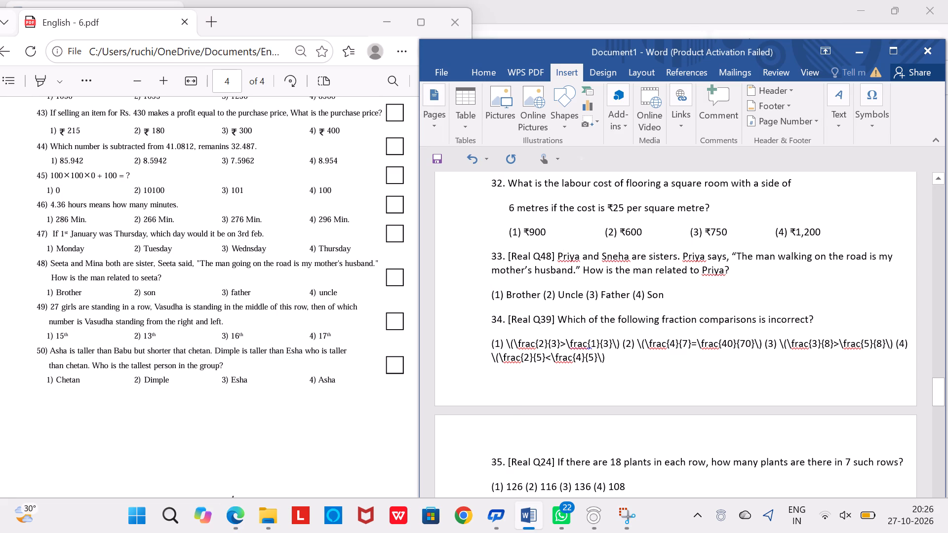
{"action": "left_click", "coordinate": [555, 261]}
{"action": "key", "text": "Right"}
{"action": "key", "text": "BackSpace"}
{"action": "key", "text": "BackSpace"}
{"action": "key", "text": "BackSpace"}
{"action": "key", "text": "BackSpace"}
{"action": "key", "text": "BackSpace"}
{"action": "key", "text": "BackSpace"}
{"action": "key", "text": "BackSpace"}
{"action": "key", "text": "BackSpace"}
{"action": "key", "text": "BackSpace"}
{"action": "key", "text": "BackSpace"}
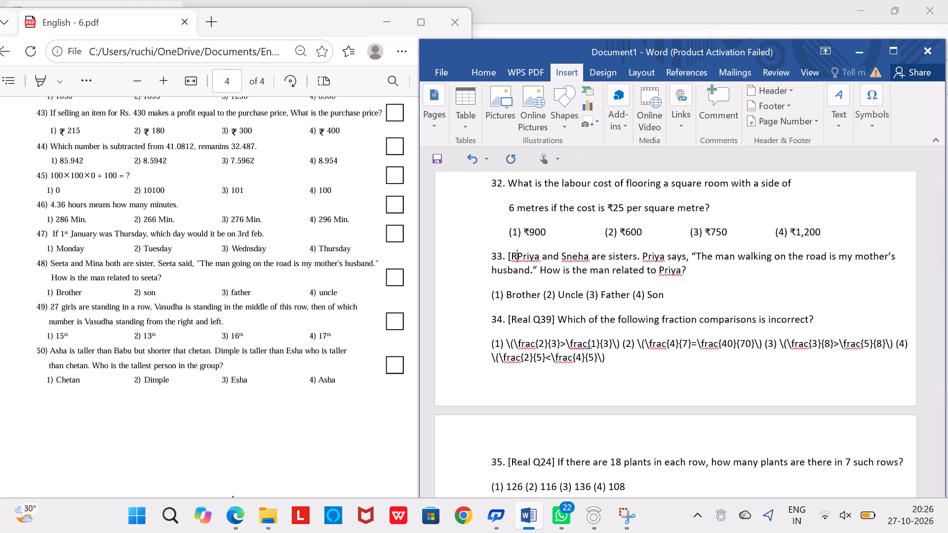
{"action": "key", "text": "BackSpace"}
{"action": "key", "text": "BackSpace"}
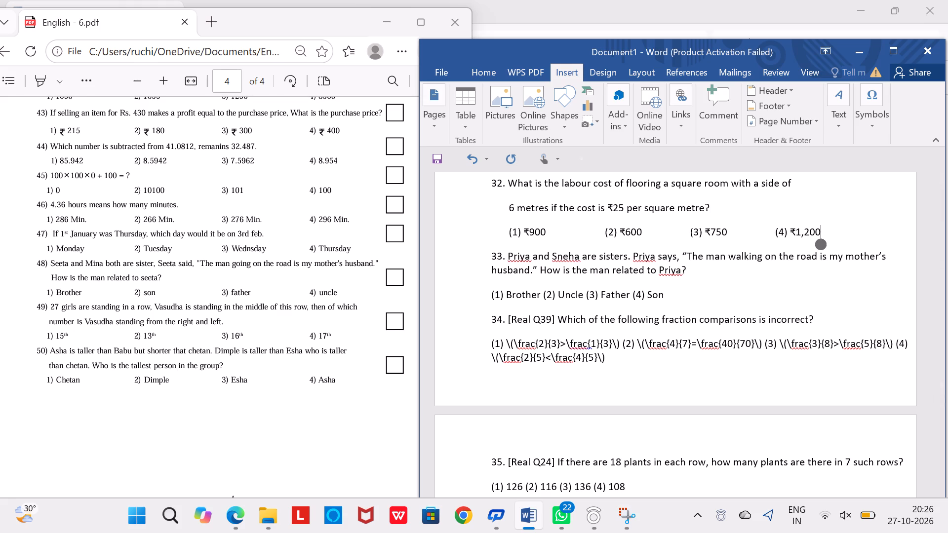
Break question 33 before "is my mother's husband" and indent the new line with five spaces.
{"action": "key", "text": "Return"}
{"action": "key", "text": "space"}
{"action": "key", "text": "space"}
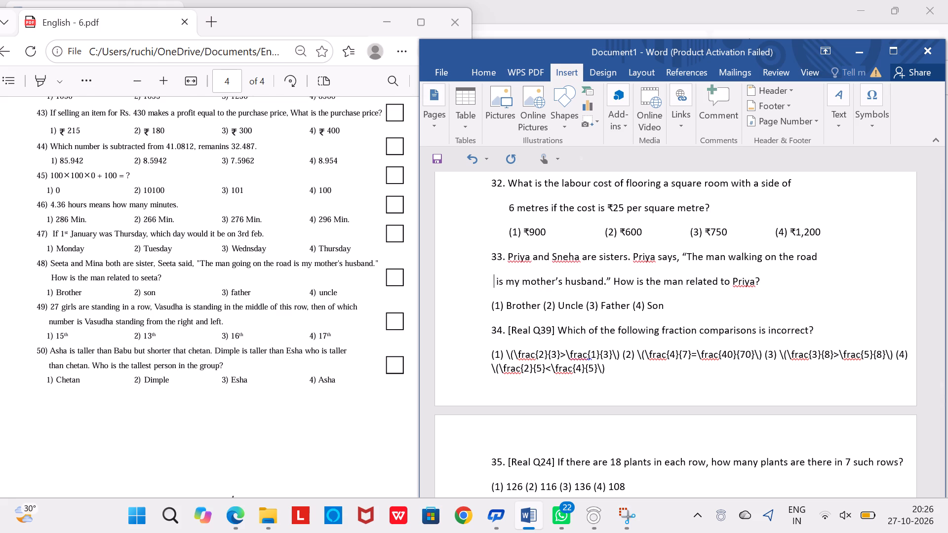
{"action": "key", "text": "space"}
{"action": "key", "text": "space"}
{"action": "key", "text": "space"}
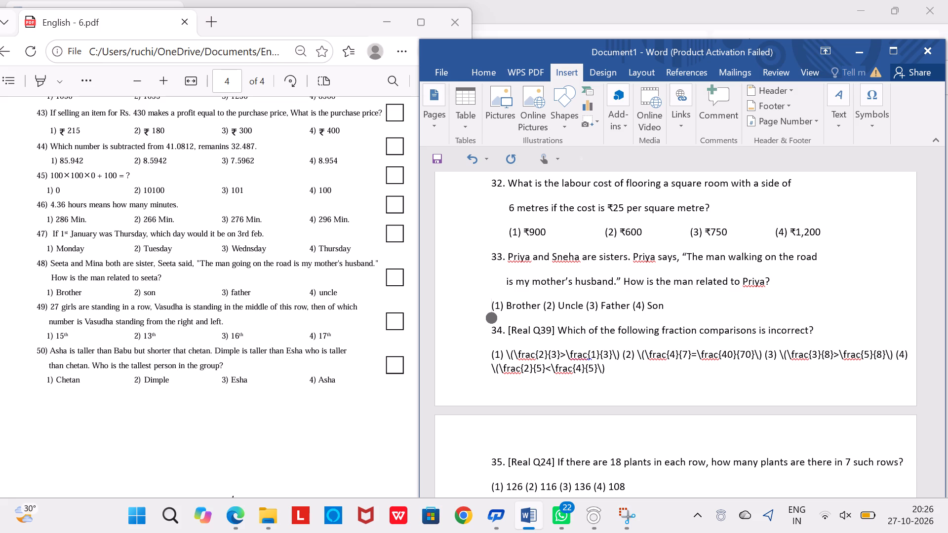
Indent the options line of question 33 with five spaces before option (1).
{"action": "key", "text": "space"}
{"action": "key", "text": "space"}
{"action": "key", "text": "space"}
{"action": "key", "text": "space"}
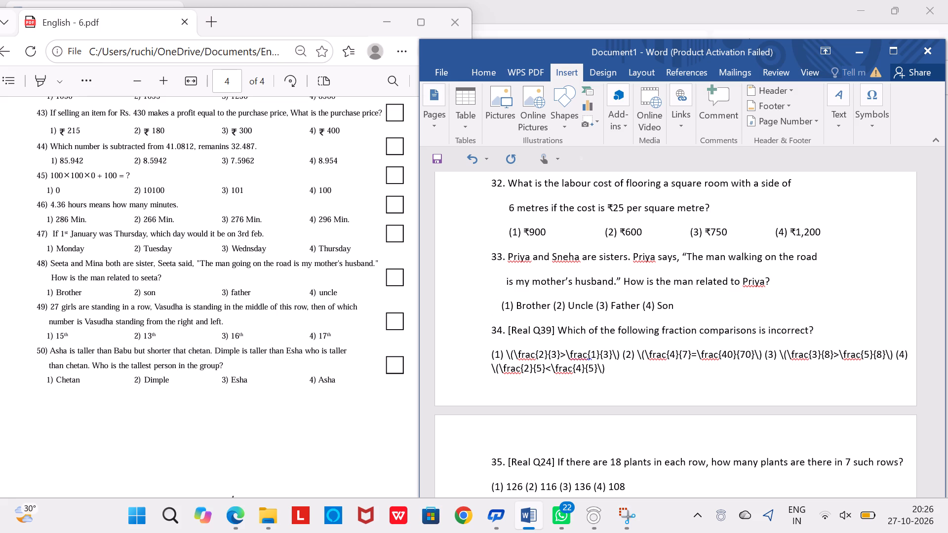
{"action": "key", "text": "space"}
Space out the options of question 33 with two tabs before each of options (2), (3) and (4).
{"action": "key", "text": "Right"}
{"action": "key", "text": "Right"}
{"action": "key", "text": "Right"}
{"action": "key", "text": "Right"}
{"action": "key", "text": "Right"}
{"action": "key", "text": "Right"}
{"action": "key", "text": "Right"}
{"action": "key", "text": "Right"}
{"action": "key", "text": "Right"}
{"action": "key", "text": "Right"}
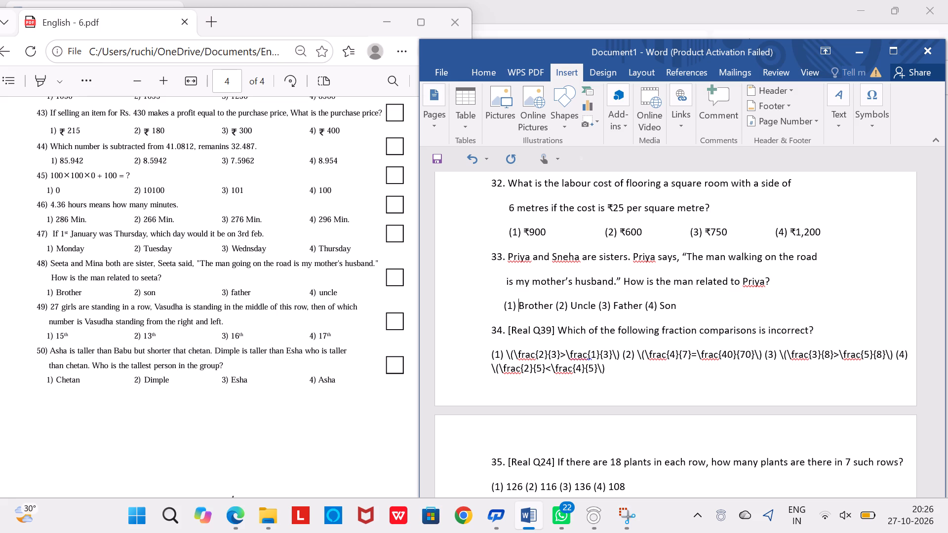
{"action": "key", "text": "Right"}
{"action": "key", "text": "Right"}
{"action": "key", "text": "Tab"}
{"action": "key", "text": "Tab"}
{"action": "key", "text": "Right"}
{"action": "key", "text": "Right"}
{"action": "key", "text": "Right"}
{"action": "key", "text": "Right"}
{"action": "key", "text": "Right"}
{"action": "key", "text": "Right"}
{"action": "key", "text": "Right"}
{"action": "key", "text": "Right"}
{"action": "key", "text": "Right"}
{"action": "key", "text": "Right"}
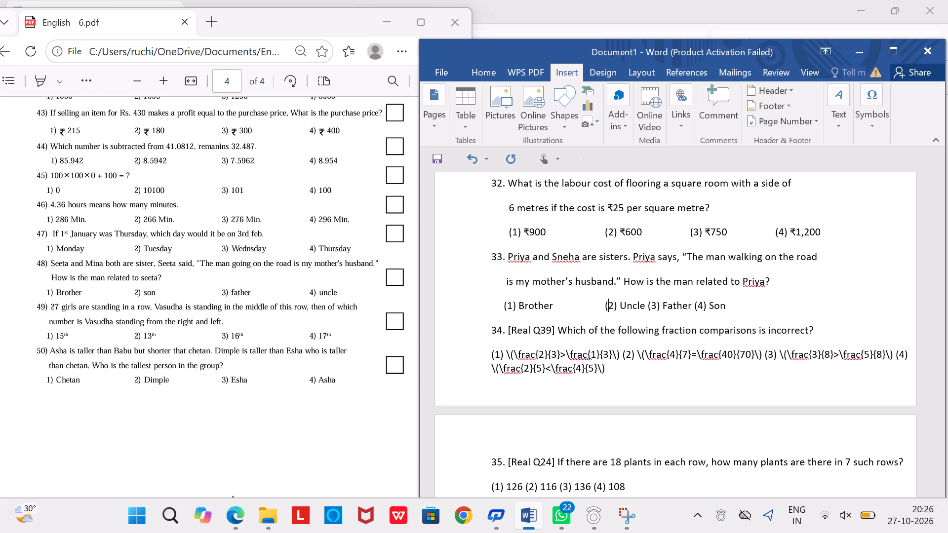
{"action": "key", "text": "Tab"}
{"action": "key", "text": "Tab"}
{"action": "key", "text": "Right"}
{"action": "key", "text": "Right"}
{"action": "key", "text": "Right"}
{"action": "key", "text": "Right"}
{"action": "key", "text": "Right"}
{"action": "key", "text": "Right"}
{"action": "key", "text": "Right"}
{"action": "key", "text": "Right"}
{"action": "key", "text": "Right"}
{"action": "key", "text": "Right"}
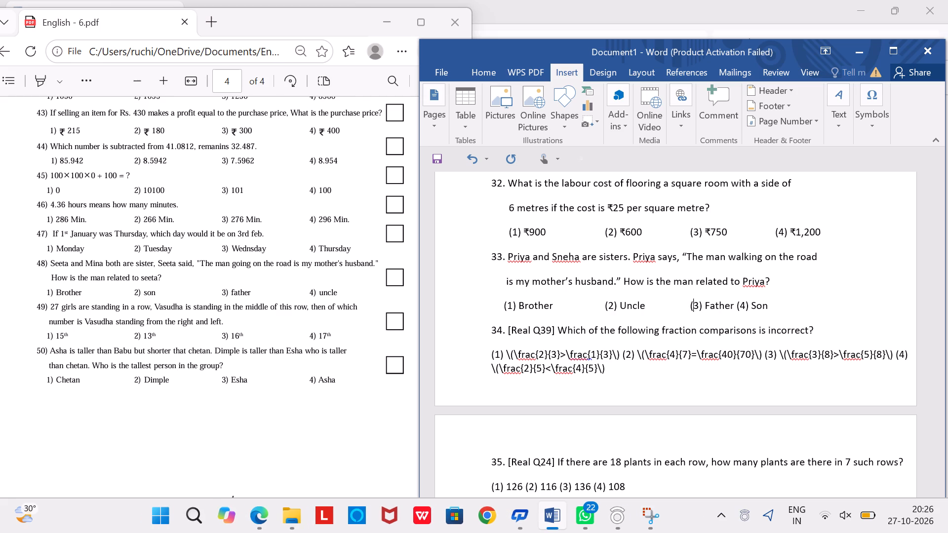
{"action": "key", "text": "Right"}
{"action": "key", "text": "Tab"}
{"action": "key", "text": "Tab"}
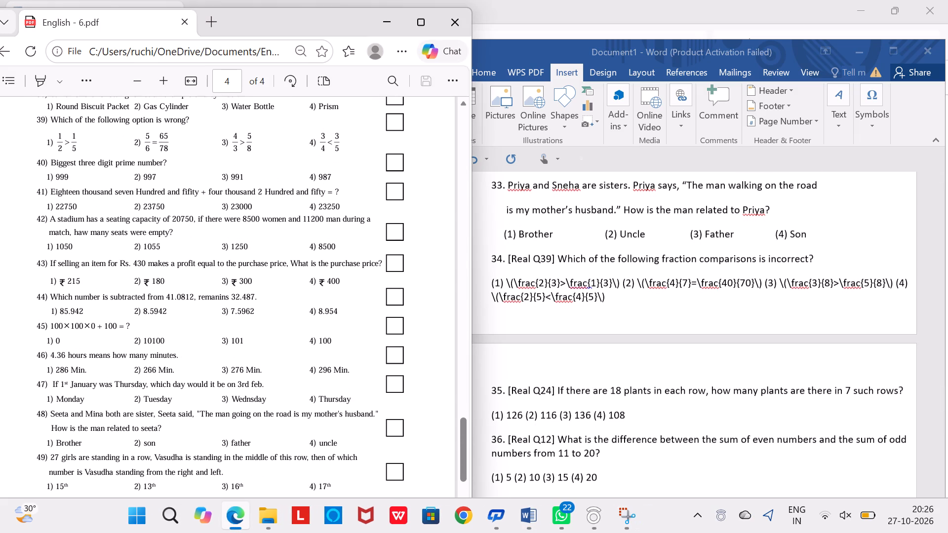
Remove the [Real Q39] source tag from the start of question 34.
{"action": "left_click", "coordinate": [561, 257]}
{"action": "left_click", "coordinate": [554, 258]}
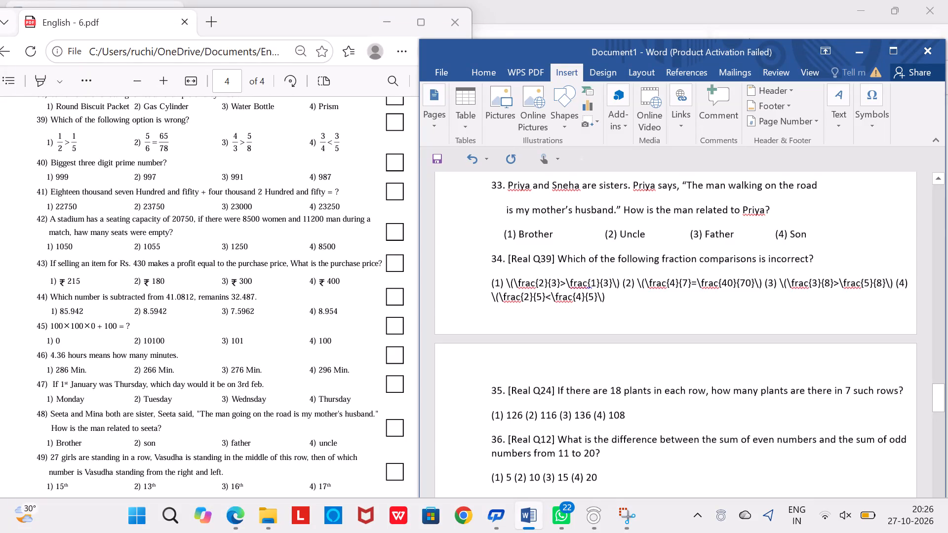
{"action": "key", "text": "Right"}
{"action": "key", "text": "BackSpace"}
{"action": "key", "text": "BackSpace"}
{"action": "key", "text": "BackSpace"}
{"action": "key", "text": "BackSpace"}
{"action": "key", "text": "BackSpace"}
{"action": "key", "text": "BackSpace"}
{"action": "key", "text": "BackSpace"}
{"action": "key", "text": "BackSpace"}
{"action": "key", "text": "BackSpace"}
{"action": "key", "text": "BackSpace"}
{"action": "key", "text": "BackSpace"}
{"action": "key", "text": "BackSpace"}
{"action": "key", "text": "BackSpace"}
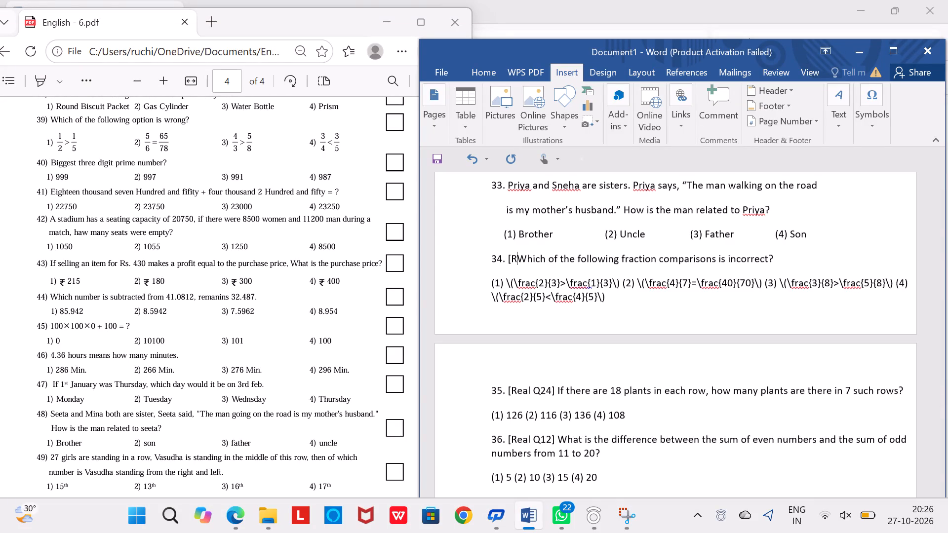
{"action": "key", "text": "BackSpace"}
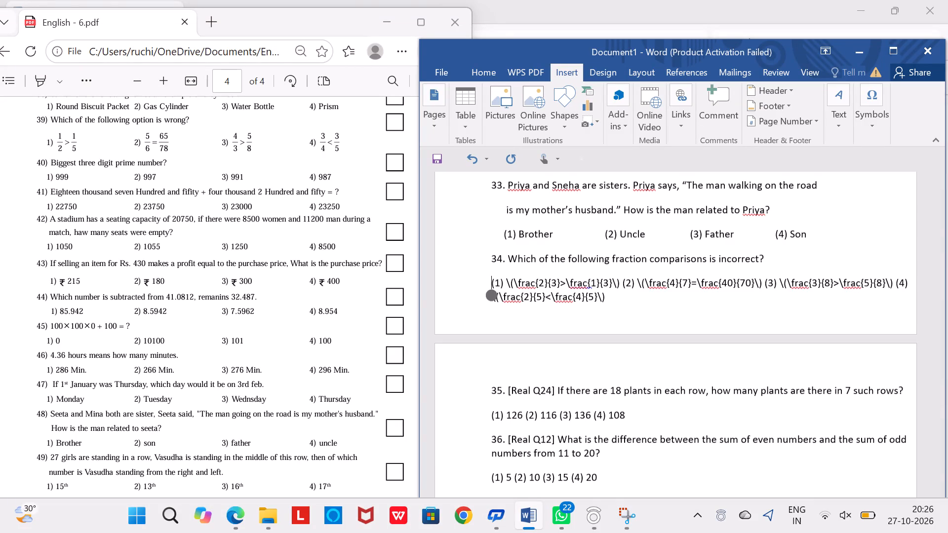
Indent the options line of question 34 with seven spaces before option (1).
{"action": "key", "text": "Right"}
{"action": "key", "text": "Left"}
{"action": "key", "text": "space"}
{"action": "key", "text": "space"}
{"action": "key", "text": "space"}
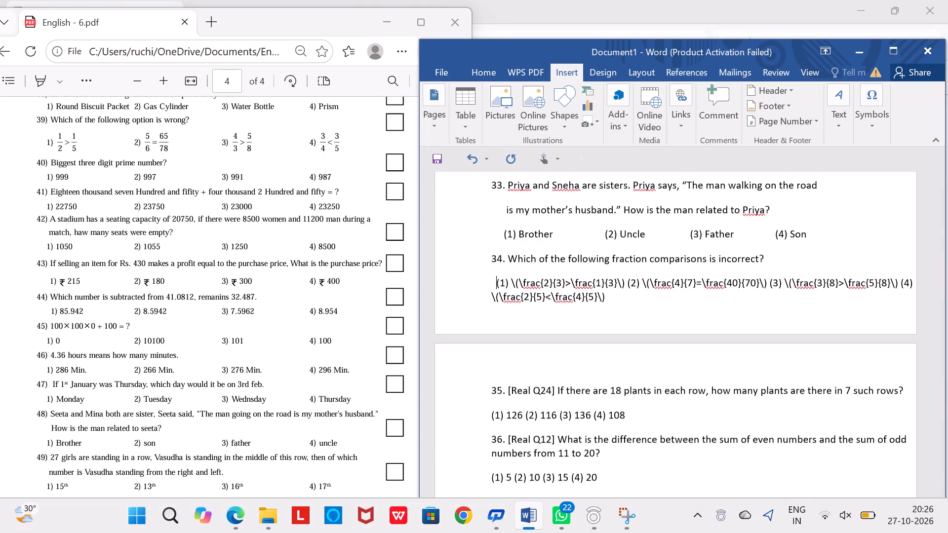
{"action": "key", "text": "space"}
{"action": "key", "text": "space"}
{"action": "key", "text": "space"}
{"action": "key", "text": "space"}
Replace the raw fraction code of option (1) in question 34 with the copied equation fraction.
{"action": "key", "text": "Right"}
{"action": "key", "text": "Right"}
{"action": "key", "text": "Right"}
{"action": "key", "text": "Right"}
{"action": "key", "text": "Right"}
{"action": "key", "text": "Right"}
{"action": "key", "text": "Right"}
{"action": "key", "text": "Right"}
{"action": "key", "text": "Right"}
{"action": "key", "text": "Right"}
{"action": "key", "text": "Right"}
{"action": "key", "text": "Right"}
{"action": "key", "text": "Right"}
{"action": "key", "text": "Right"}
{"action": "key", "text": "Right"}
{"action": "key", "text": "Right"}
{"action": "key", "text": "Right"}
{"action": "key", "text": "Right"}
{"action": "key", "text": "Right"}
{"action": "key", "text": "Right"}
{"action": "key", "text": "Right"}
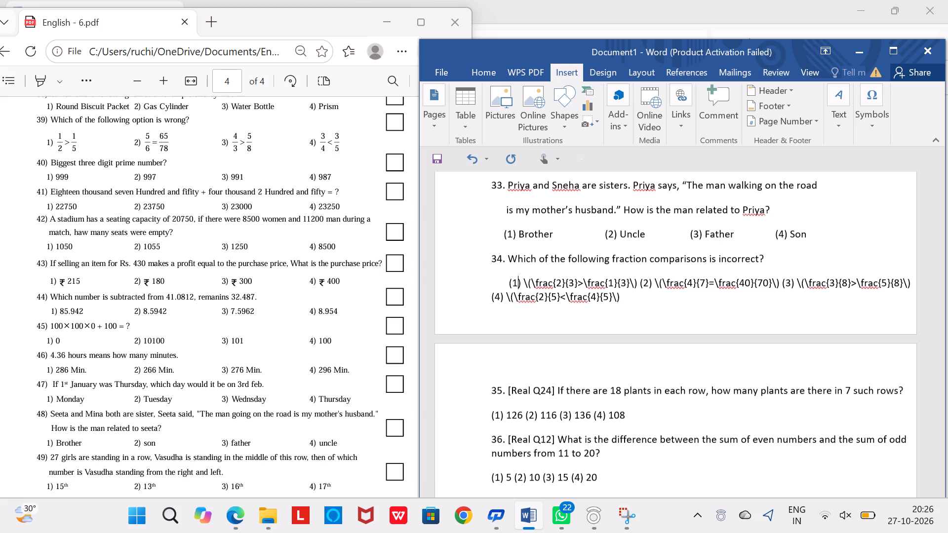
{"action": "key", "text": "Right"}
{"action": "key", "text": "Right"}
{"action": "key", "text": "Right"}
{"action": "key", "text": "Right"}
{"action": "key", "text": "Right"}
{"action": "key", "text": "Right"}
{"action": "key", "text": "Right"}
{"action": "key", "text": "Left"}
{"action": "key", "text": "Left"}
{"action": "key", "text": "Right"}
{"action": "key", "text": "Right"}
{"action": "key", "text": "BackSpace"}
{"action": "key", "text": "BackSpace"}
{"action": "key", "text": "BackSpace"}
{"action": "key", "text": "BackSpace"}
{"action": "key", "text": "BackSpace"}
{"action": "key", "text": "BackSpace"}
{"action": "key", "text": "BackSpace"}
{"action": "key", "text": "BackSpace"}
{"action": "key", "text": "BackSpace"}
{"action": "key", "text": "BackSpace"}
{"action": "key", "text": "BackSpace"}
{"action": "key", "text": "BackSpace"}
{"action": "key", "text": "BackSpace"}
{"action": "key", "text": "BackSpace"}
{"action": "key", "text": "BackSpace"}
{"action": "key", "text": "BackSpace"}
{"action": "key", "text": "BackSpace"}
{"action": "key", "text": "BackSpace"}
{"action": "key", "text": "BackSpace"}
{"action": "key", "text": "BackSpace"}
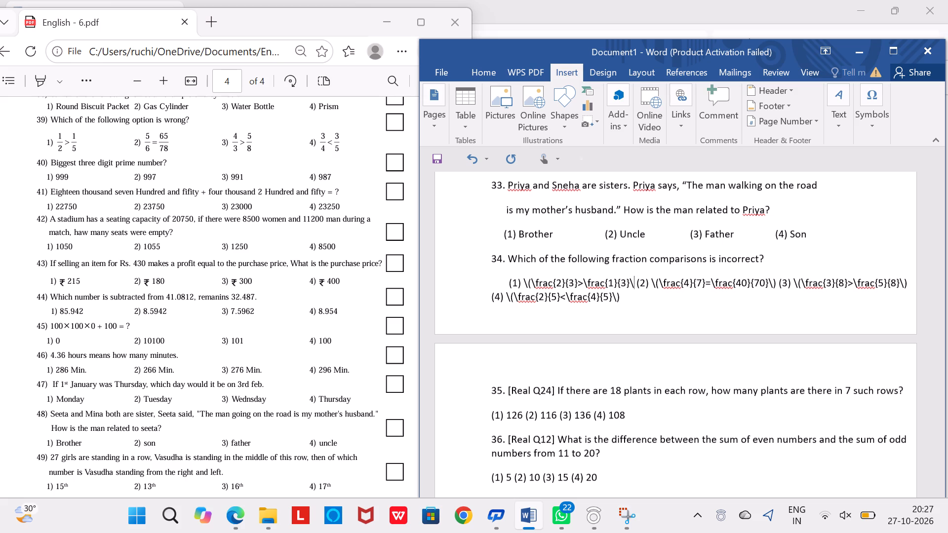
{"action": "key", "text": "BackSpace"}
{"action": "key", "text": "BackSpace"}
{"action": "key", "text": "BackSpace"}
{"action": "key", "text": "BackSpace"}
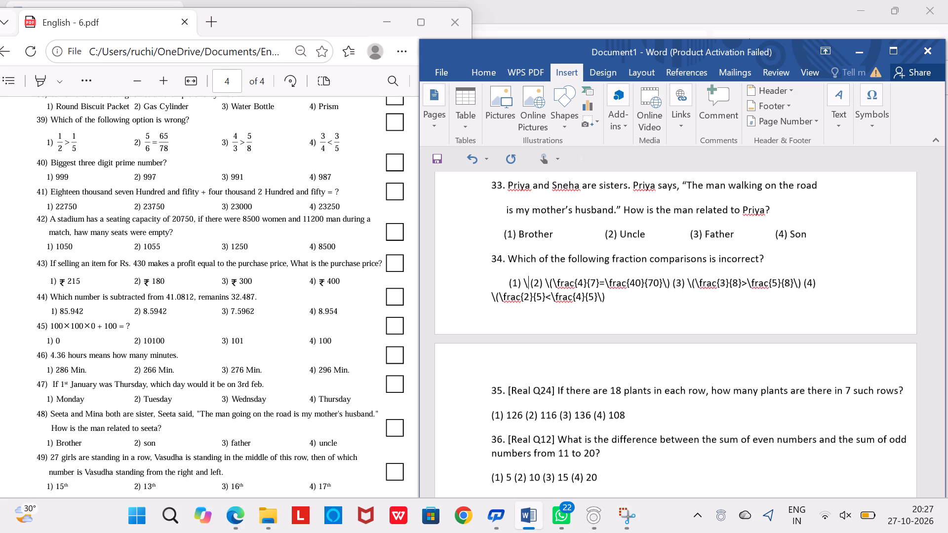
{"action": "key", "text": "BackSpace"}
{"action": "key", "text": "ctrl+v"}
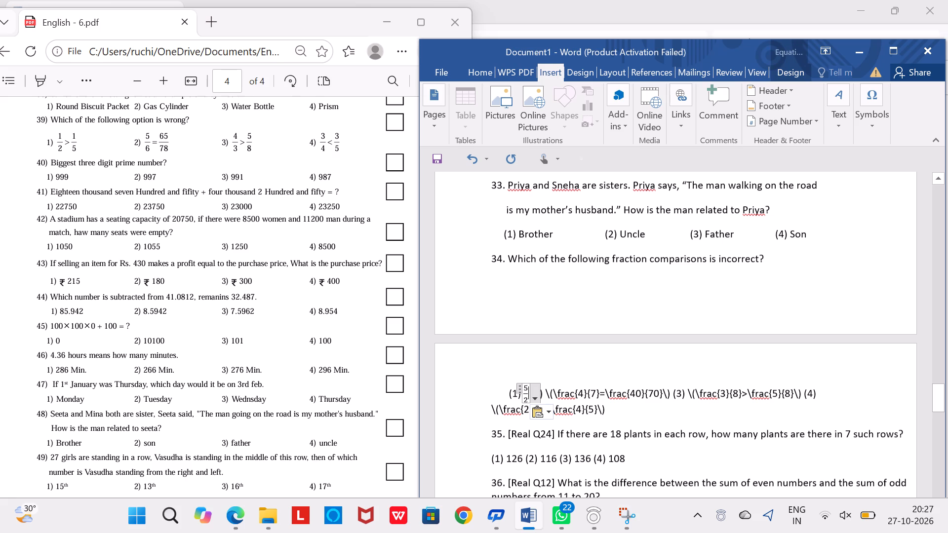
Insert two blank lines before question 34 so that it starts on the next page with its options.
{"action": "left_click", "coordinate": [490, 262]}
{"action": "key", "text": "Return"}
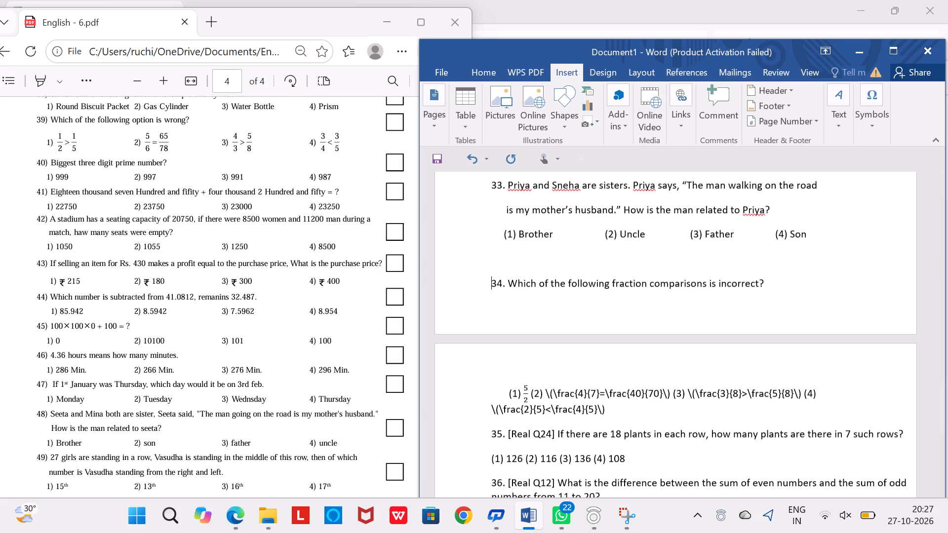
{"action": "key", "text": "Return"}
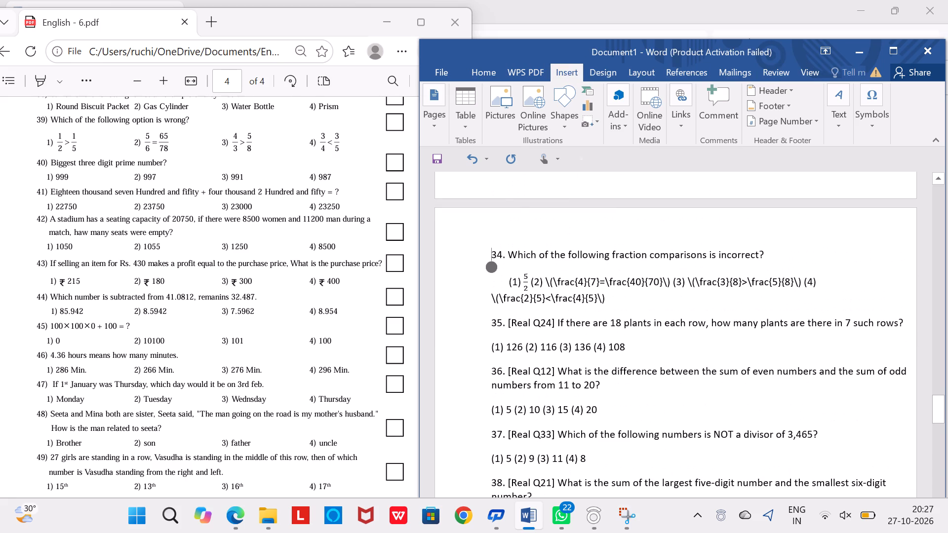
Change the pasted fraction in option (1) of question 34 to 2/3.
{"action": "left_click", "coordinate": [527, 283]}
{"action": "left_click", "coordinate": [526, 279]}
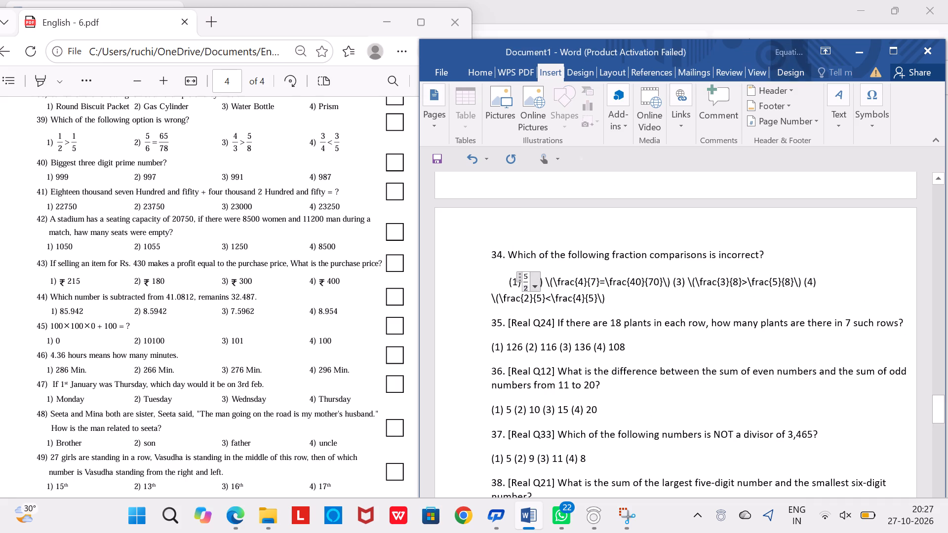
{"action": "key", "text": "BackSpace"}
{"action": "key", "text": "2"}
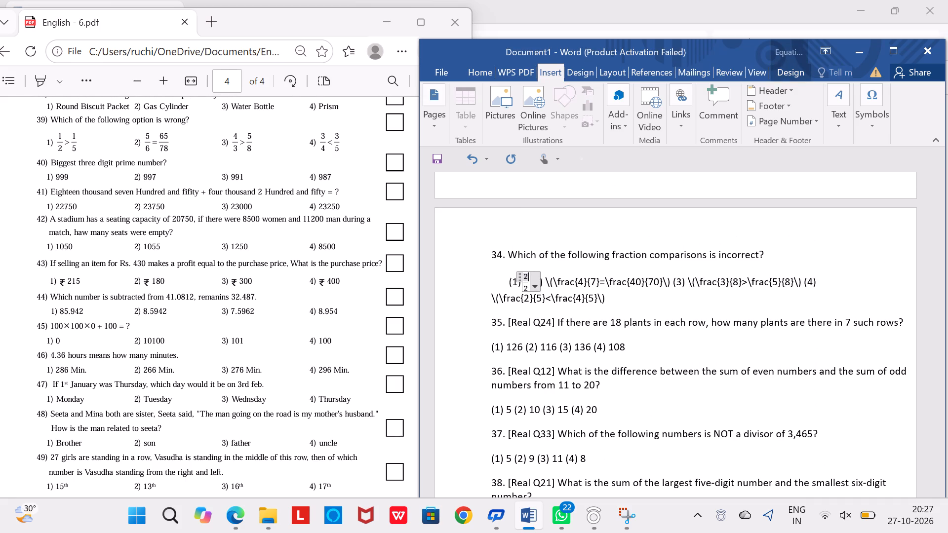
{"action": "key", "text": "Down"}
{"action": "key", "text": "BackSpace"}
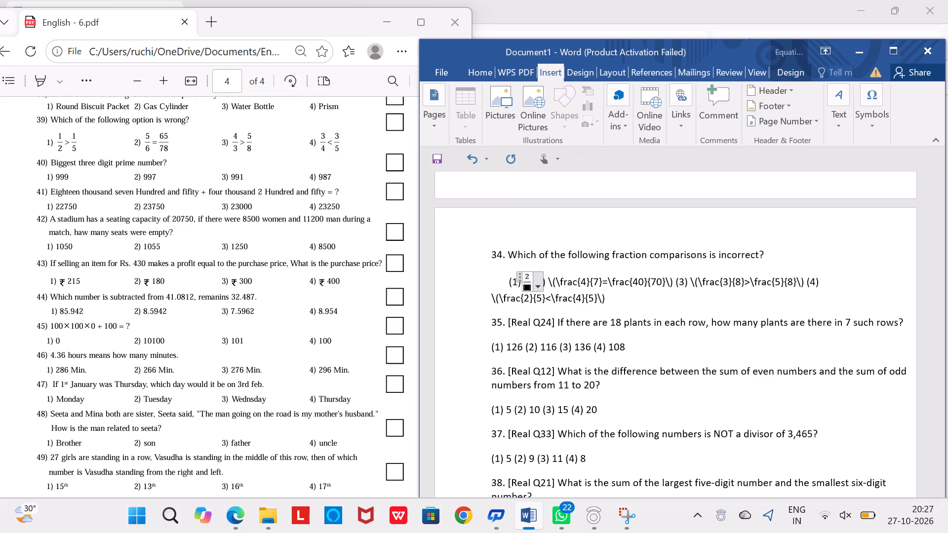
{"action": "key", "text": "3"}
{"action": "left_click", "coordinate": [544, 289]}
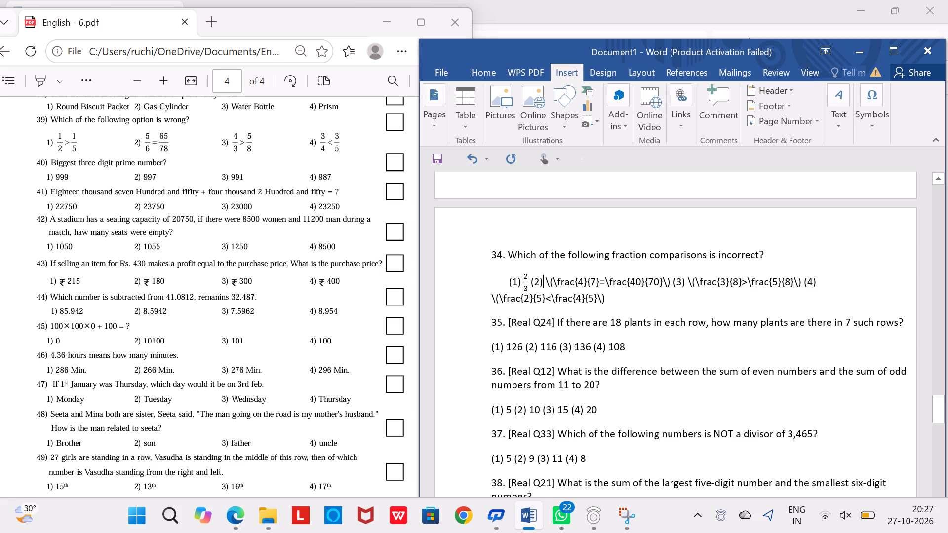
Add a greater-than sign with a space on each side after the 2/3 fraction in option (1) of question 34.
{"action": "key", "text": "Left"}
{"action": "key", "text": "Left"}
{"action": "key", "text": "Left"}
{"action": "key", "text": "Left"}
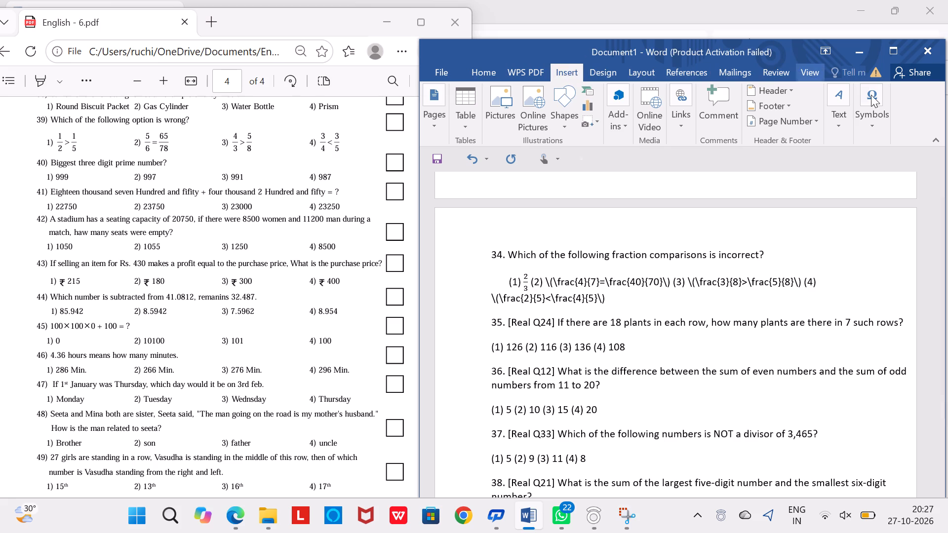
{"action": "left_click", "coordinate": [873, 112]}
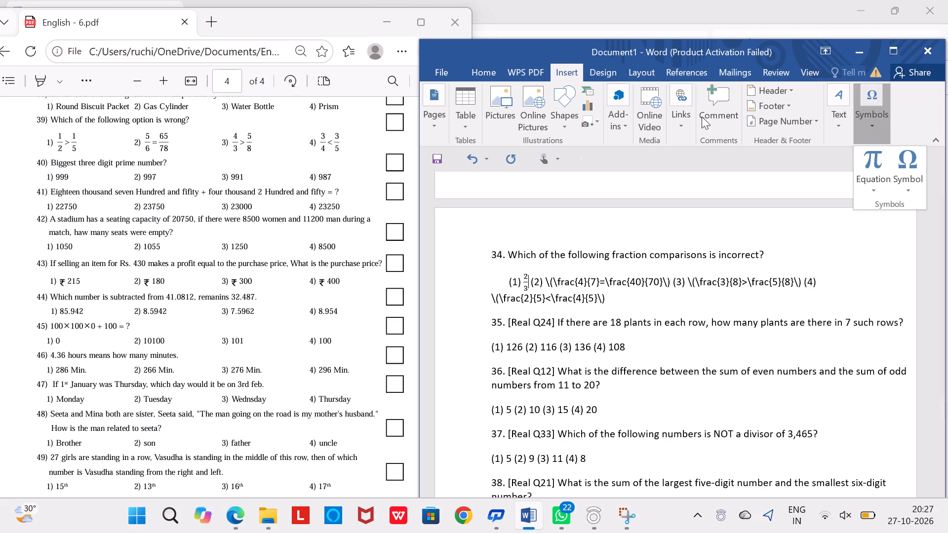
{"action": "key", "text": "shift+greater"}
{"action": "left_click", "coordinate": [691, 265]}
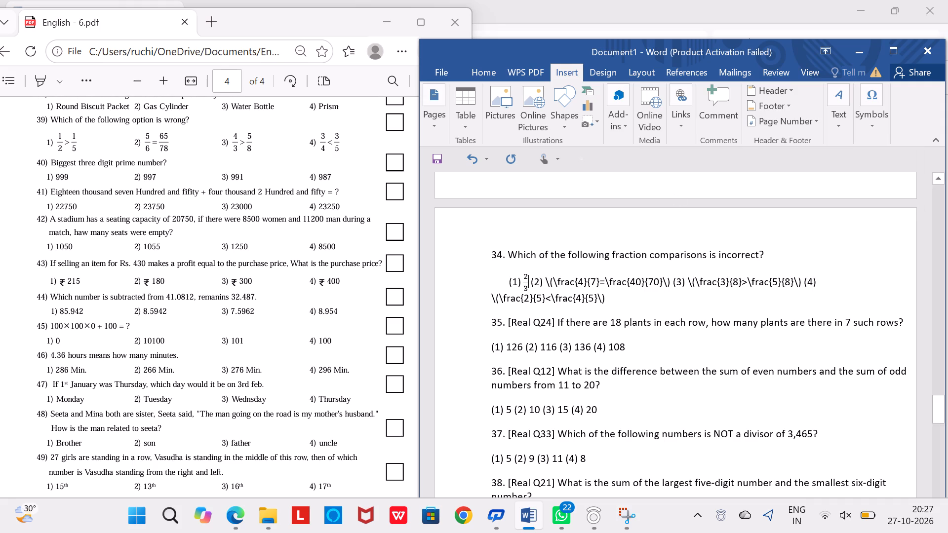
{"action": "key", "text": "period"}
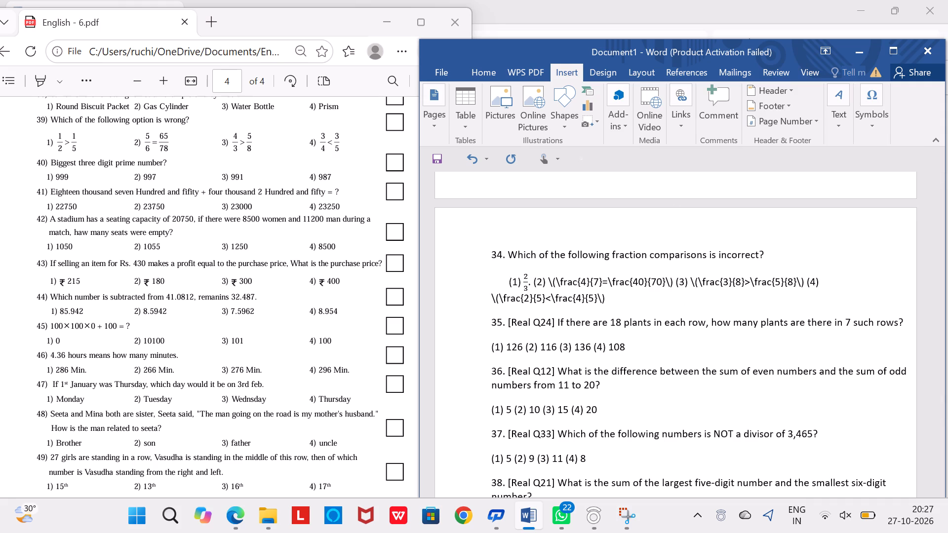
{"action": "key", "text": "BackSpace"}
{"action": "key", "text": "shift+greater"}
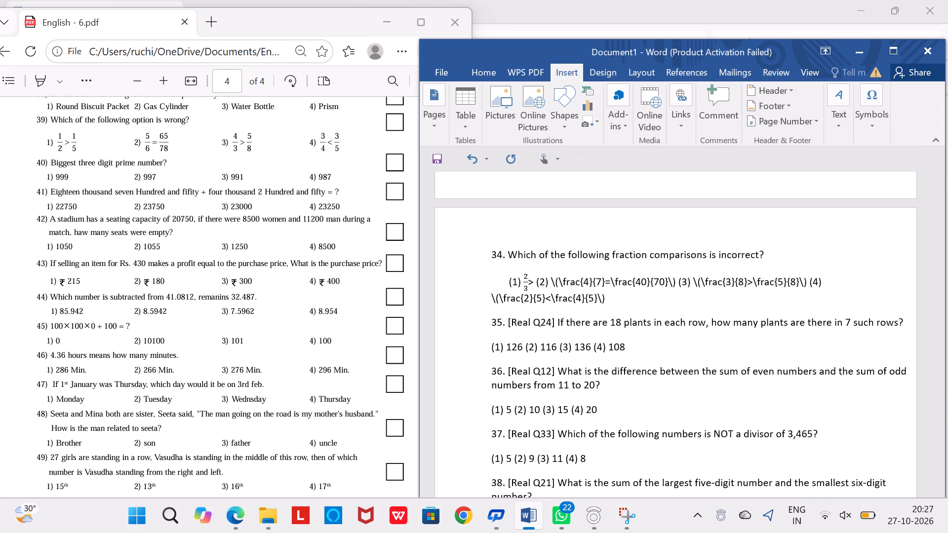
{"action": "key", "text": "BackSpace"}
{"action": "key", "text": "space"}
{"action": "type", "text": ">"}
{"action": "key", "text": "space"}
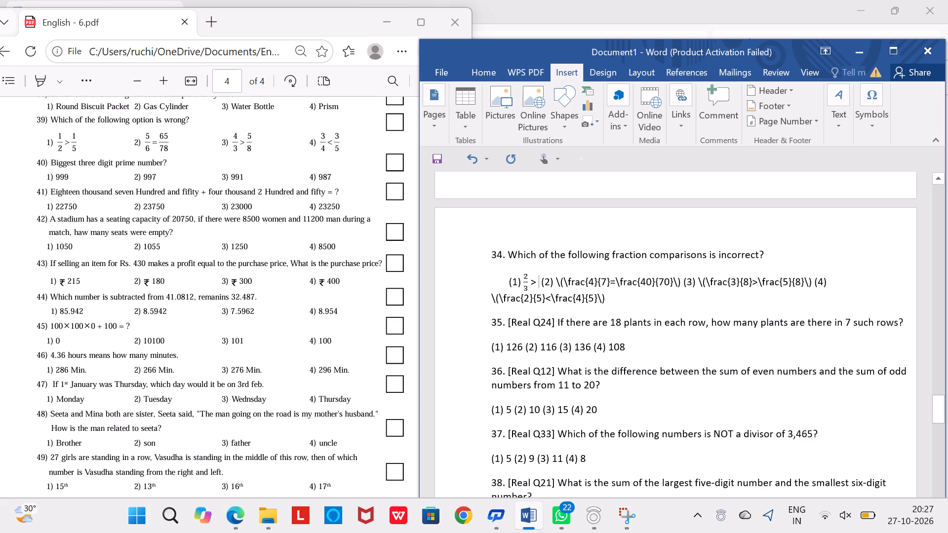
Paste a second fraction after the greater-than sign in option (1) of question 34 and change it to 1/3.
{"action": "key", "text": "ctrl+v"}
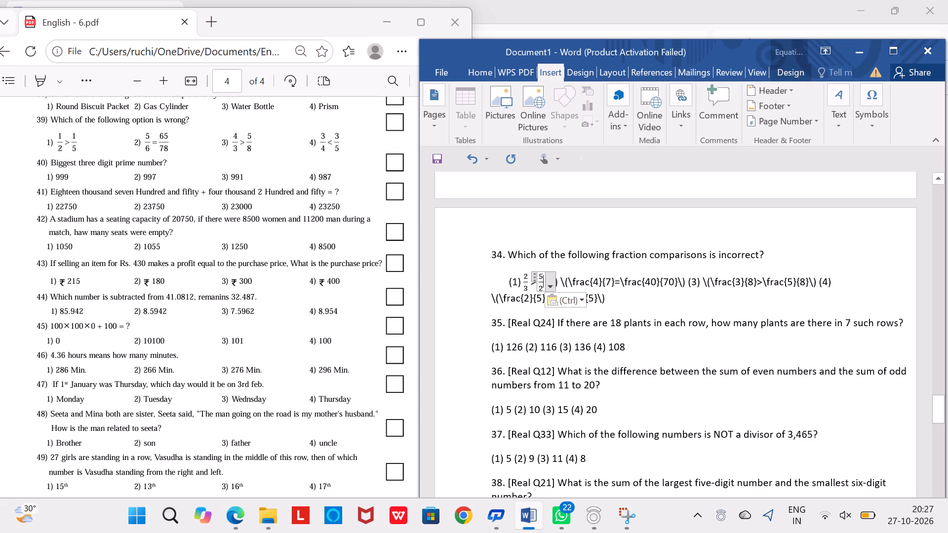
{"action": "left_click", "coordinate": [543, 276]}
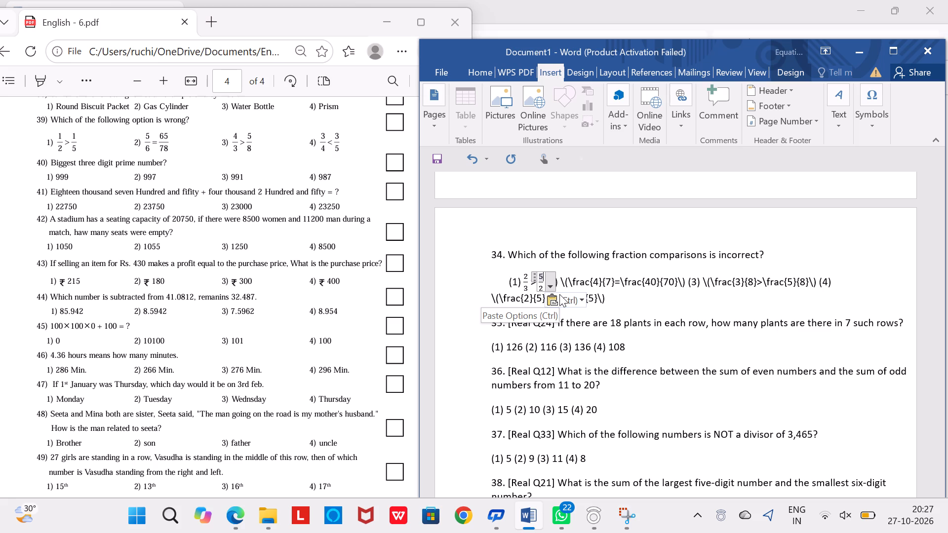
{"action": "key", "text": "BackSpace"}
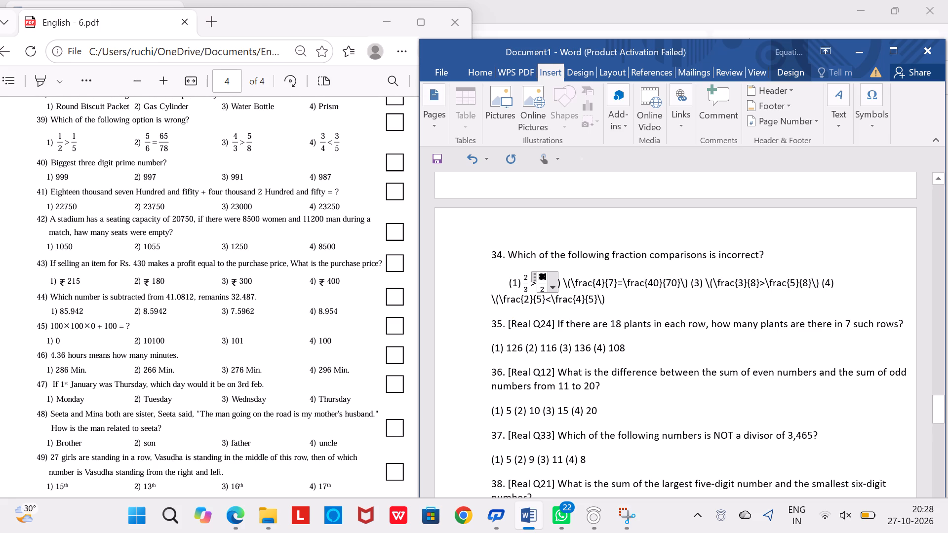
{"action": "key", "text": "1"}
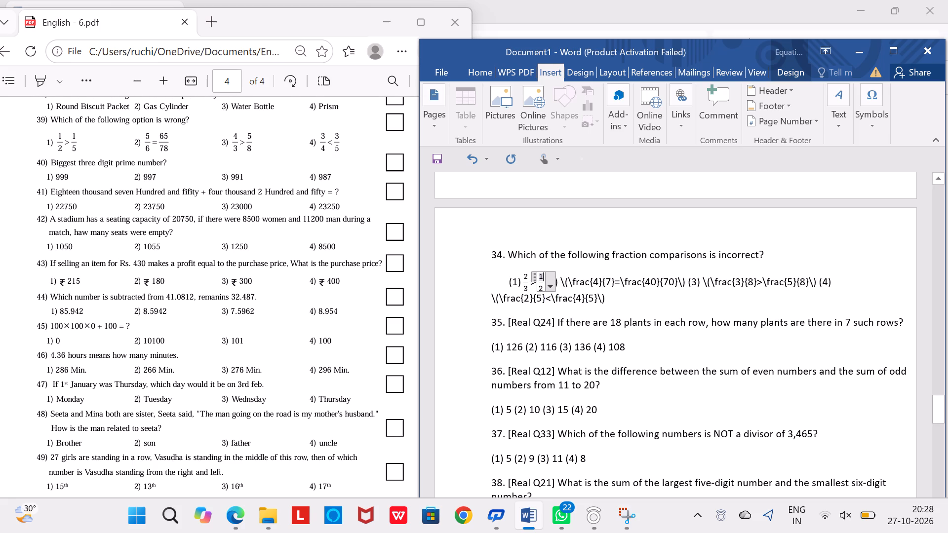
{"action": "left_click", "coordinate": [542, 288]}
{"action": "key", "text": "BackSpace"}
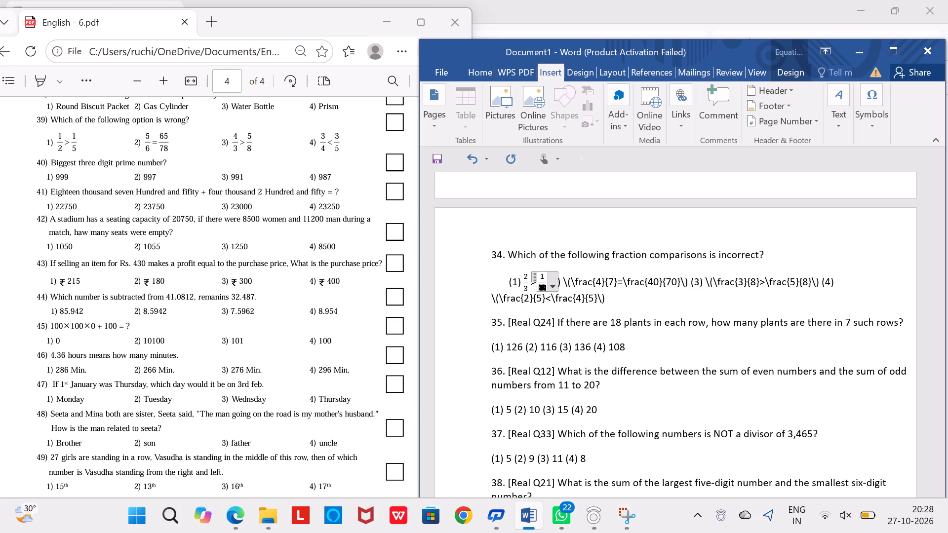
{"action": "key", "text": "3"}
{"action": "left_click", "coordinate": [562, 291]}
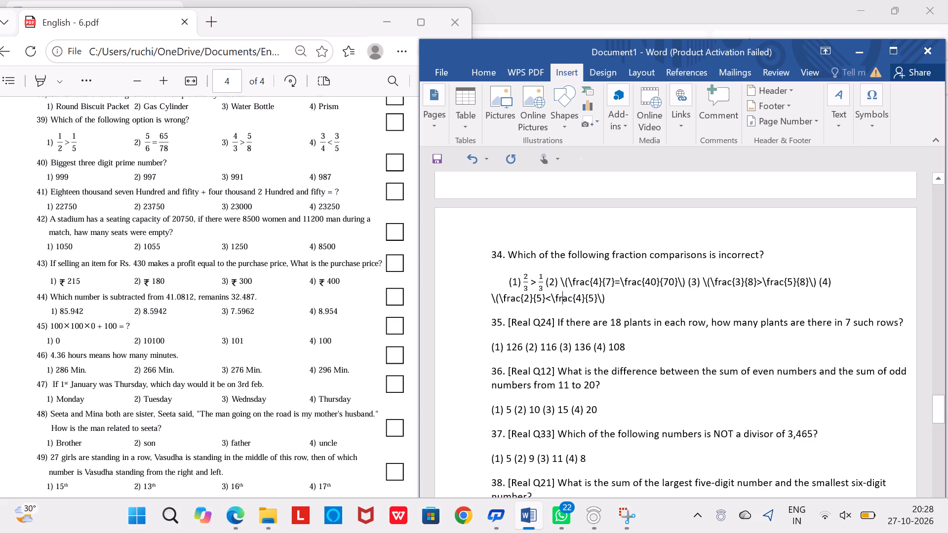
Space out option (2) of question 34 with two spaces and two tabs before it.
{"action": "left_click", "coordinate": [549, 284]}
{"action": "key", "text": "Left"}
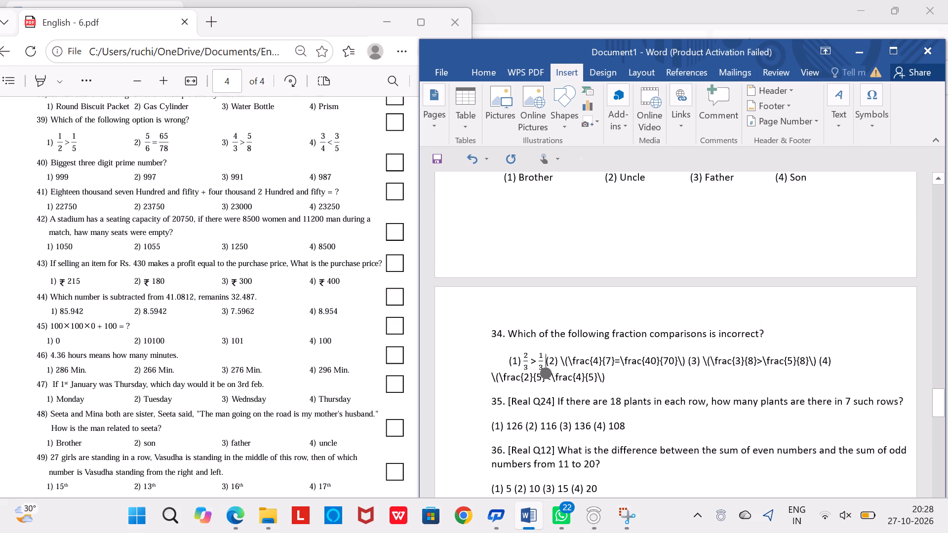
{"action": "key", "text": "space"}
{"action": "key", "text": "space"}
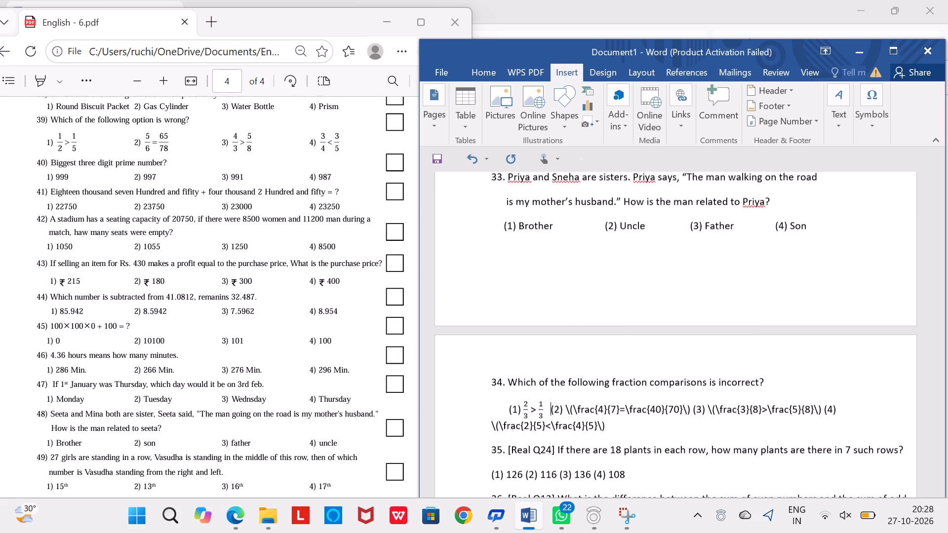
{"action": "key", "text": "Tab"}
{"action": "key", "text": "Tab"}
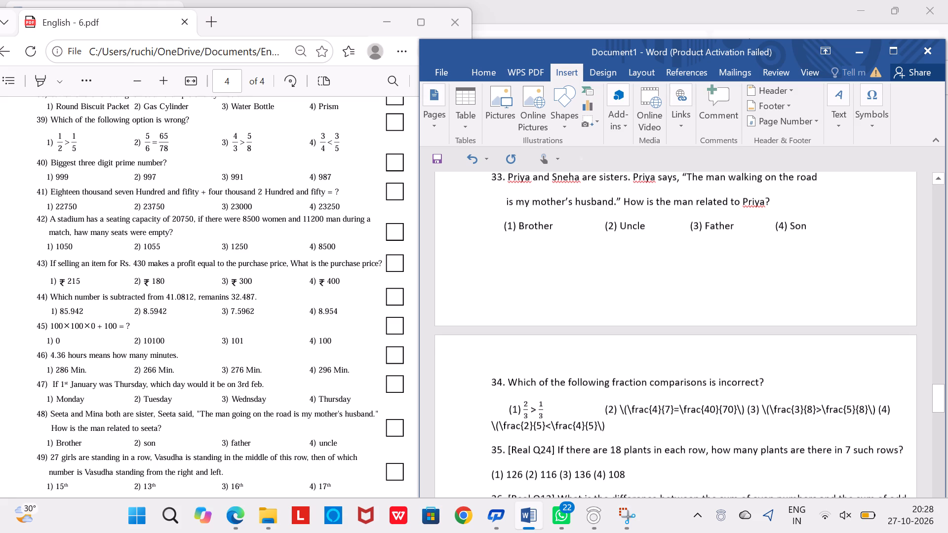
Replace the raw fraction code of option (2) in question 34 with the copied equation fraction.
{"action": "left_click", "coordinate": [743, 411]}
{"action": "key", "text": "Right"}
{"action": "key", "text": "BackSpace"}
{"action": "key", "text": "BackSpace"}
{"action": "key", "text": "BackSpace"}
{"action": "key", "text": "BackSpace"}
{"action": "key", "text": "BackSpace"}
{"action": "key", "text": "BackSpace"}
{"action": "key", "text": "BackSpace"}
{"action": "key", "text": "BackSpace"}
{"action": "key", "text": "BackSpace"}
{"action": "key", "text": "BackSpace"}
{"action": "key", "text": "BackSpace"}
{"action": "key", "text": "BackSpace"}
{"action": "key", "text": "BackSpace"}
{"action": "key", "text": "BackSpace"}
{"action": "key", "text": "BackSpace"}
{"action": "key", "text": "BackSpace"}
{"action": "key", "text": "BackSpace"}
{"action": "key", "text": "BackSpace"}
{"action": "key", "text": "BackSpace"}
{"action": "key", "text": "BackSpace"}
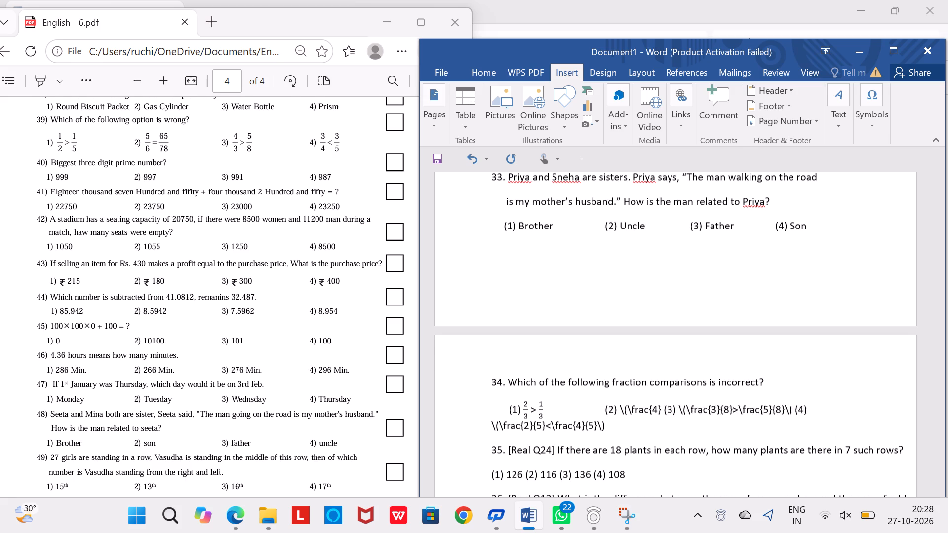
{"action": "key", "text": "BackSpace"}
{"action": "key", "text": "BackSpace"}
{"action": "key", "text": "BackSpace"}
{"action": "key", "text": "BackSpace"}
{"action": "key", "text": "ctrl+v"}
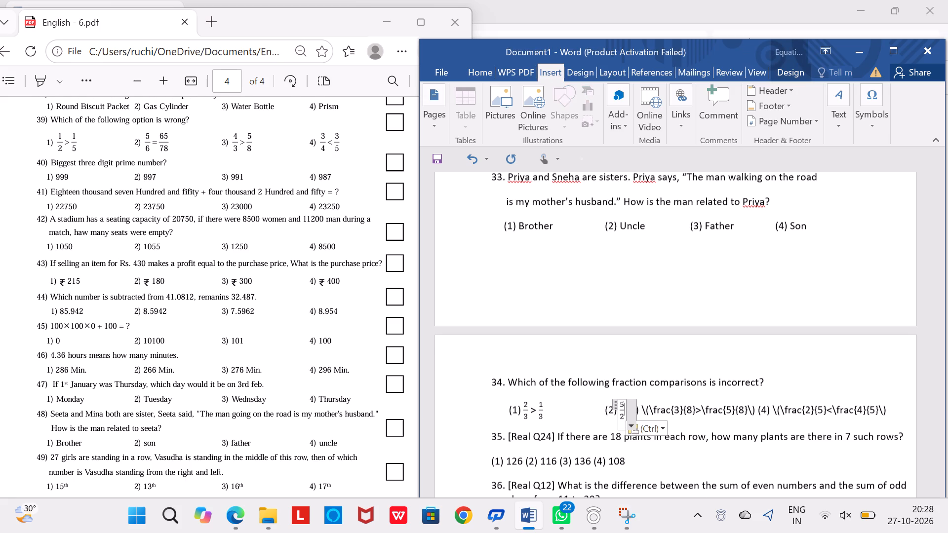
Change the pasted fraction in option (2) of question 34 to 4/7.
{"action": "left_click", "coordinate": [620, 404]}
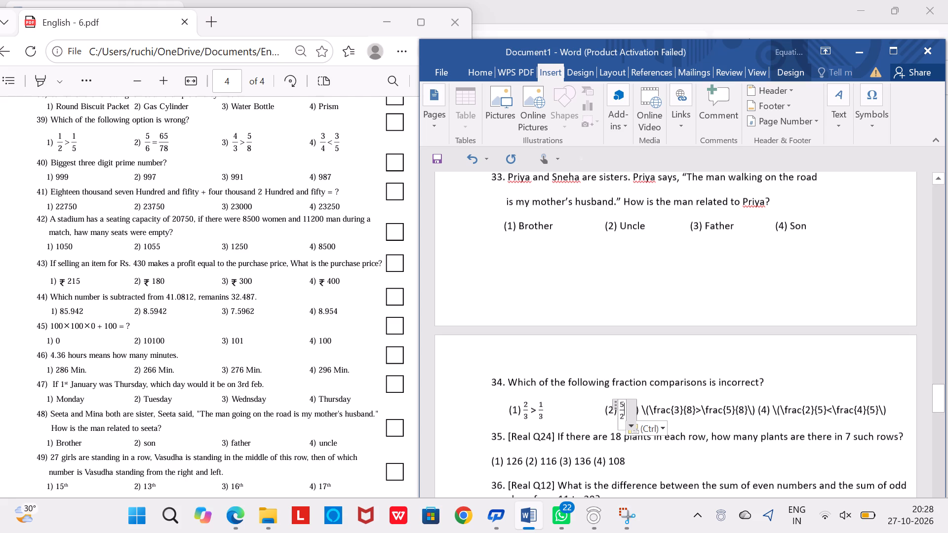
{"action": "key", "text": "4"}
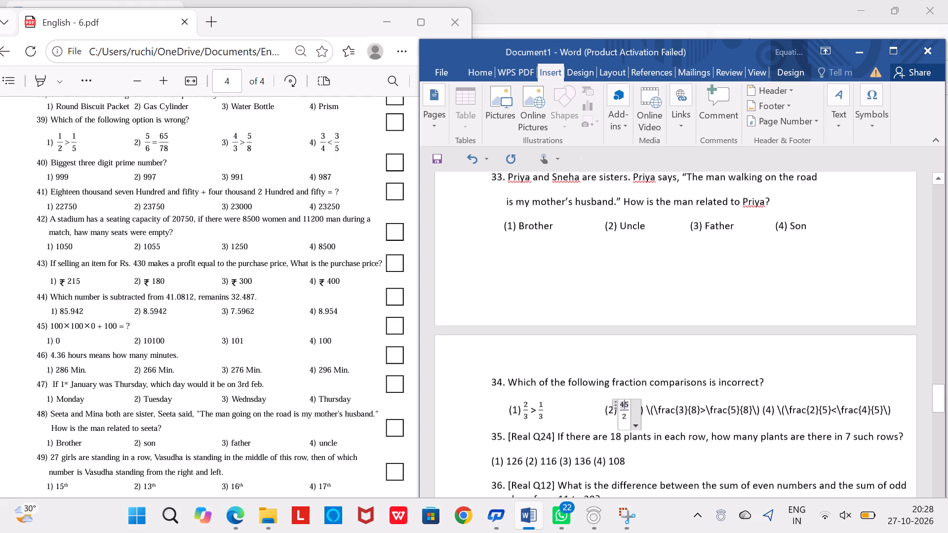
{"action": "key", "text": "BackSpace"}
{"action": "key", "text": "Right"}
{"action": "key", "text": "BackSpace"}
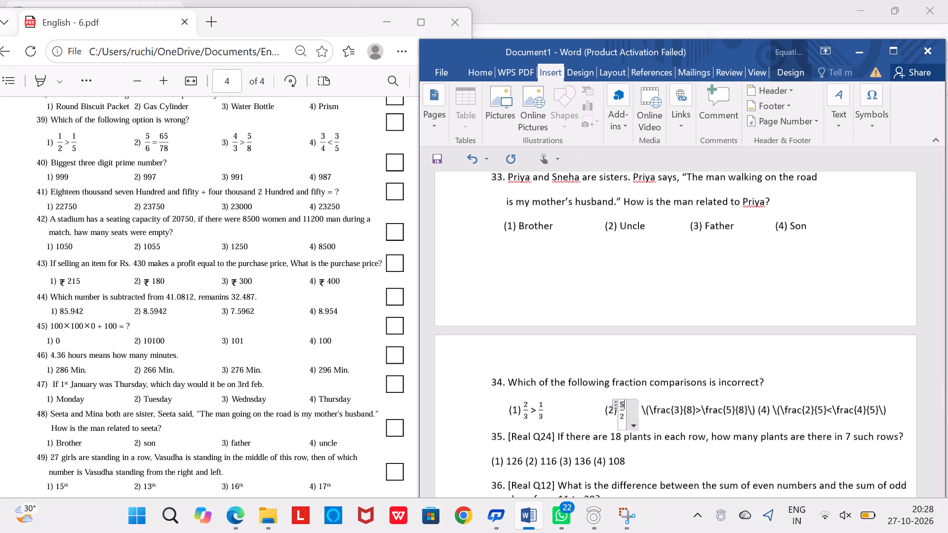
{"action": "key", "text": "4"}
{"action": "key", "text": "Down"}
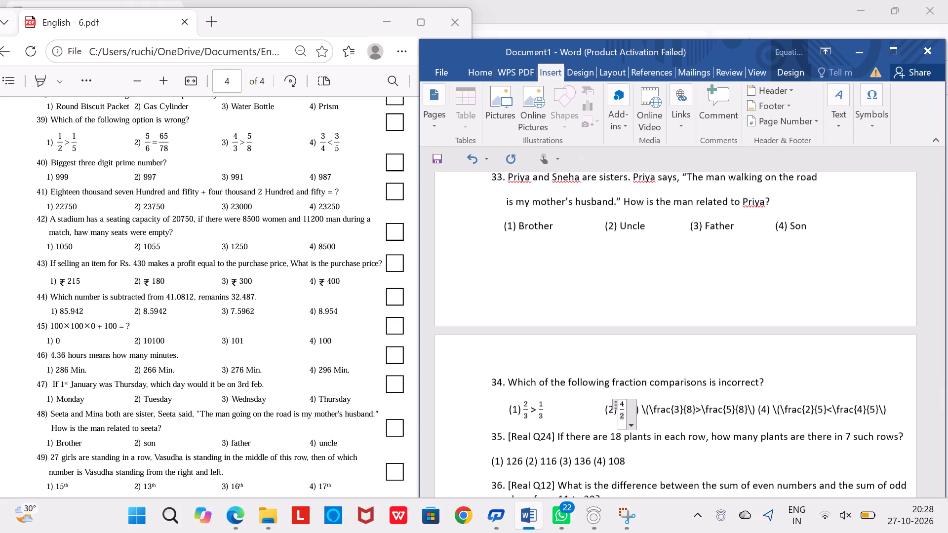
{"action": "key", "text": "BackSpace"}
{"action": "key", "text": "7"}
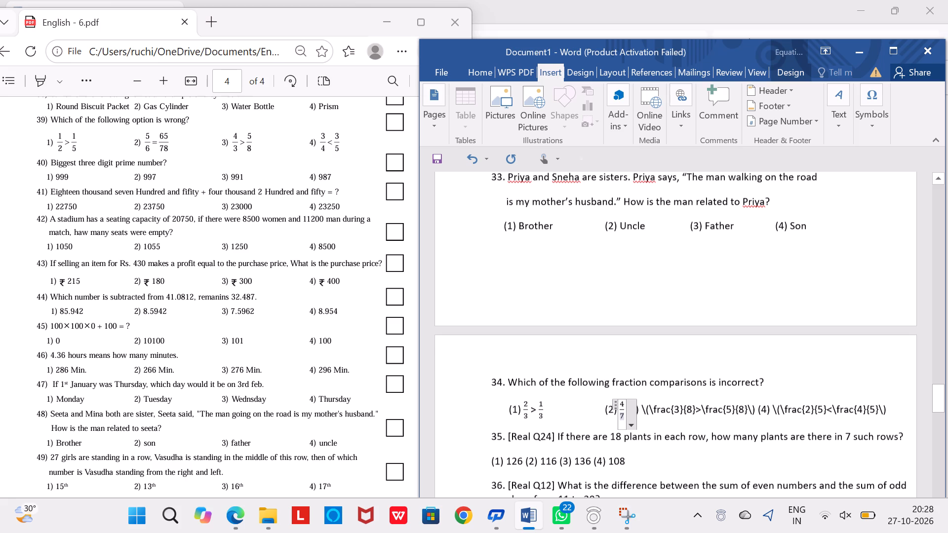
{"action": "left_click", "coordinate": [648, 413]}
Add an equals sign followed by a space after the 4/7 fraction in option (2) of question 34.
{"action": "left_click", "coordinate": [627, 413]}
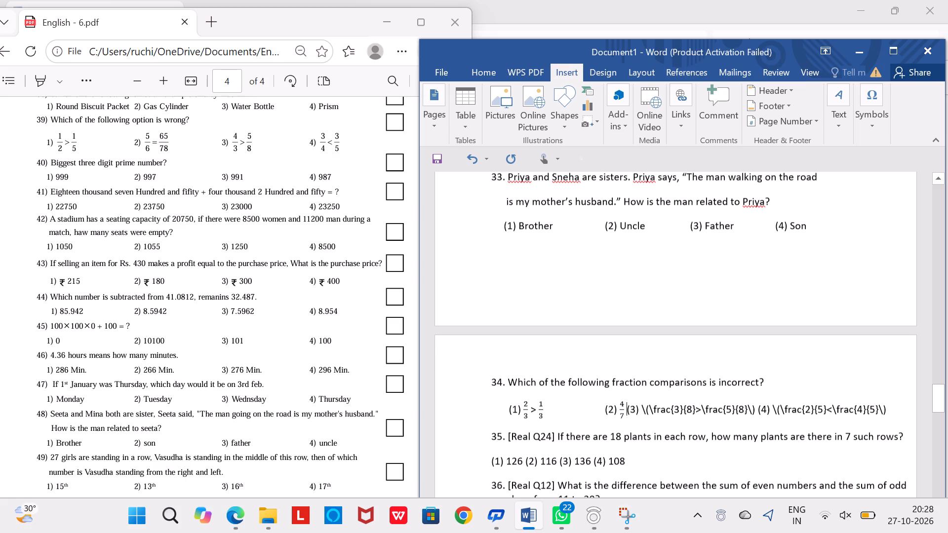
{"action": "key", "text": "shift+plus"}
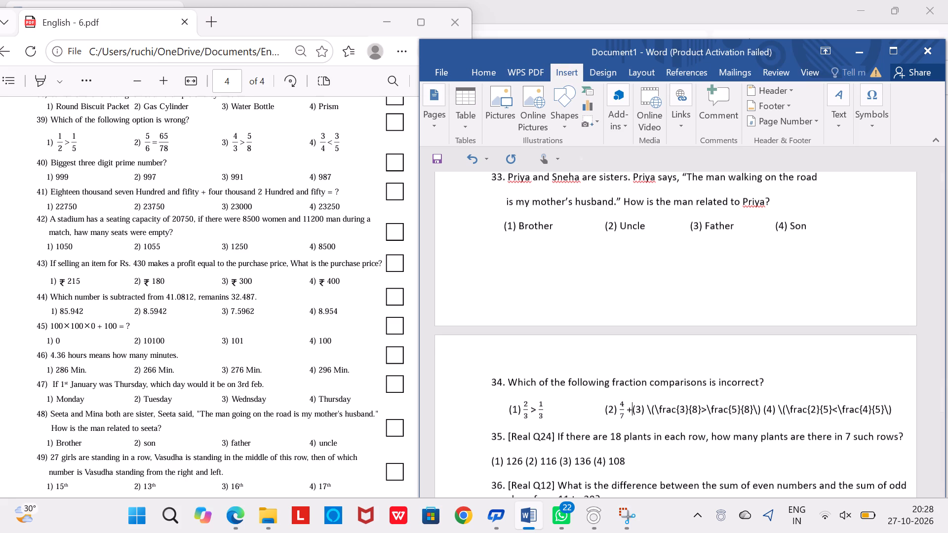
{"action": "key", "text": "BackSpace"}
{"action": "type", "text": "="}
{"action": "key", "text": "space"}
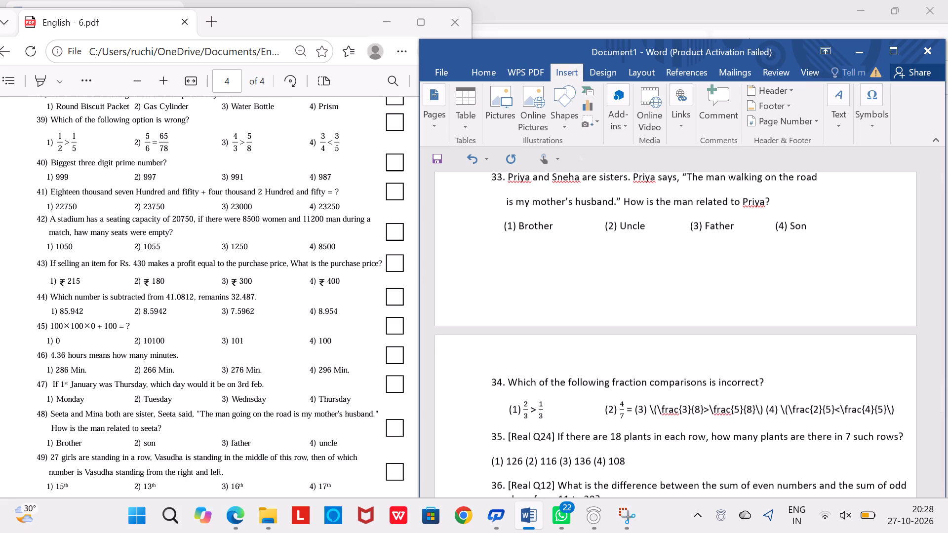
Paste a second fraction after the equals sign in option (2) of question 34 and change it to 40/70.
{"action": "key", "text": "ctrl+v"}
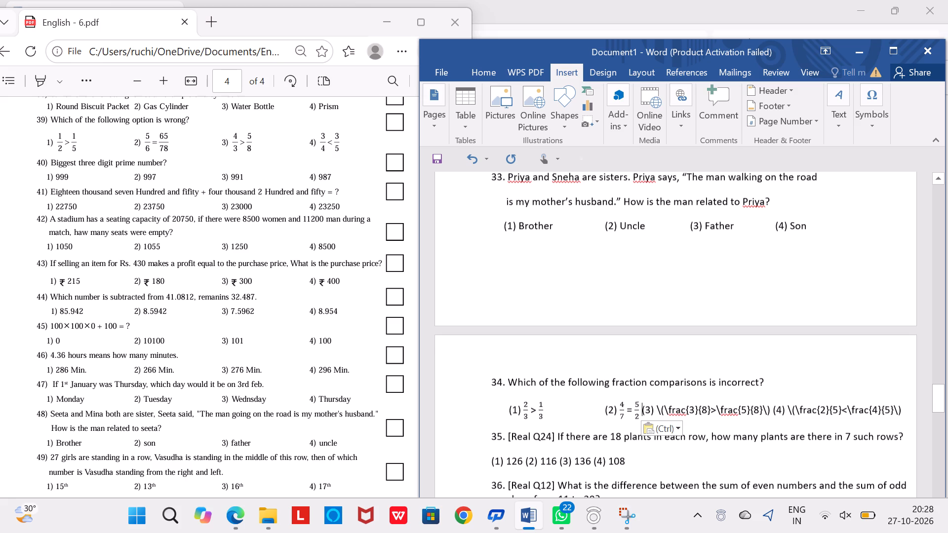
{"action": "left_click", "coordinate": [635, 398]}
{"action": "left_click", "coordinate": [639, 409]}
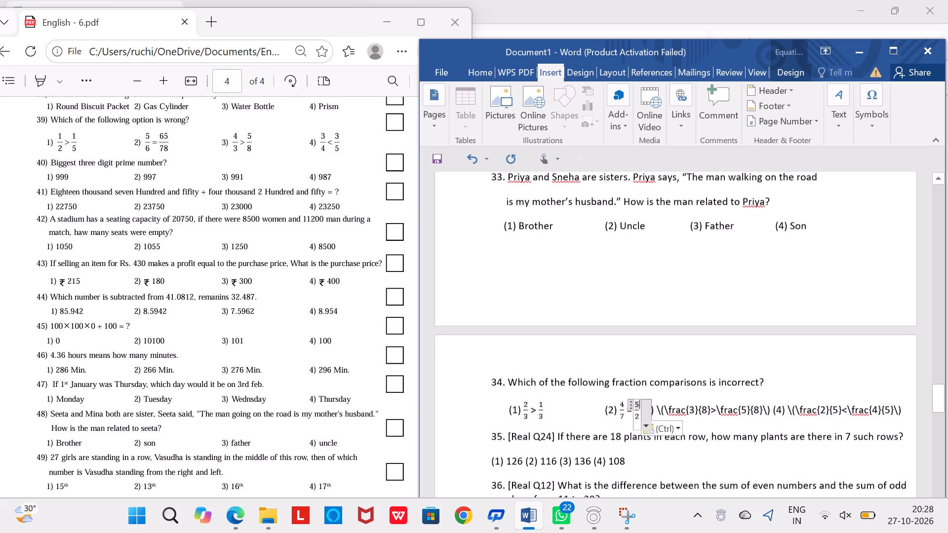
{"action": "key", "text": "BackSpace"}
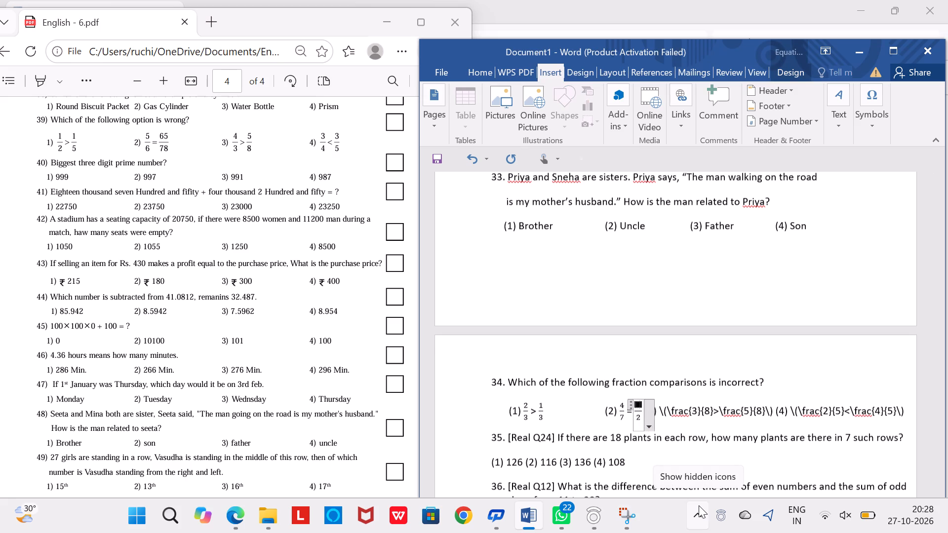
{"action": "type", "text": "40"}
{"action": "key", "text": "Down"}
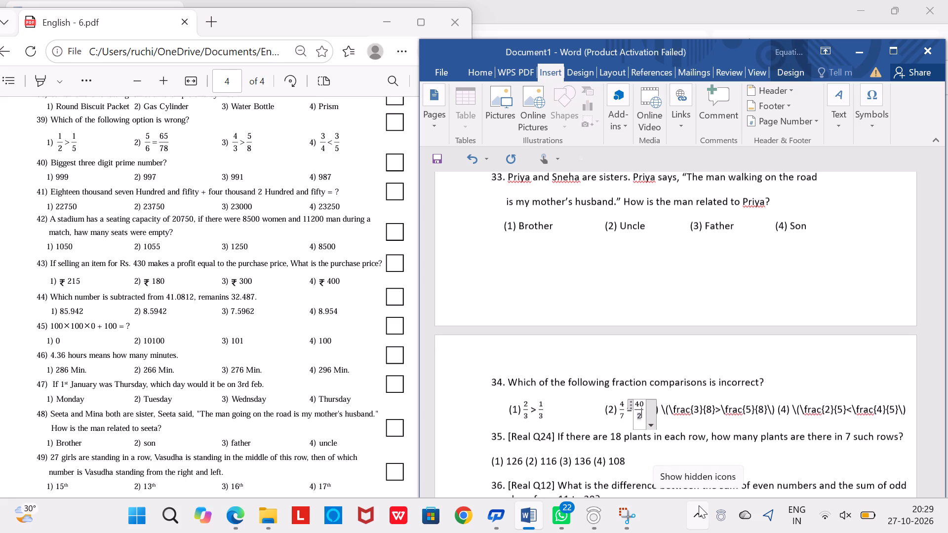
{"action": "key", "text": "BackSpace"}
{"action": "type", "text": "70"}
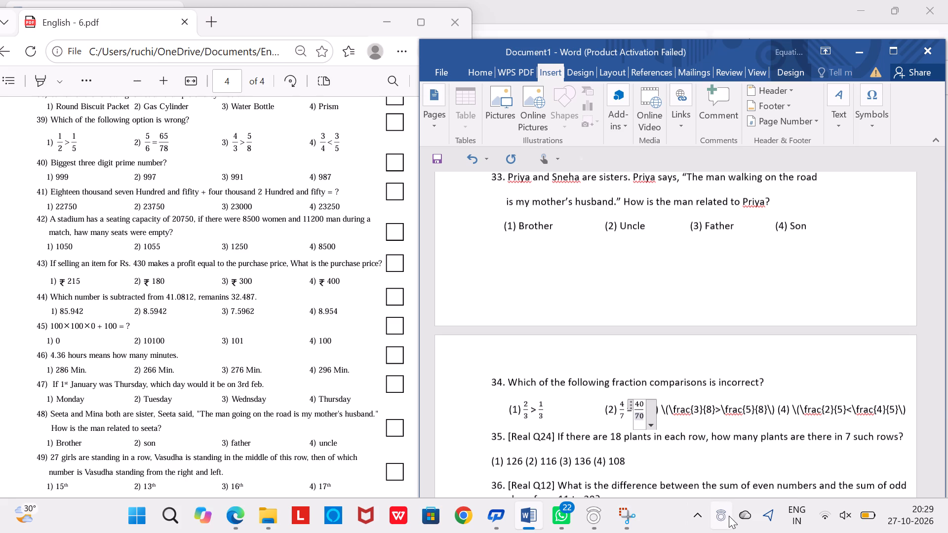
{"action": "left_click", "coordinate": [715, 444]}
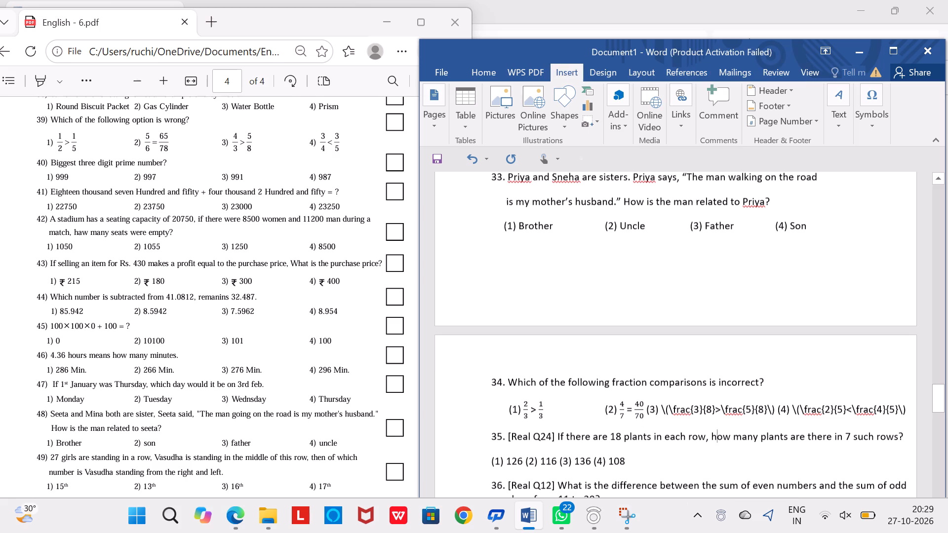
Space out option (3) of question 34 with an extra space and two tabs before it.
{"action": "left_click", "coordinate": [648, 409]}
{"action": "key", "text": "space"}
{"action": "key", "text": "Tab"}
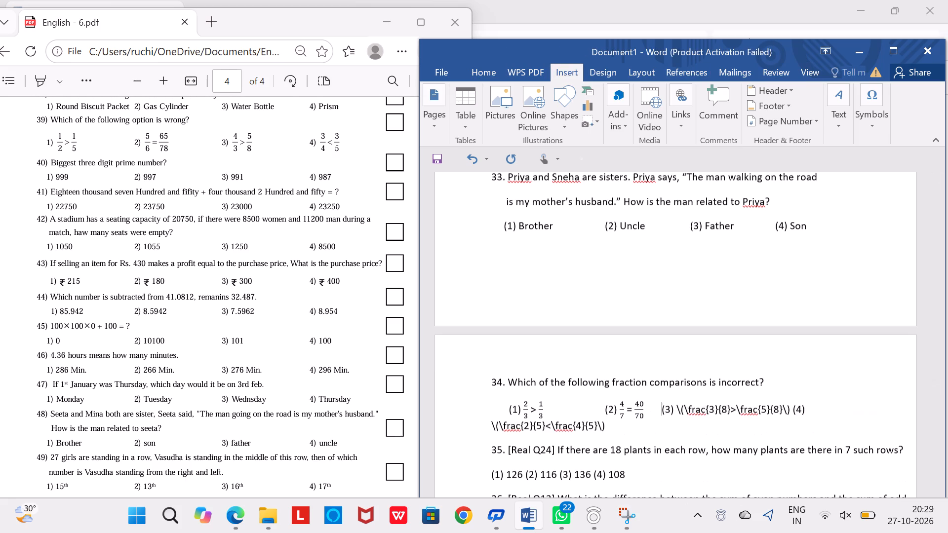
{"action": "key", "text": "Tab"}
Replace the raw fraction code of option (3) in question 34 with the copied equation fraction.
{"action": "key", "text": "Right"}
{"action": "key", "text": "Right"}
{"action": "key", "text": "Right"}
{"action": "key", "text": "Right"}
{"action": "key", "text": "Right"}
{"action": "key", "text": "Right"}
{"action": "key", "text": "Right"}
{"action": "key", "text": "Right"}
{"action": "key", "text": "Right"}
{"action": "key", "text": "Right"}
{"action": "key", "text": "Right"}
{"action": "key", "text": "Right"}
{"action": "key", "text": "Right"}
{"action": "key", "text": "Right"}
{"action": "key", "text": "Right"}
{"action": "key", "text": "Right"}
{"action": "key", "text": "Right"}
{"action": "key", "text": "Right"}
{"action": "key", "text": "Right"}
{"action": "key", "text": "Right"}
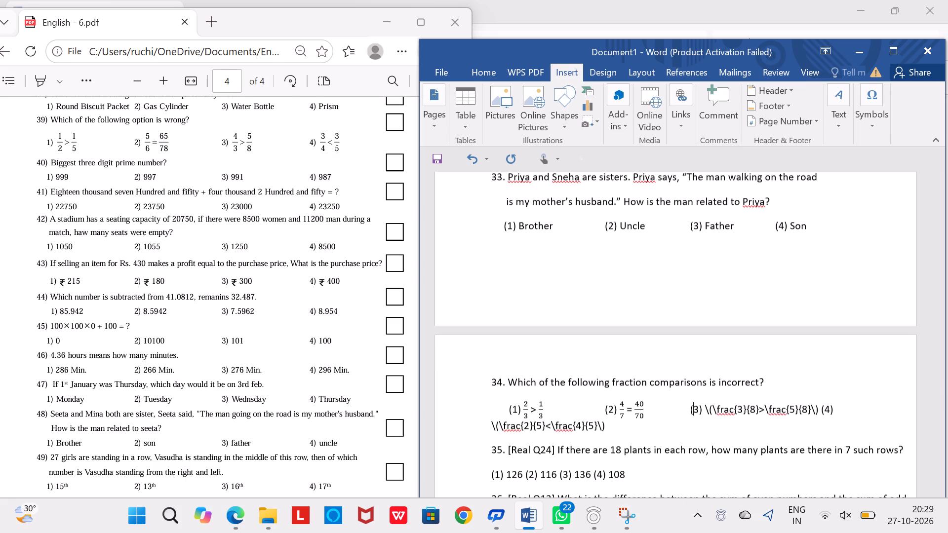
{"action": "key", "text": "Right"}
{"action": "key", "text": "Right"}
{"action": "key", "text": "Right"}
{"action": "key", "text": "Right"}
{"action": "key", "text": "Right"}
{"action": "key", "text": "Right"}
{"action": "key", "text": "Right"}
{"action": "key", "text": "Right"}
{"action": "key", "text": "Right"}
{"action": "key", "text": "BackSpace"}
{"action": "key", "text": "BackSpace"}
{"action": "key", "text": "BackSpace"}
{"action": "key", "text": "BackSpace"}
{"action": "key", "text": "BackSpace"}
{"action": "key", "text": "BackSpace"}
{"action": "key", "text": "BackSpace"}
{"action": "key", "text": "BackSpace"}
{"action": "key", "text": "BackSpace"}
{"action": "key", "text": "BackSpace"}
{"action": "key", "text": "BackSpace"}
{"action": "key", "text": "BackSpace"}
{"action": "key", "text": "BackSpace"}
{"action": "key", "text": "BackSpace"}
{"action": "key", "text": "BackSpace"}
{"action": "key", "text": "BackSpace"}
{"action": "key", "text": "BackSpace"}
{"action": "key", "text": "BackSpace"}
{"action": "key", "text": "BackSpace"}
{"action": "key", "text": "BackSpace"}
{"action": "key", "text": "BackSpace"}
{"action": "key", "text": "BackSpace"}
{"action": "key", "text": "BackSpace"}
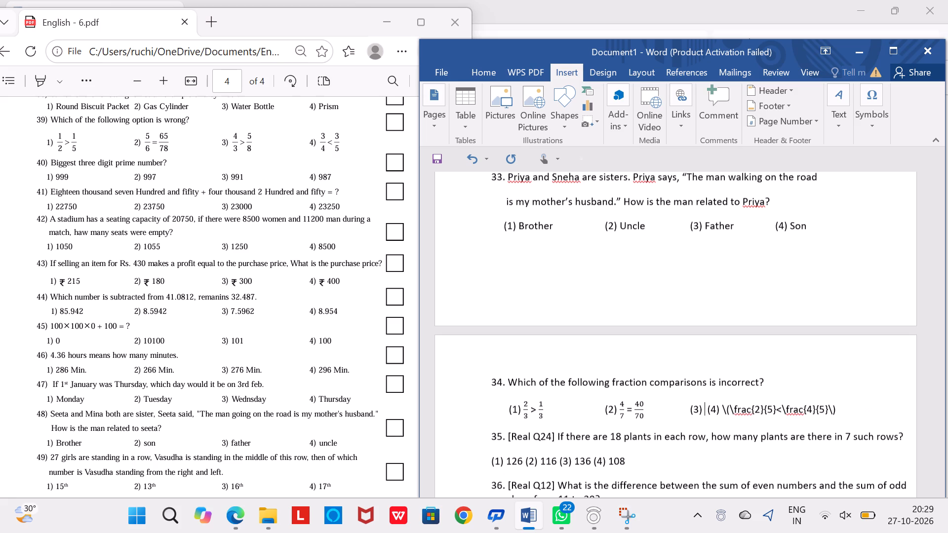
{"action": "key", "text": "ctrl+v"}
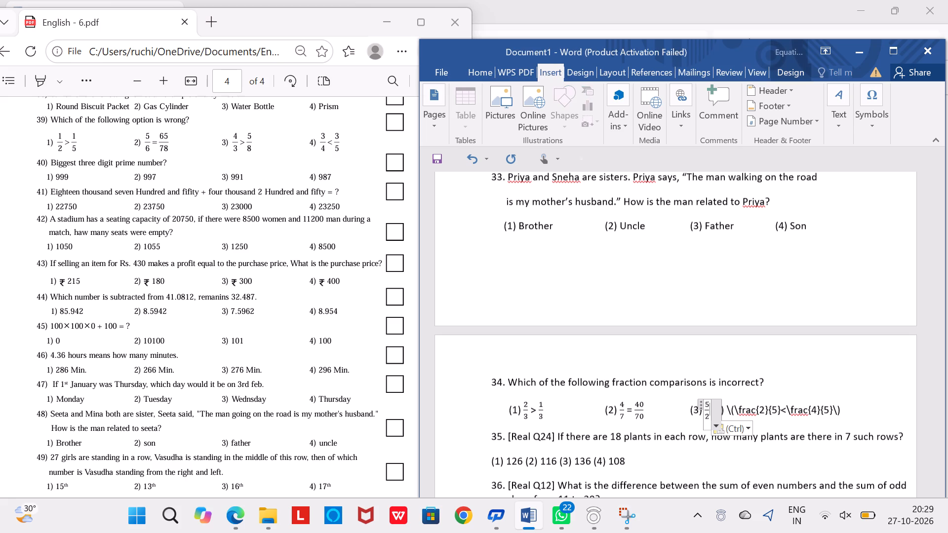
Change the pasted fraction in option (3) of question 34 to 3/8.
{"action": "key", "text": "Down"}
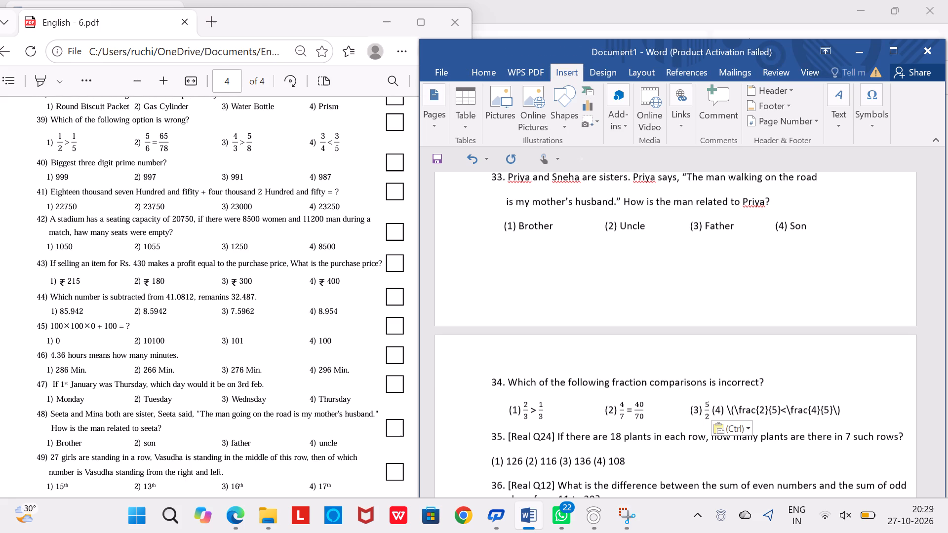
{"action": "key", "text": "Up"}
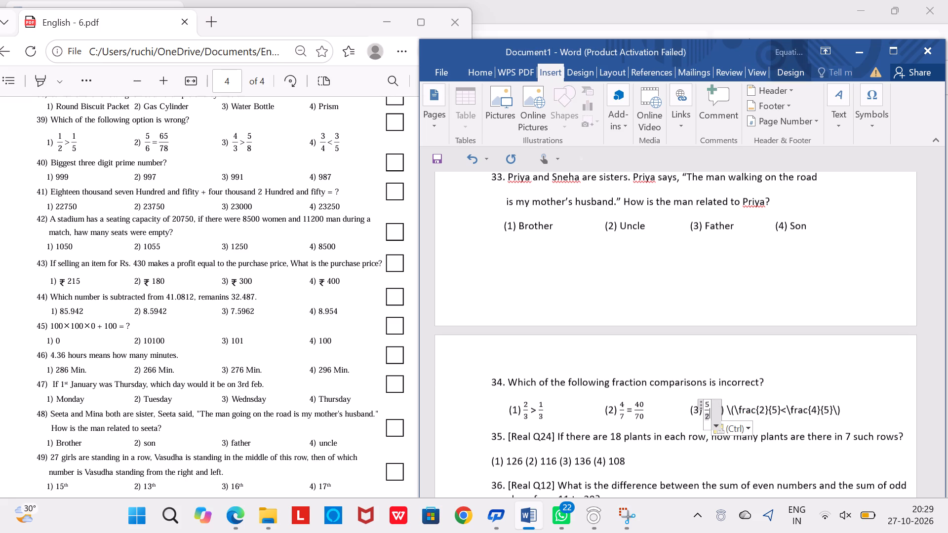
{"action": "left_click", "coordinate": [709, 405]}
{"action": "key", "text": "BackSpace"}
{"action": "key", "text": "3"}
{"action": "key", "text": "Down"}
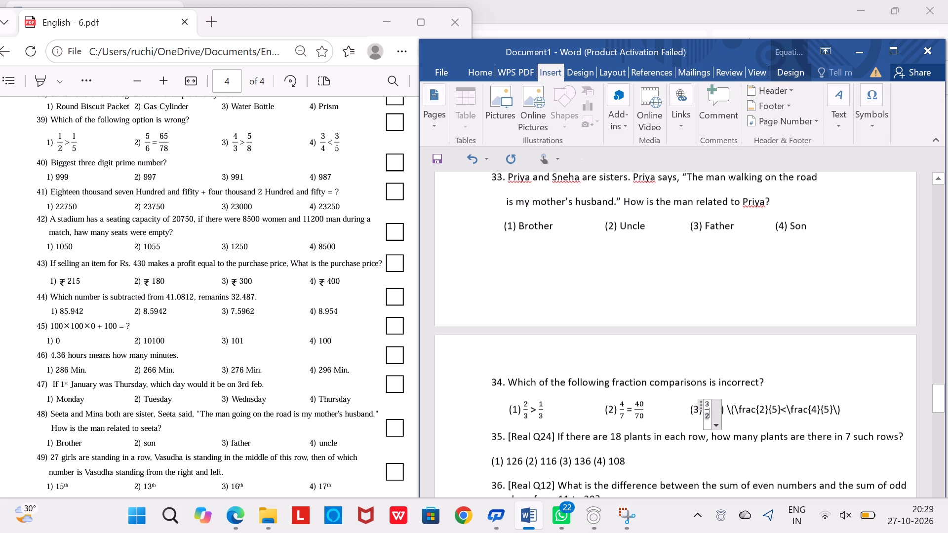
{"action": "key", "text": "8"}
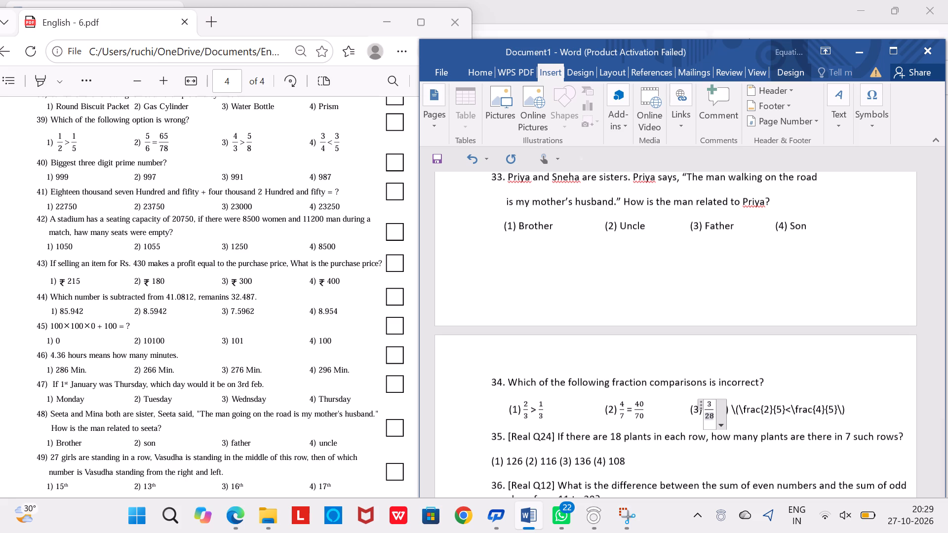
{"action": "key", "text": "BackSpace"}
{"action": "key", "text": "BackSpace"}
{"action": "key", "text": "8"}
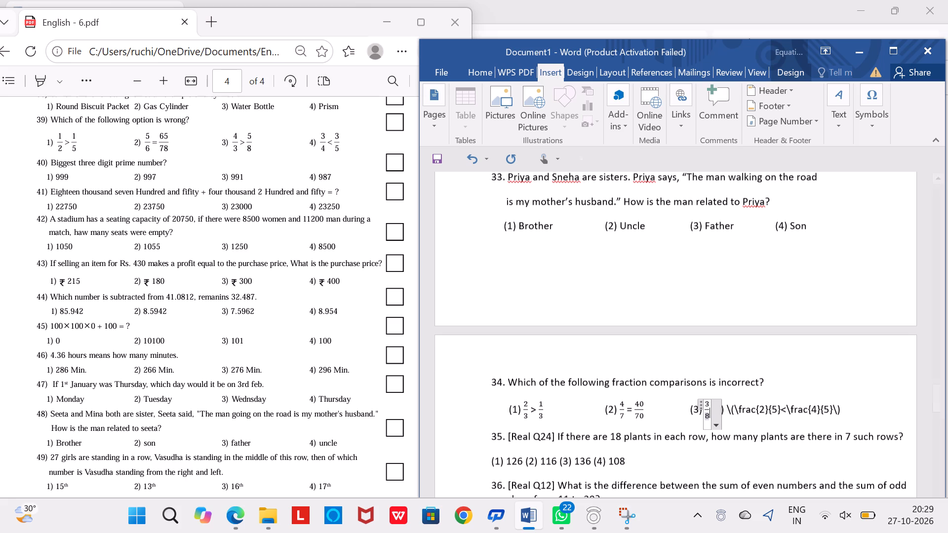
{"action": "left_click", "coordinate": [729, 408]}
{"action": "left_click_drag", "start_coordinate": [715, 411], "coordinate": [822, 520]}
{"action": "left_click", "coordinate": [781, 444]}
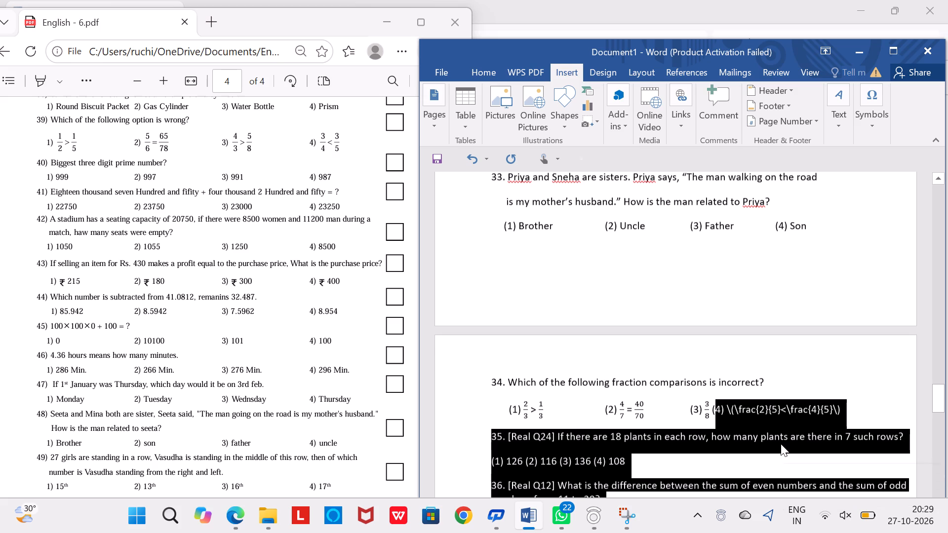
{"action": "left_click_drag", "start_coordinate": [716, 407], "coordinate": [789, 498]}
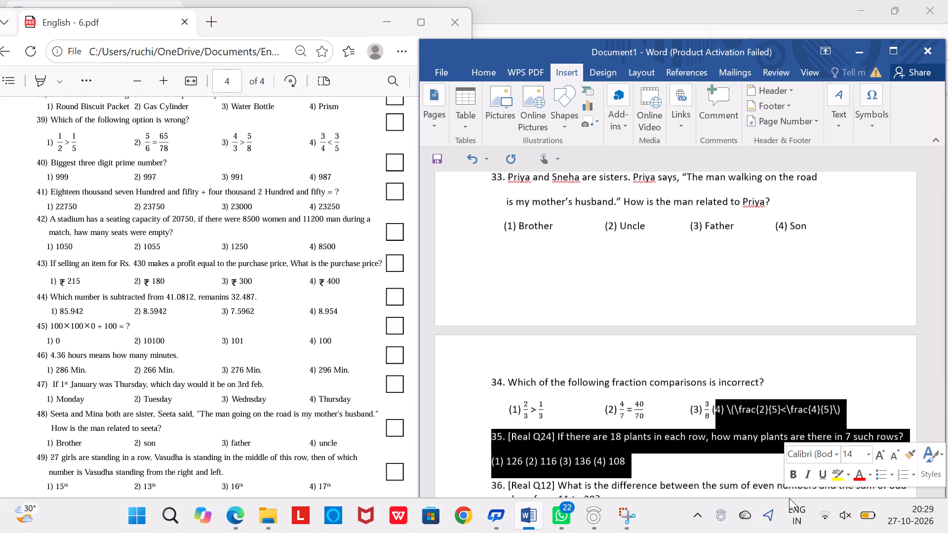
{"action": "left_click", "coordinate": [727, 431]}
Add a greater-than sign followed by a space after the 3/8 fraction in option (3) of question 34.
{"action": "left_click", "coordinate": [711, 411]}
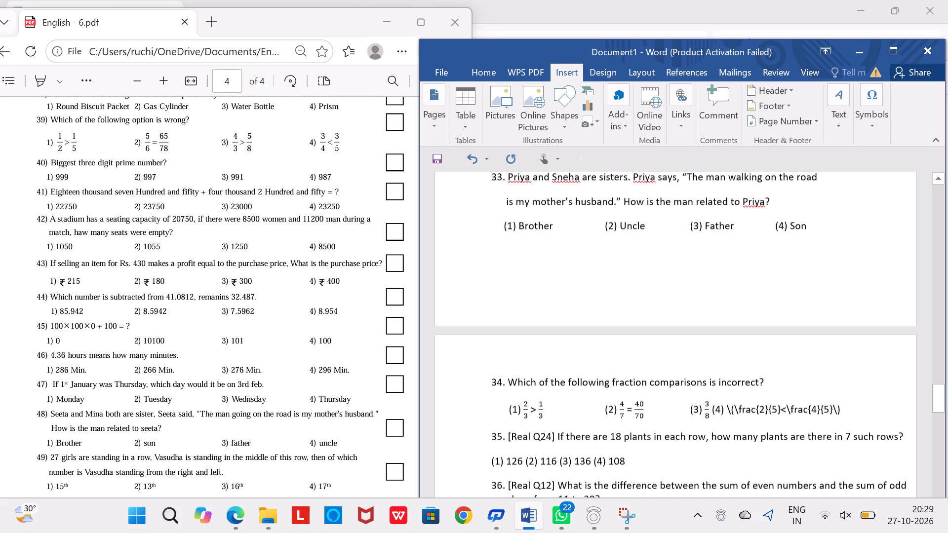
{"action": "key", "text": "shift+greater"}
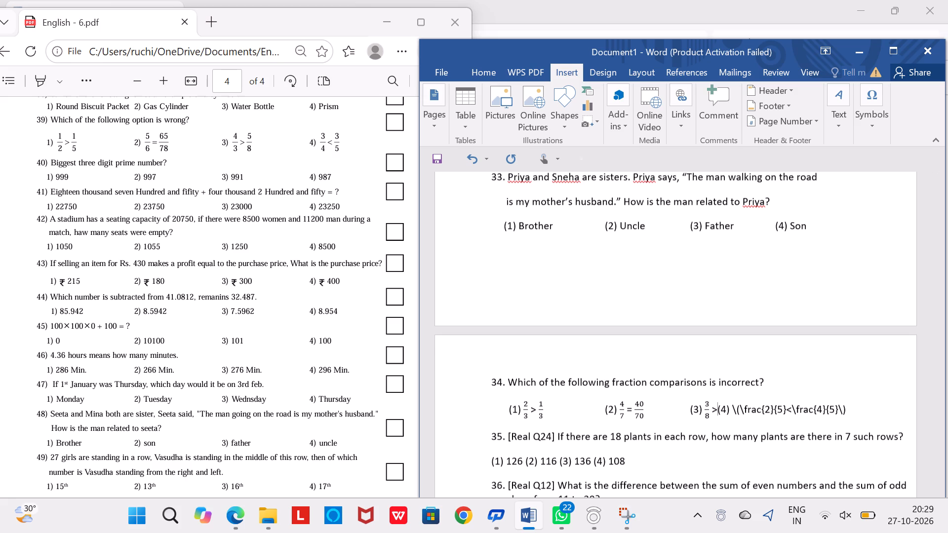
{"action": "key", "text": "space"}
Paste the copied fraction after the greater-than sign in option (3) of question 34 and change it to 5/8.
{"action": "key", "text": "ctrl+v"}
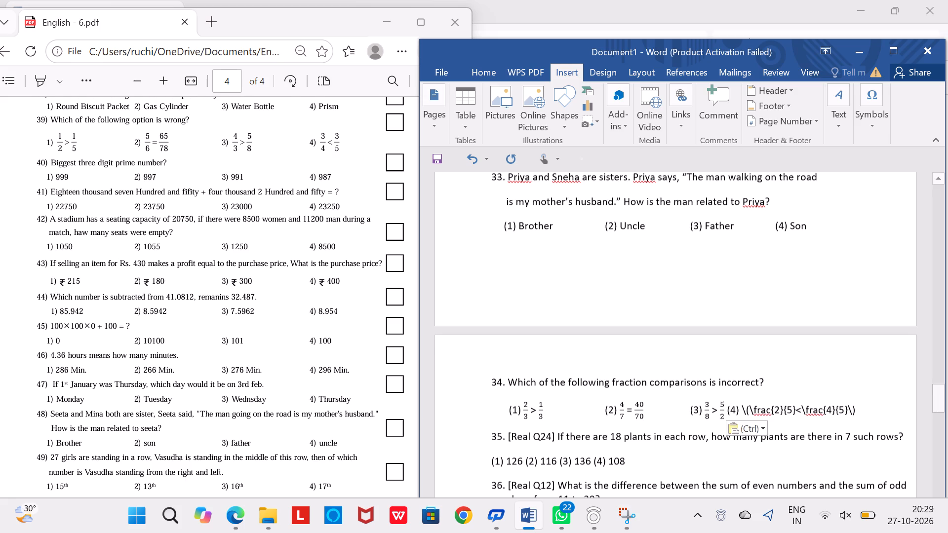
{"action": "left_click", "coordinate": [719, 415]}
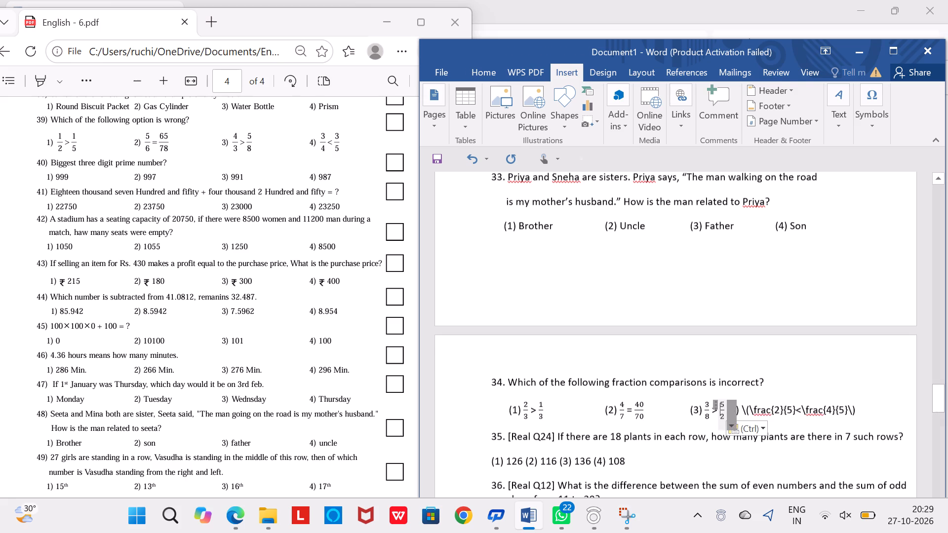
{"action": "left_click", "coordinate": [726, 415]}
{"action": "left_click", "coordinate": [724, 414]}
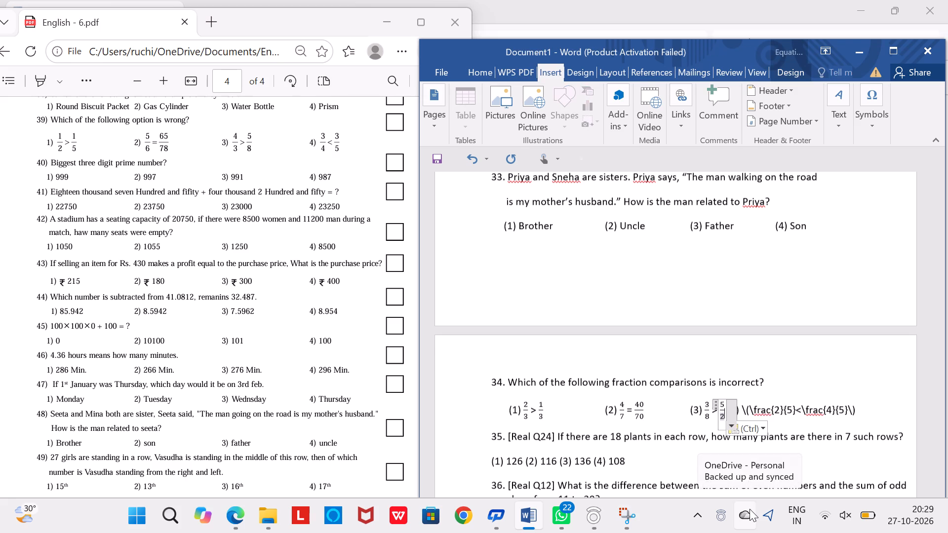
{"action": "key", "text": "BackSpace"}
{"action": "key", "text": "8"}
{"action": "left_click", "coordinate": [762, 415]}
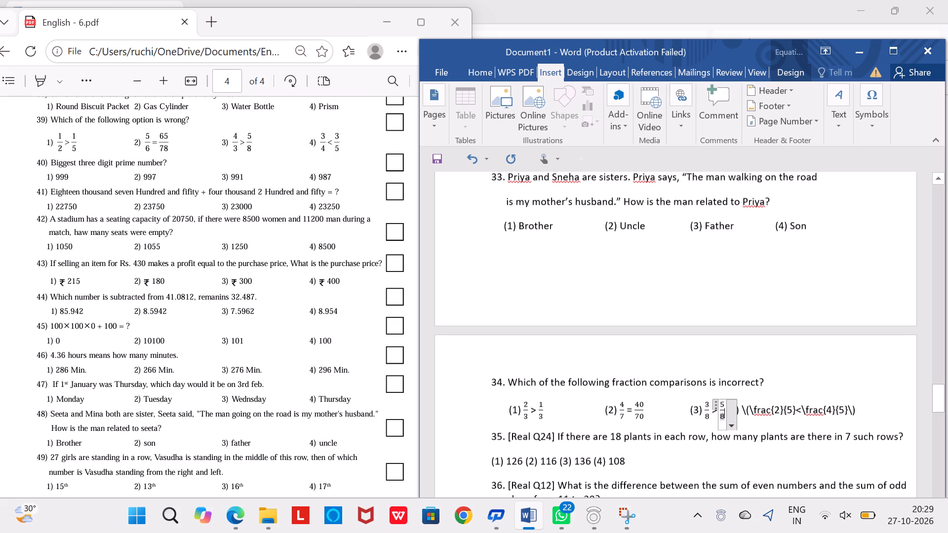
Space out option (4) of question 34 with a space and two tabs before it.
{"action": "left_click", "coordinate": [727, 411]}
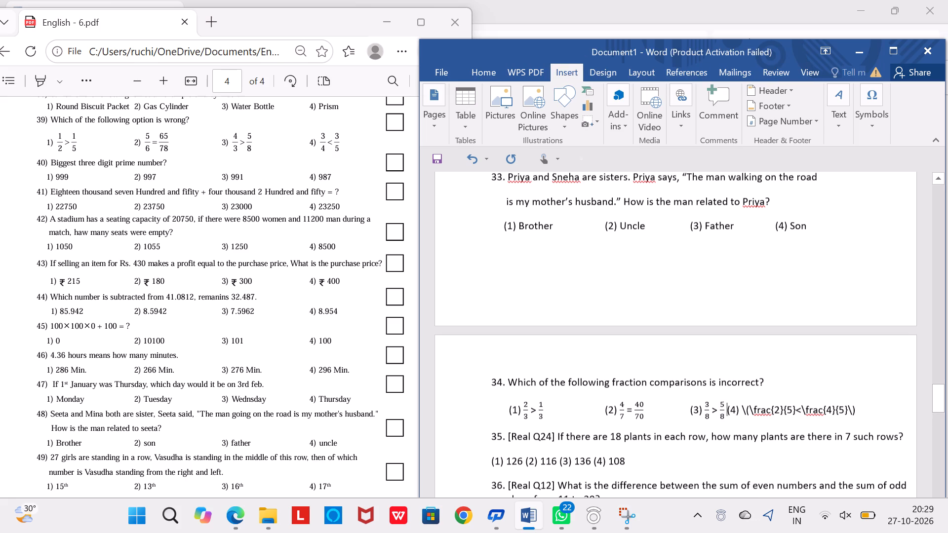
{"action": "key", "text": "space"}
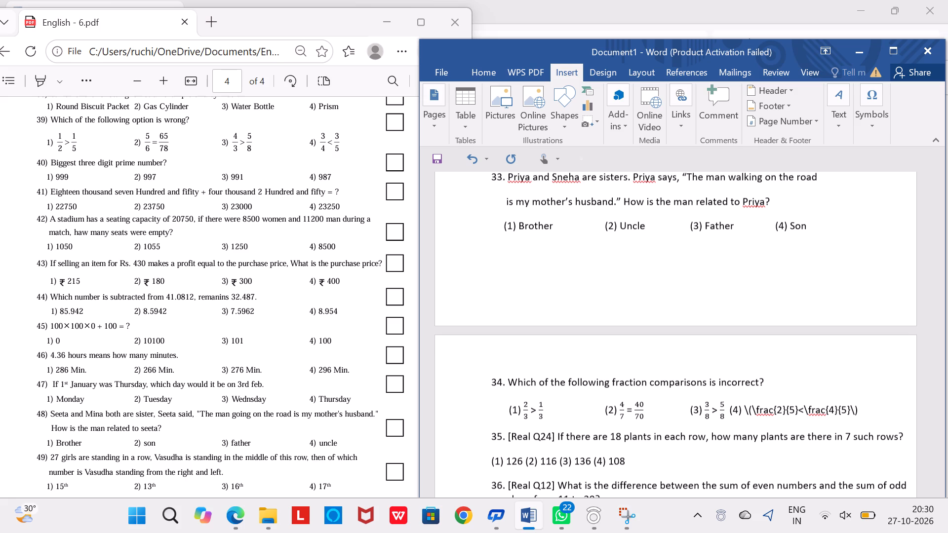
{"action": "key", "text": "Tab"}
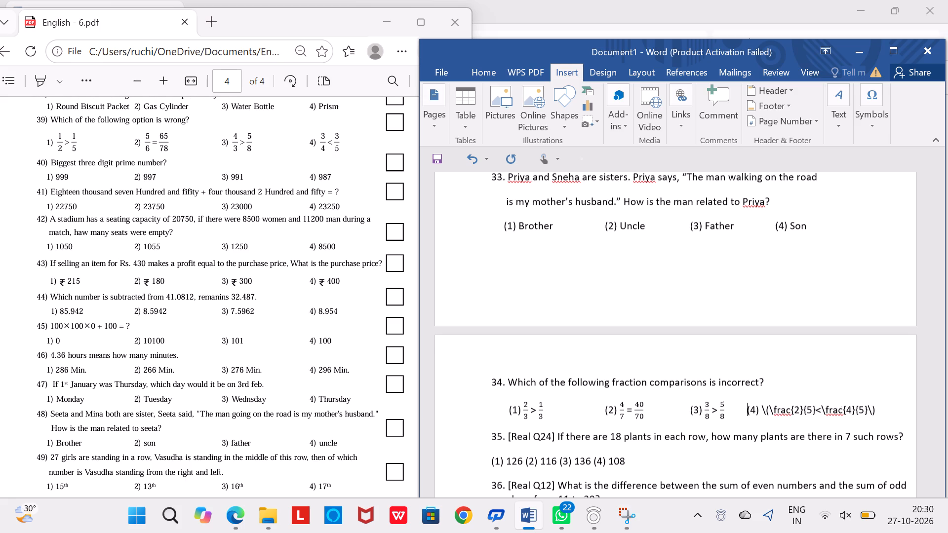
{"action": "key", "text": "Tab"}
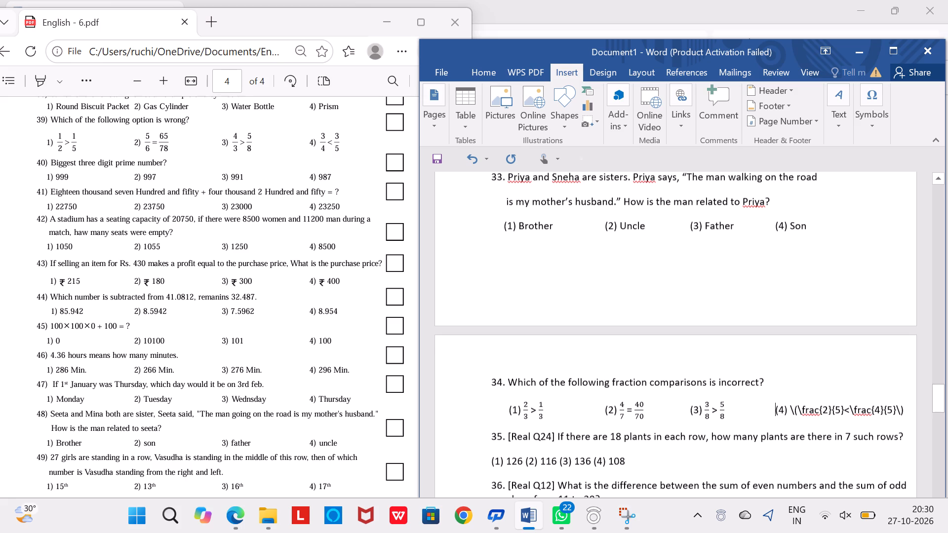
Replace the raw fraction code of option (4) in question 34 with the copied equation fraction.
{"action": "left_click", "coordinate": [904, 403]}
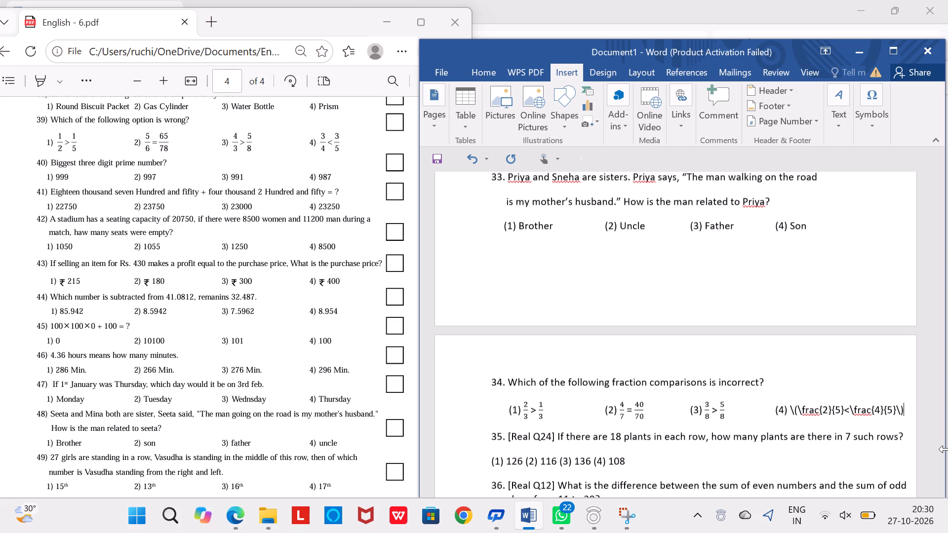
{"action": "key", "text": "BackSpace"}
{"action": "key", "text": "BackSpace"}
{"action": "key", "text": "BackSpace"}
{"action": "key", "text": "BackSpace"}
{"action": "key", "text": "BackSpace"}
{"action": "key", "text": "BackSpace"}
{"action": "key", "text": "BackSpace"}
{"action": "key", "text": "BackSpace"}
{"action": "key", "text": "BackSpace"}
{"action": "key", "text": "BackSpace"}
{"action": "key", "text": "BackSpace"}
{"action": "key", "text": "BackSpace"}
{"action": "key", "text": "BackSpace"}
{"action": "key", "text": "BackSpace"}
{"action": "key", "text": "BackSpace"}
{"action": "key", "text": "BackSpace"}
{"action": "key", "text": "BackSpace"}
{"action": "key", "text": "BackSpace"}
{"action": "key", "text": "BackSpace"}
{"action": "key", "text": "BackSpace"}
{"action": "key", "text": "BackSpace"}
{"action": "key", "text": "BackSpace"}
{"action": "key", "text": "BackSpace"}
{"action": "key", "text": "BackSpace"}
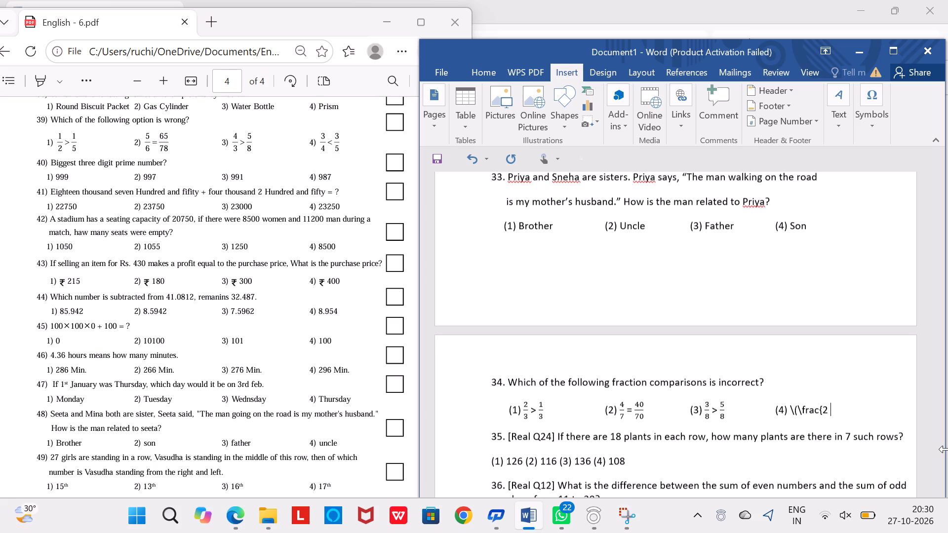
{"action": "key", "text": "BackSpace"}
{"action": "key", "text": "BackSpace"}
{"action": "key", "text": "BackSpace"}
{"action": "key", "text": "BackSpace"}
{"action": "key", "text": "BackSpace"}
{"action": "key", "text": "BackSpace"}
{"action": "key", "text": "BackSpace"}
{"action": "key", "text": "BackSpace"}
{"action": "key", "text": "BackSpace"}
{"action": "key", "text": "BackSpace"}
{"action": "key", "text": "BackSpace"}
{"action": "key", "text": "BackSpace"}
{"action": "key", "text": "ctrl+v"}
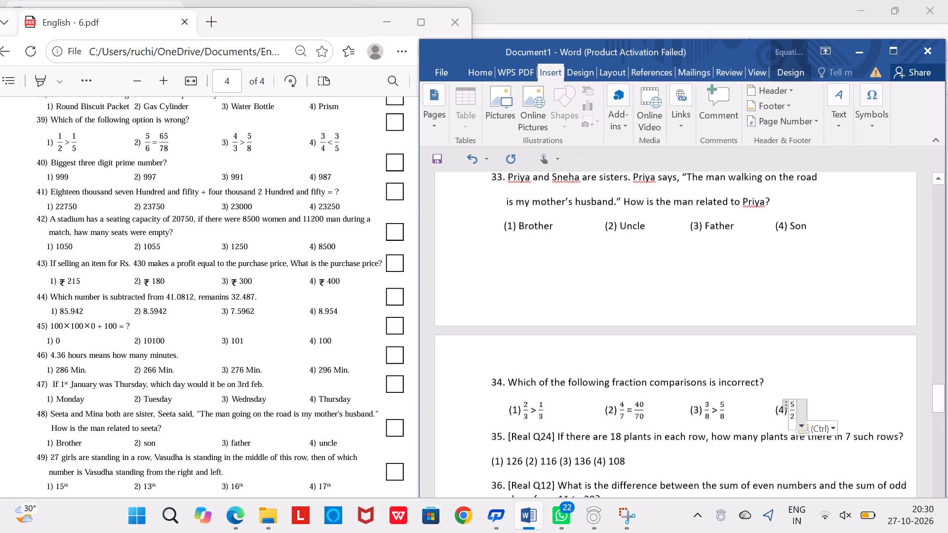
Change the pasted fraction in option (4) of question 34 to 2/5.
{"action": "left_click", "coordinate": [797, 409]}
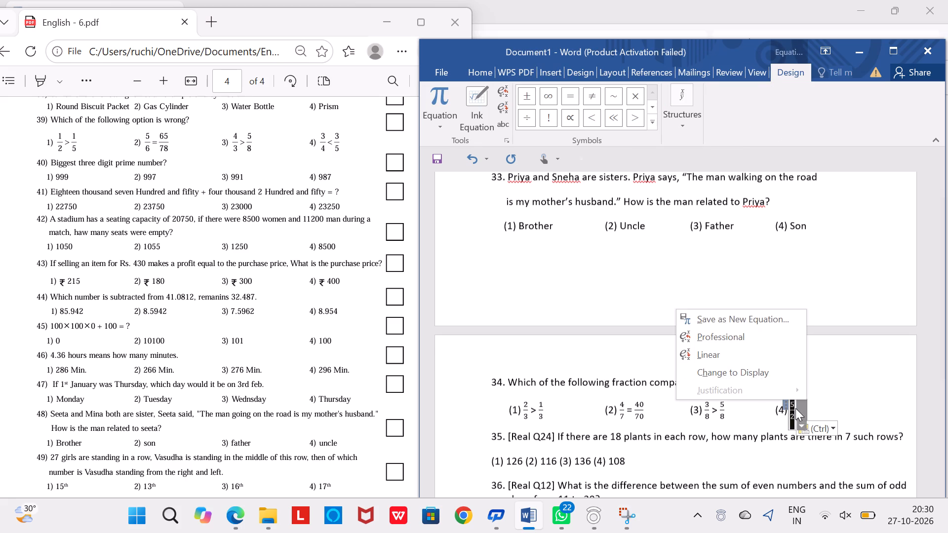
{"action": "left_click", "coordinate": [793, 406]}
{"action": "left_click", "coordinate": [792, 401]}
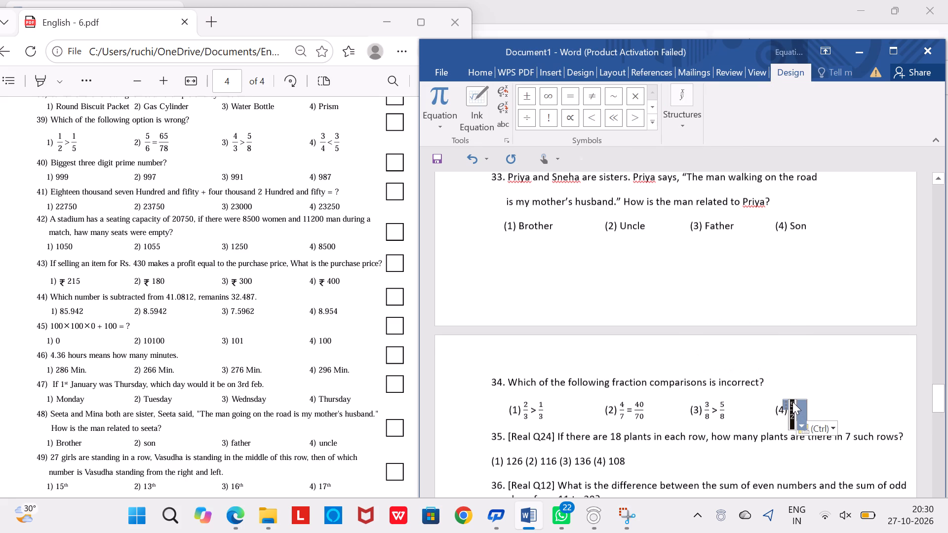
{"action": "left_click", "coordinate": [794, 406]}
{"action": "key", "text": "BackSpace"}
{"action": "key", "text": "2"}
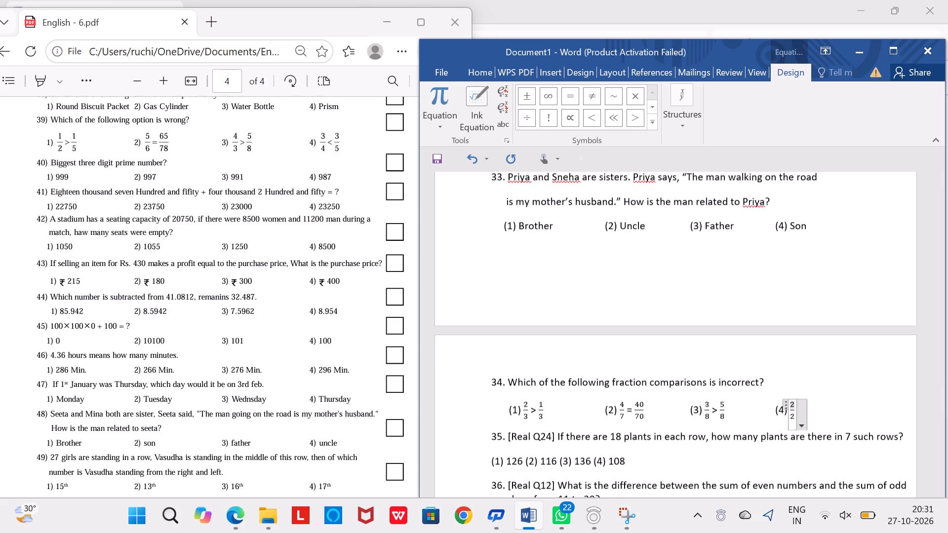
{"action": "key", "text": "Down"}
{"action": "key", "text": "5"}
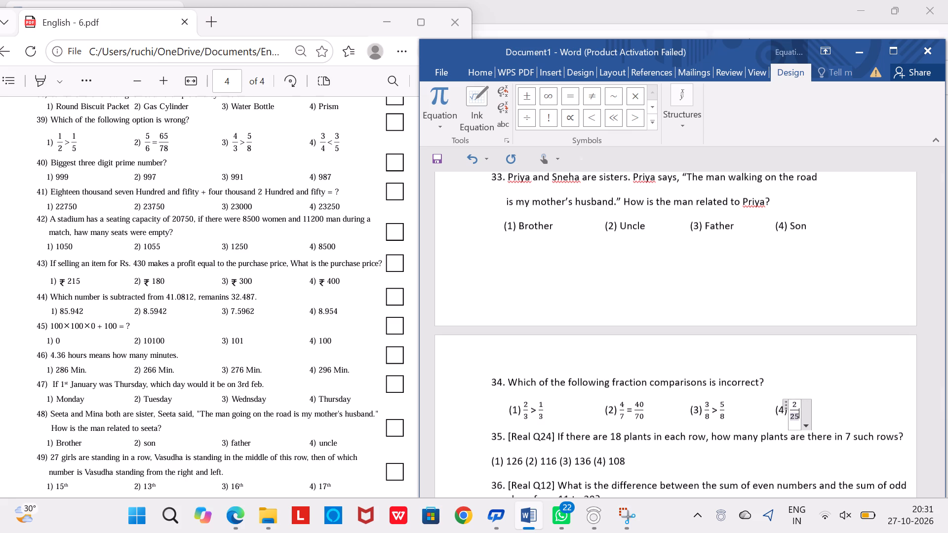
{"action": "key", "text": "BackSpace"}
{"action": "key", "text": "BackSpace"}
{"action": "key", "text": "5"}
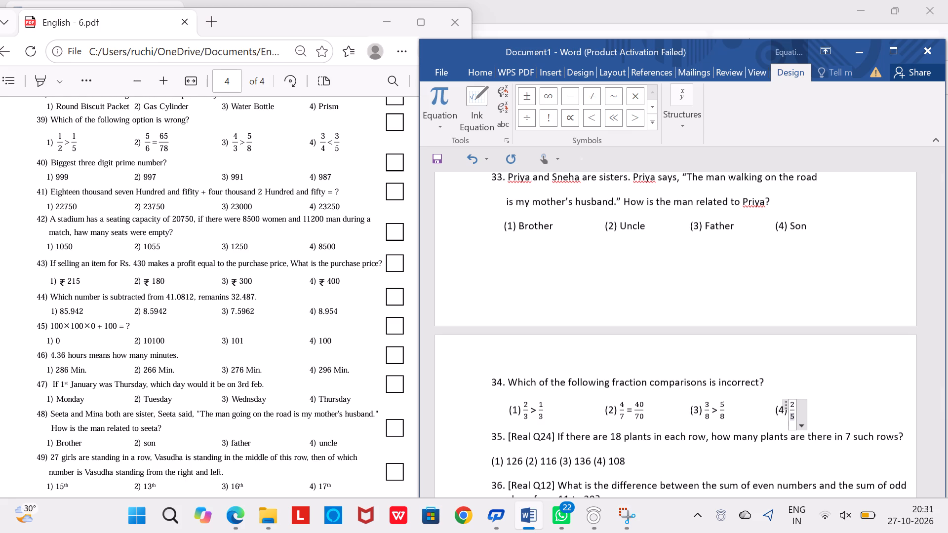
Add a less-than sign with a space on either side after the 2/5 fraction in option (4) of question 34.
{"action": "left_click", "coordinate": [824, 411]}
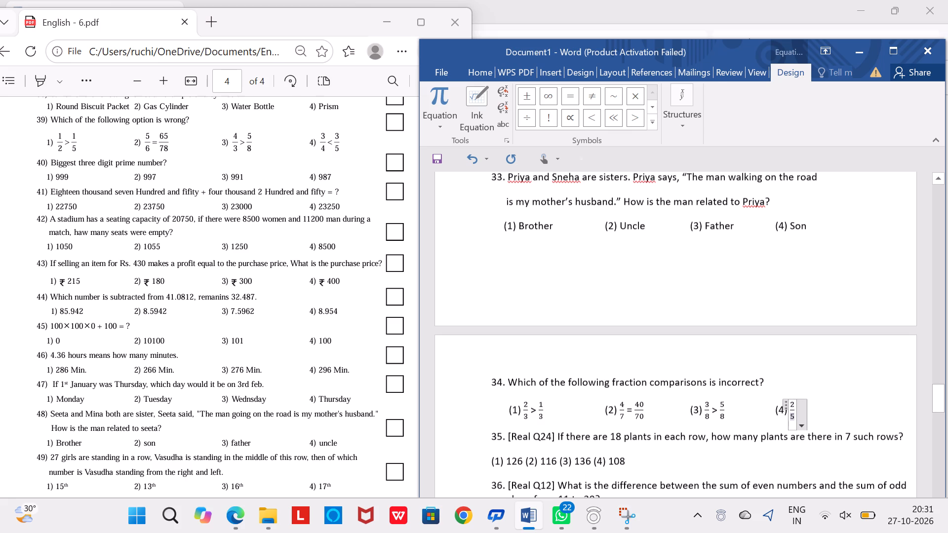
{"action": "key", "text": "space"}
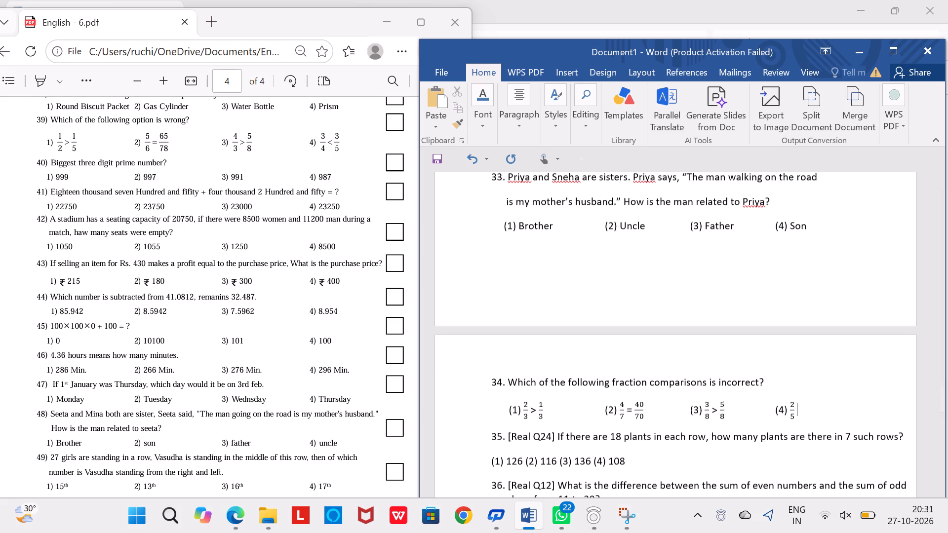
{"action": "key", "text": "shift+less"}
{"action": "key", "text": "space"}
Paste the copied fraction after the less-than sign in option (4) of question 34 and change it to 4/5.
{"action": "key", "text": "ctrl+v"}
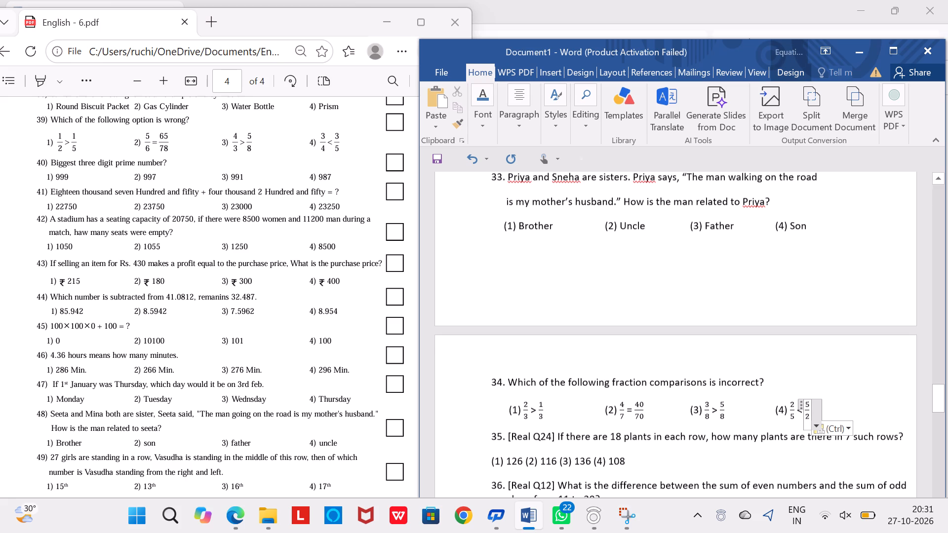
{"action": "left_click", "coordinate": [808, 399]}
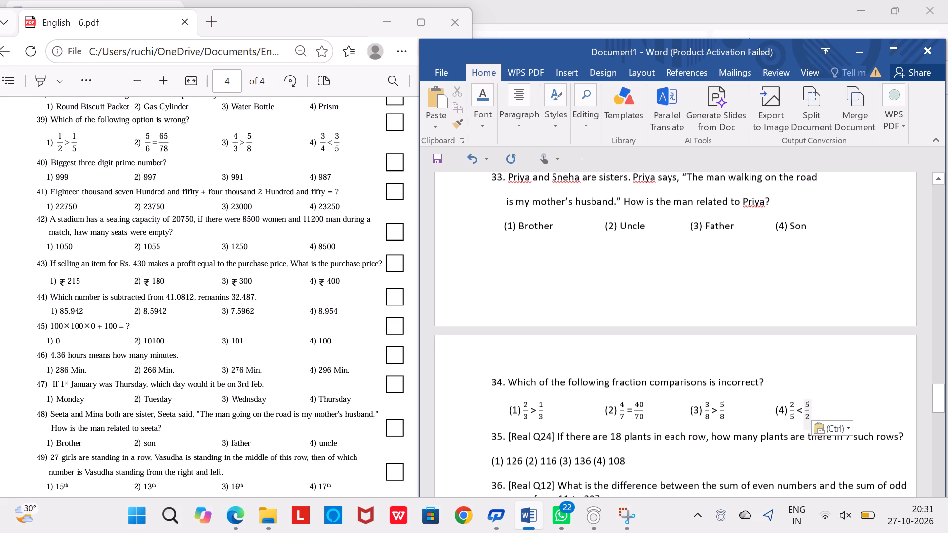
{"action": "left_click", "coordinate": [808, 404]}
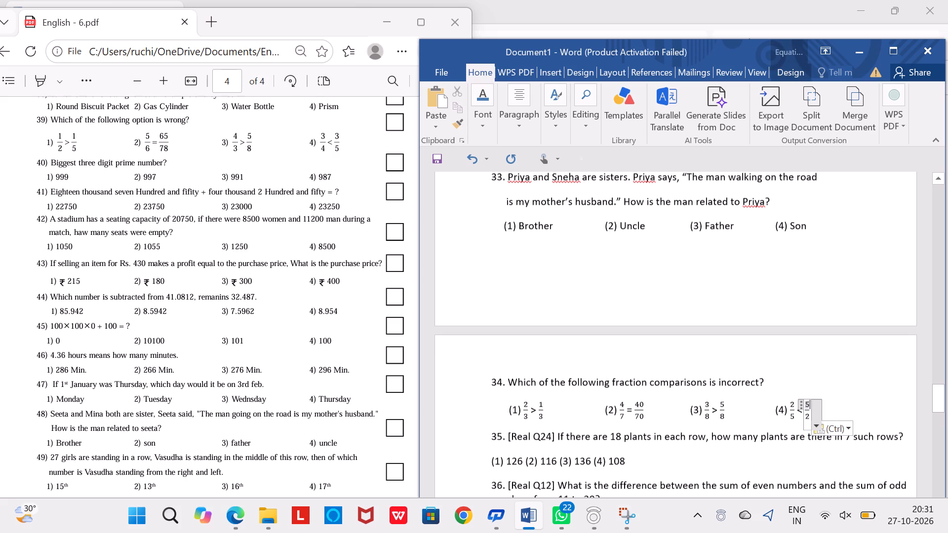
{"action": "key", "text": "BackSpace"}
{"action": "key", "text": "4"}
{"action": "key", "text": "Down"}
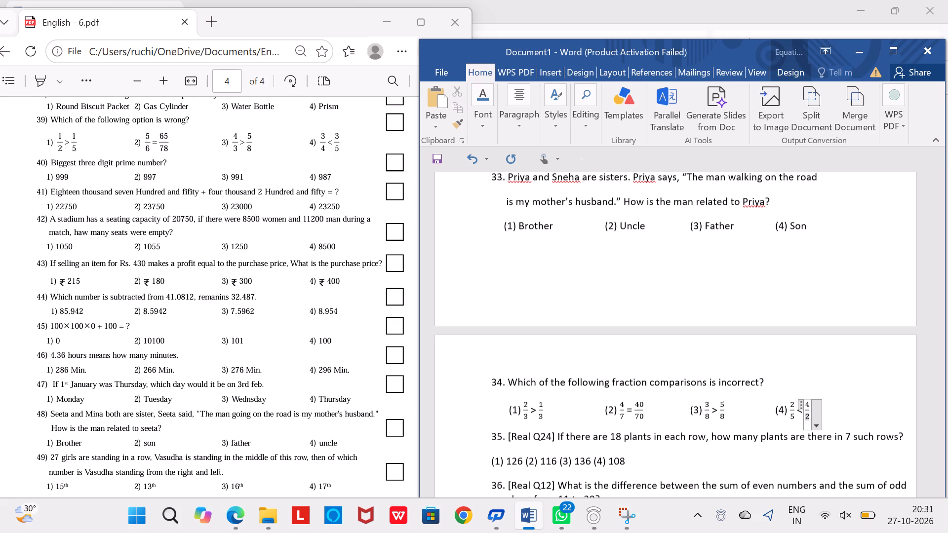
{"action": "key", "text": "5"}
{"action": "key", "text": "BackSpace"}
{"action": "key", "text": "BackSpace"}
{"action": "key", "text": "BackSpace"}
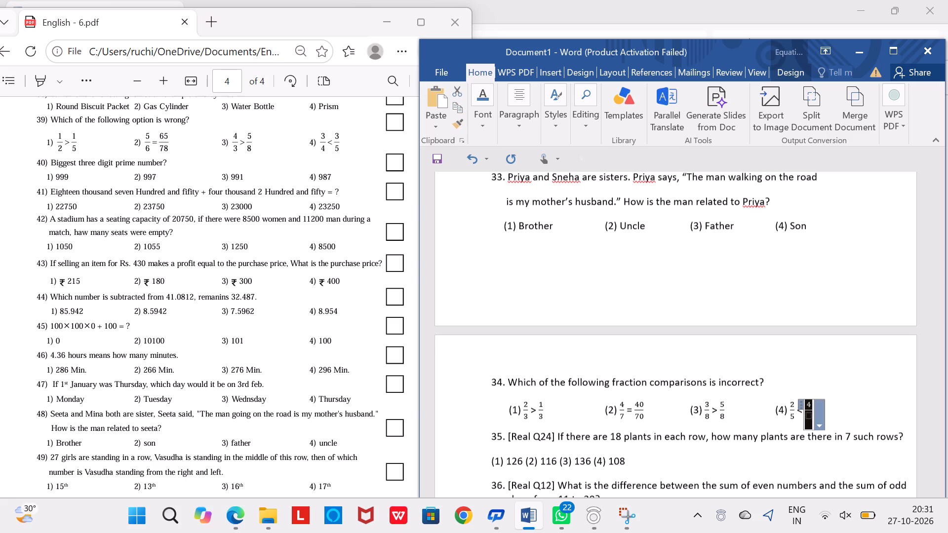
{"action": "key", "text": "Down"}
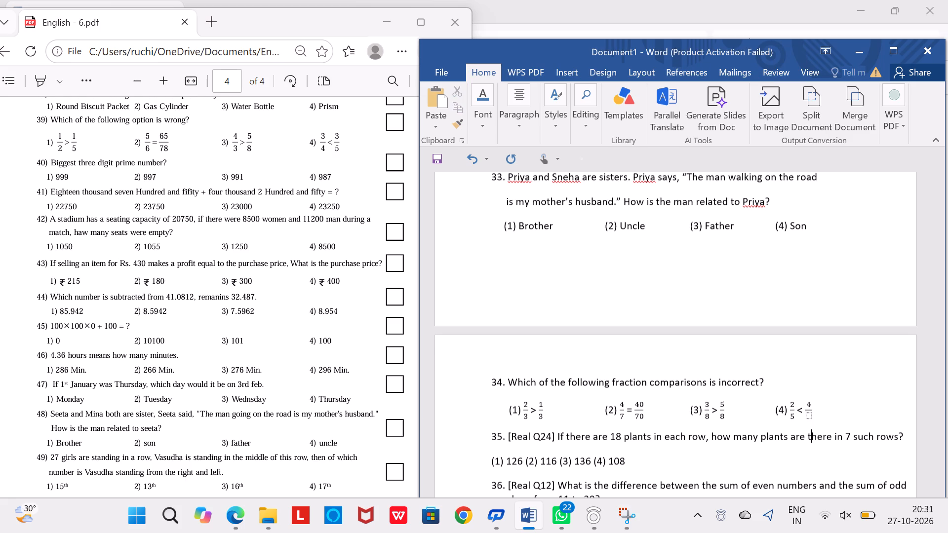
{"action": "left_click", "coordinate": [808, 408]}
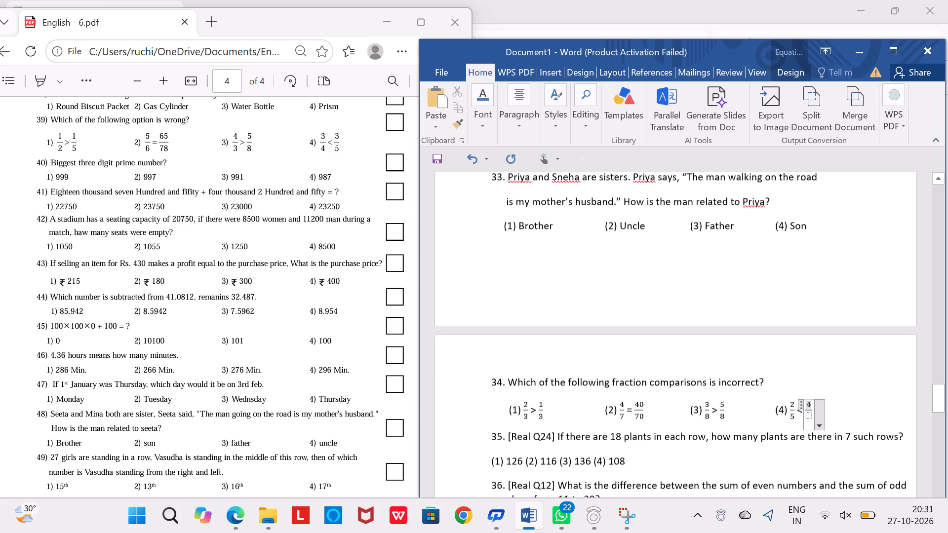
{"action": "left_click", "coordinate": [809, 415]}
{"action": "key", "text": "5"}
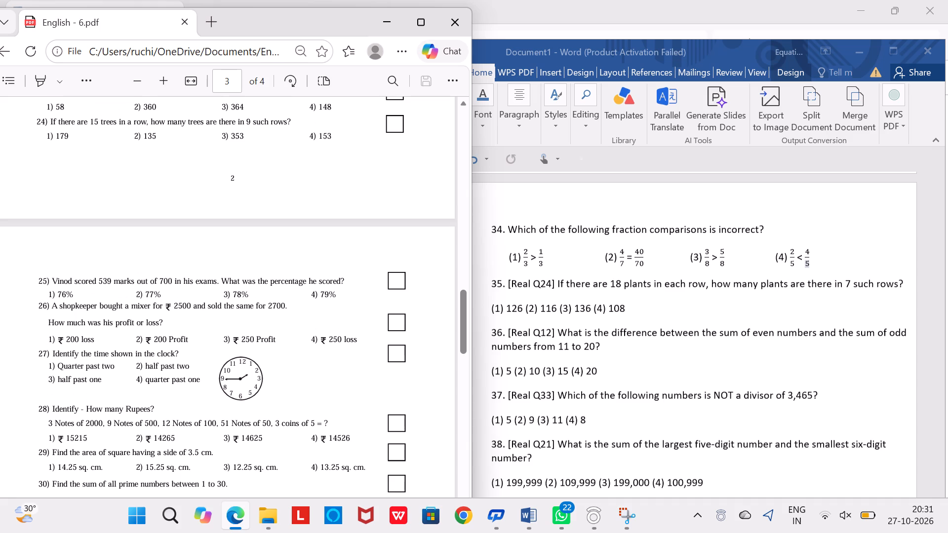
Remove the [Real Q24] source tag from question 35, keeping one space after the question number.
{"action": "key", "text": "Left"}
{"action": "key", "text": "Left"}
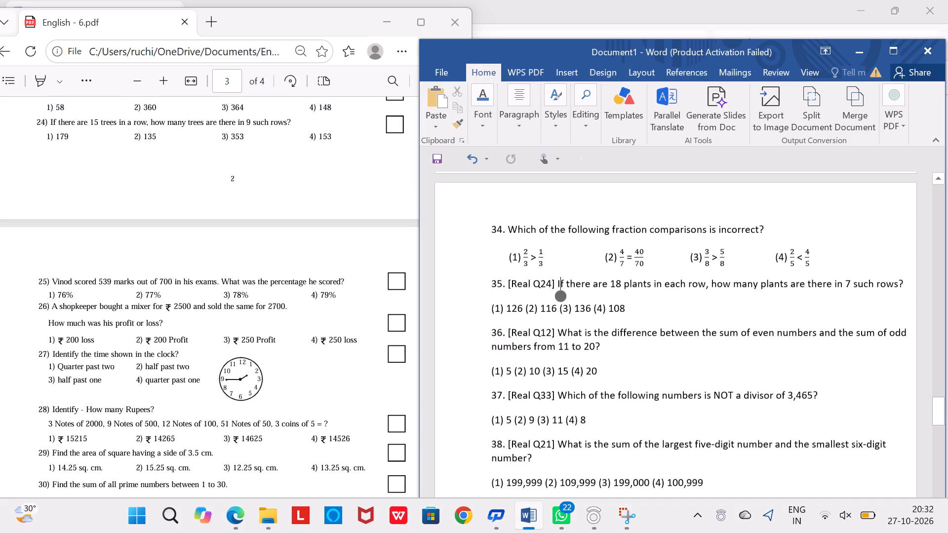
{"action": "key", "text": "BackSpace"}
{"action": "key", "text": "BackSpace"}
{"action": "key", "text": "BackSpace"}
{"action": "key", "text": "BackSpace"}
{"action": "key", "text": "BackSpace"}
{"action": "key", "text": "BackSpace"}
{"action": "key", "text": "BackSpace"}
{"action": "key", "text": "BackSpace"}
{"action": "key", "text": "BackSpace"}
{"action": "key", "text": "BackSpace"}
{"action": "key", "text": "BackSpace"}
{"action": "key", "text": "BackSpace"}
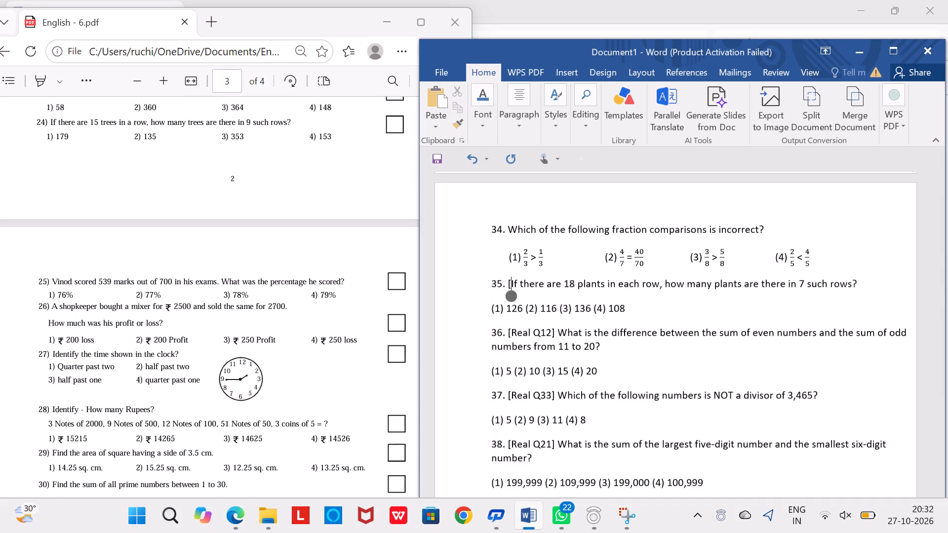
{"action": "key", "text": "BackSpace"}
{"action": "key", "text": "space"}
Indent the options line of question 35 by six spaces so it starts beneath the question text.
{"action": "key", "text": "Down"}
{"action": "key", "text": "Left"}
{"action": "key", "text": "Left"}
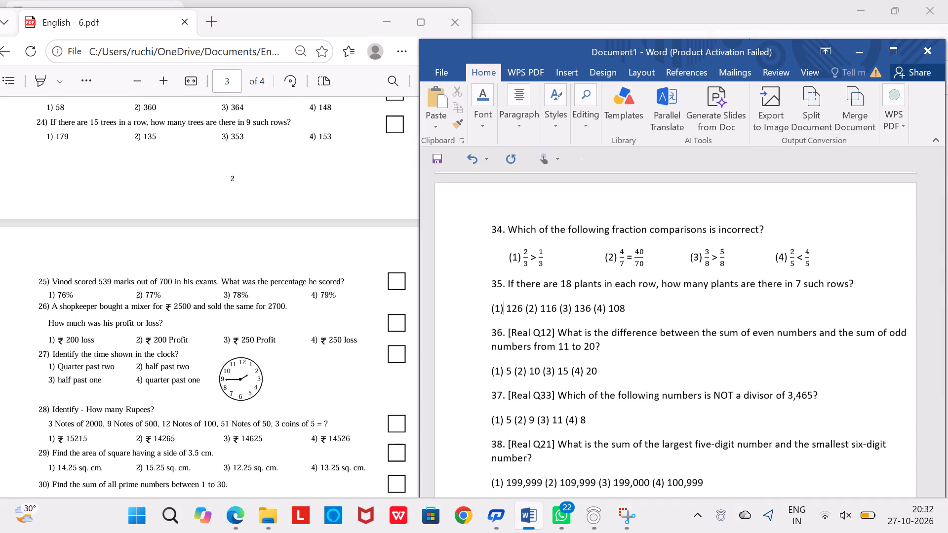
{"action": "key", "text": "Left"}
{"action": "key", "text": "Left"}
{"action": "key", "text": "space"}
{"action": "key", "text": "space"}
{"action": "key", "text": "space"}
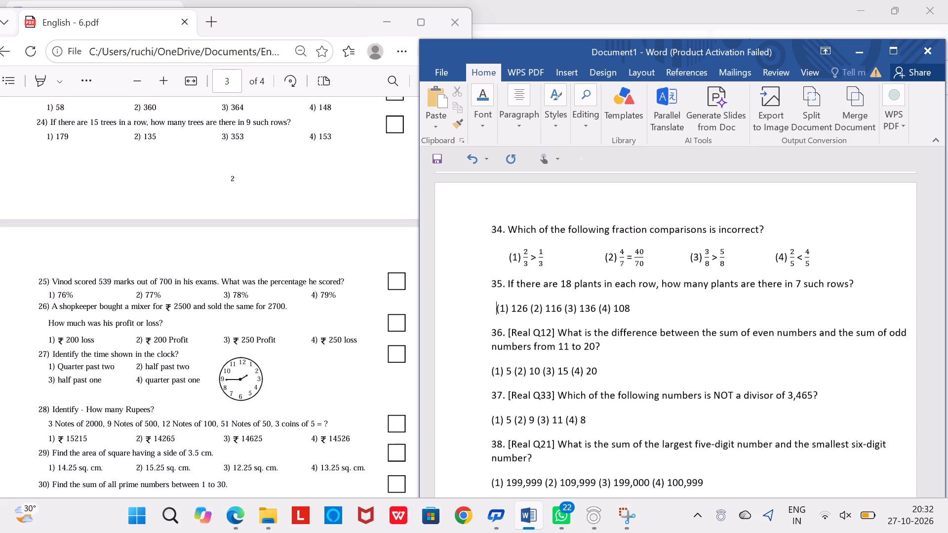
{"action": "key", "text": "space"}
{"action": "key", "text": "space"}
{"action": "key", "text": "space"}
Move option (2) of question 35 across with tab spacing to line up with option (2) of question 34.
{"action": "key", "text": "Right"}
{"action": "key", "text": "Right"}
{"action": "key", "text": "Right"}
{"action": "key", "text": "Right"}
{"action": "key", "text": "Right"}
{"action": "key", "text": "Right"}
{"action": "key", "text": "Right"}
{"action": "key", "text": "Right"}
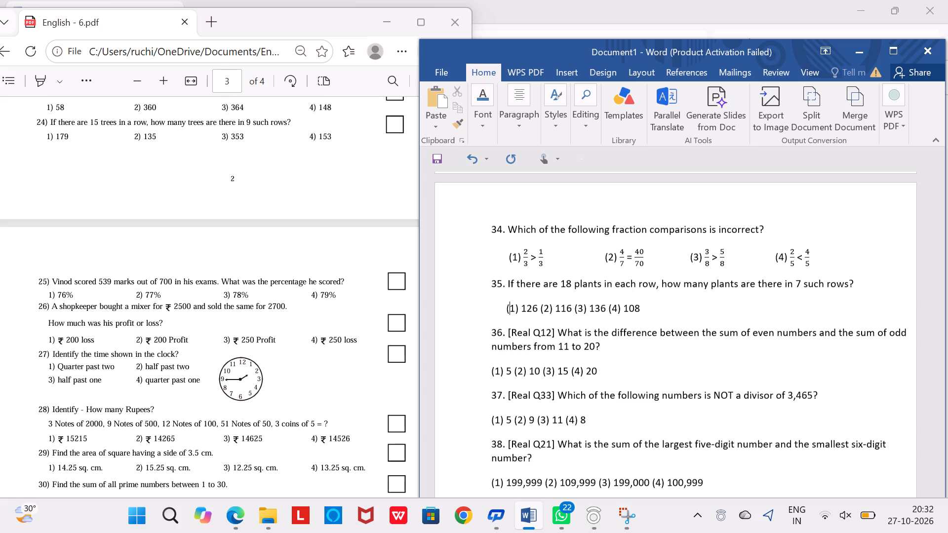
{"action": "key", "text": "Right"}
{"action": "key", "text": "Left"}
{"action": "key", "text": "Tab"}
{"action": "key", "text": "Tab"}
{"action": "key", "text": "Tab"}
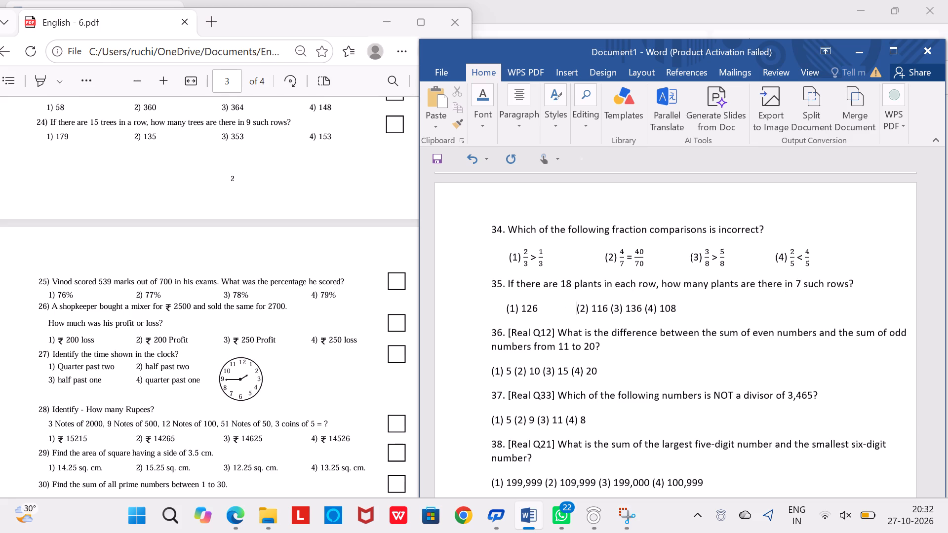
Move option (3) of question 35 across with tab spacing to line up with option (3) of question 34.
{"action": "key", "text": "Right"}
{"action": "key", "text": "Right"}
{"action": "key", "text": "Right"}
{"action": "key", "text": "Right"}
{"action": "key", "text": "Right"}
{"action": "key", "text": "Right"}
{"action": "key", "text": "Right"}
{"action": "key", "text": "Right"}
{"action": "key", "text": "Tab"}
{"action": "key", "text": "Tab"}
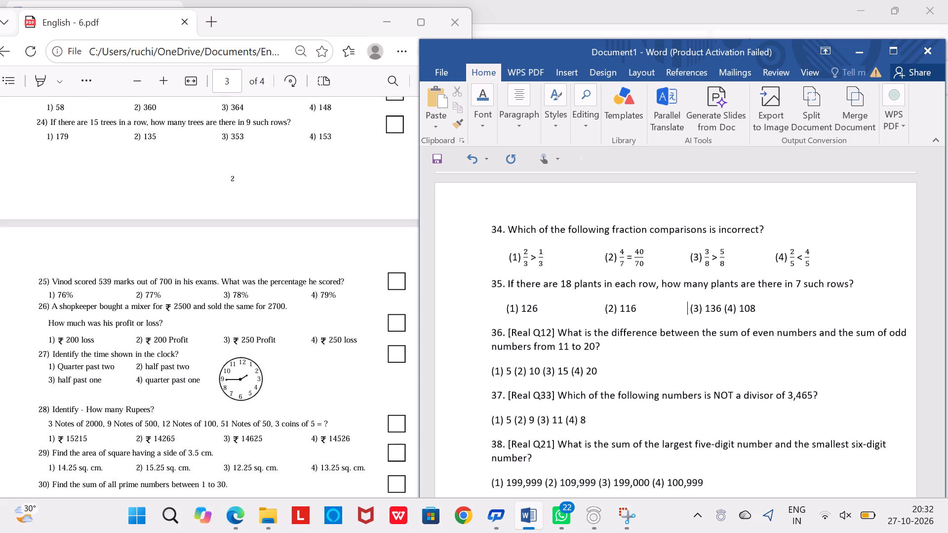
Move option (4) of question 35 across with tab spacing to line up with option (4) of question 34.
{"action": "key", "text": "Right"}
{"action": "key", "text": "Right"}
{"action": "key", "text": "Right"}
{"action": "key", "text": "Right"}
{"action": "key", "text": "Right"}
{"action": "key", "text": "Right"}
{"action": "key", "text": "Right"}
{"action": "key", "text": "Right"}
{"action": "key", "text": "Tab"}
{"action": "key", "text": "Tab"}
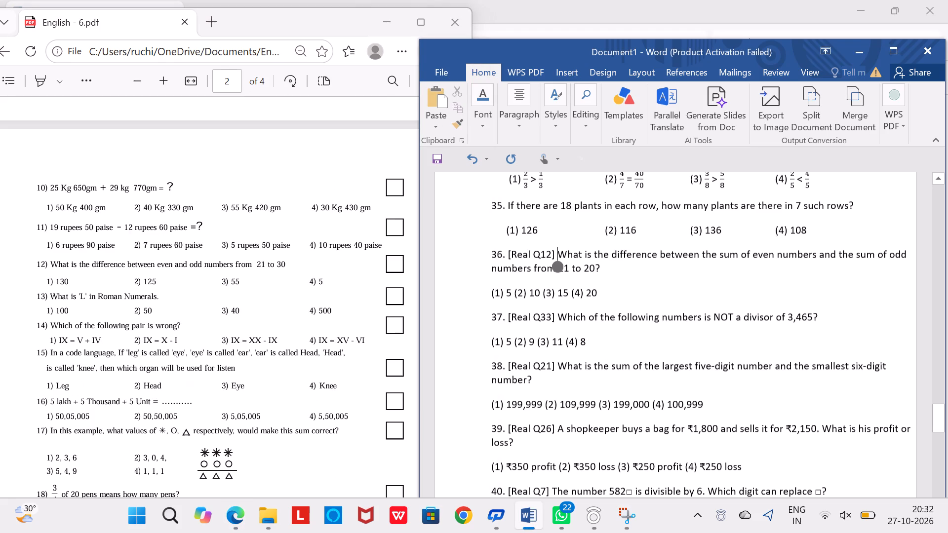
Remove the [Real Q12] source tag from question 36, keeping one space after the question number.
{"action": "key", "text": "BackSpace"}
{"action": "key", "text": "BackSpace"}
{"action": "key", "text": "BackSpace"}
{"action": "key", "text": "BackSpace"}
{"action": "key", "text": "BackSpace"}
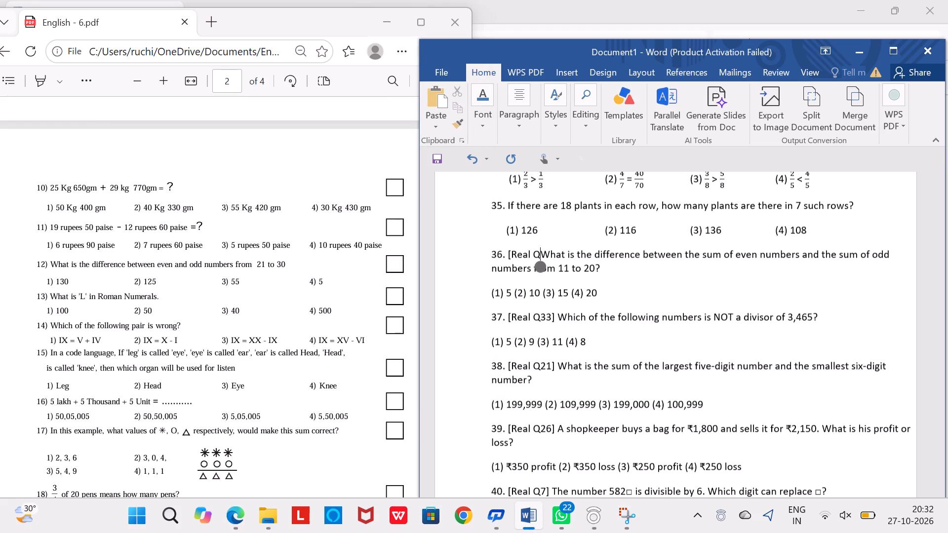
{"action": "key", "text": "BackSpace"}
{"action": "key", "text": "BackSpace"}
{"action": "key", "text": "BackSpace"}
{"action": "key", "text": "BackSpace"}
{"action": "key", "text": "BackSpace"}
{"action": "key", "text": "BackSpace"}
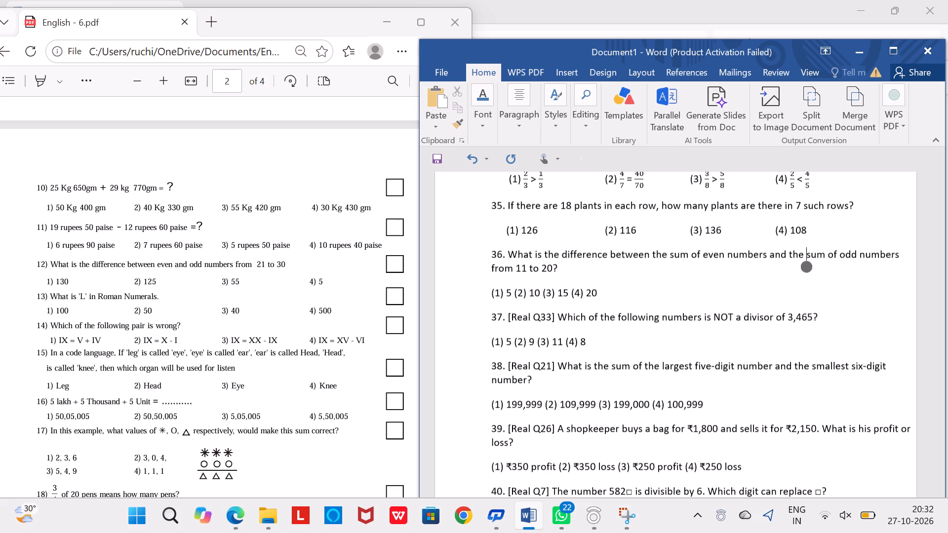
Break question 36 into a new paragraph before "odd numbers from 11 to 20?" and indent that line beneath the question text.
{"action": "key", "text": "Return"}
{"action": "key", "text": "space"}
{"action": "key", "text": "space"}
{"action": "key", "text": "space"}
{"action": "key", "text": "space"}
{"action": "key", "text": "space"}
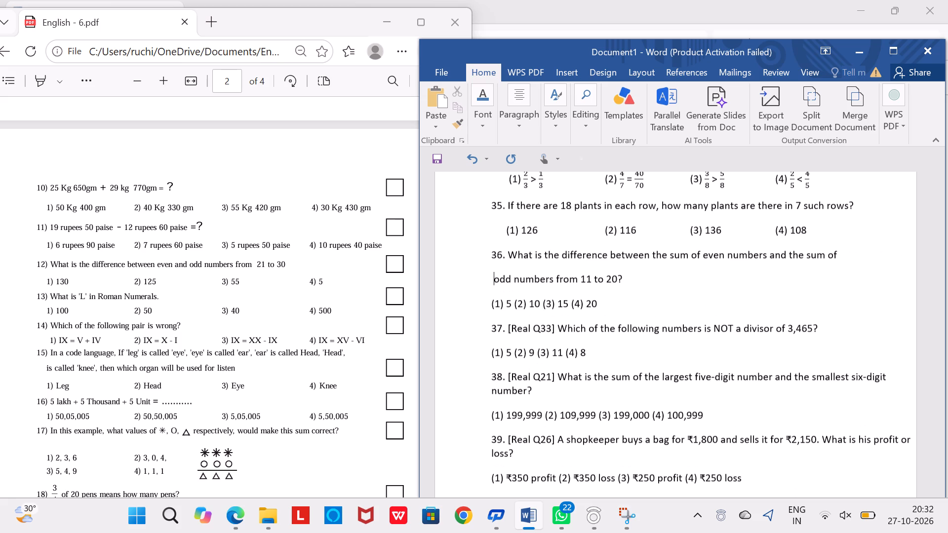
{"action": "key", "text": "space"}
{"action": "key", "text": "space"}
{"action": "key", "text": "space"}
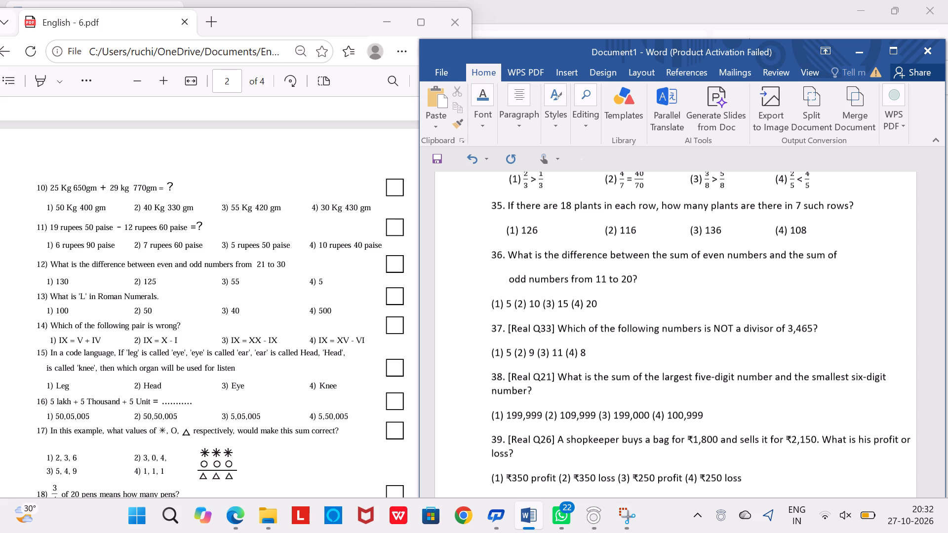
Indent the options line of question 36 by seven spaces to start beneath "odd numbers from 11 to 20?".
{"action": "key", "text": "Down"}
{"action": "key", "text": "Left"}
{"action": "key", "text": "Left"}
{"action": "key", "text": "Left"}
{"action": "key", "text": "Left"}
{"action": "key", "text": "space"}
{"action": "key", "text": "space"}
{"action": "key", "text": "space"}
{"action": "key", "text": "space"}
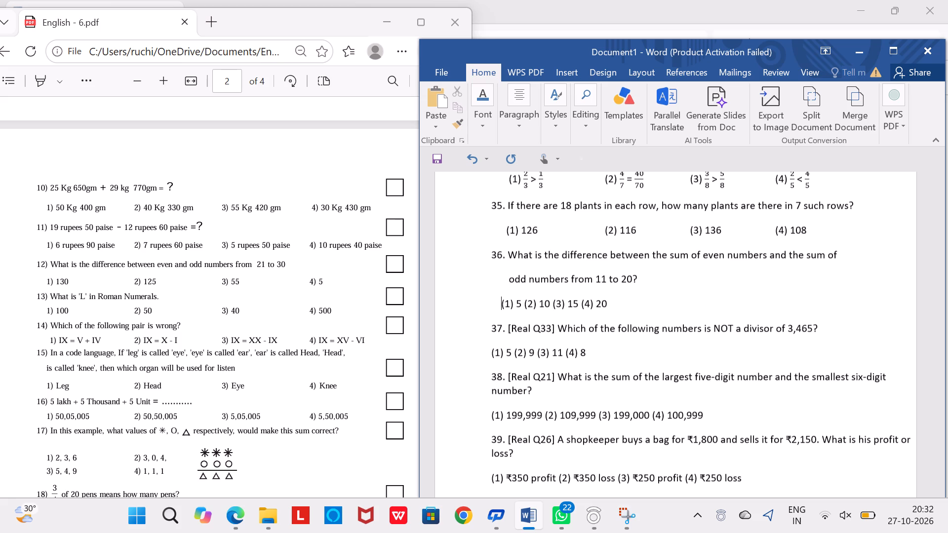
{"action": "key", "text": "space"}
{"action": "key", "text": "space"}
{"action": "key", "text": "space"}
Move option (2) of question 36 across with tab spacing to the second option column used in question 35.
{"action": "key", "text": "Right"}
{"action": "key", "text": "Right"}
{"action": "key", "text": "Right"}
{"action": "key", "text": "Right"}
{"action": "key", "text": "Right"}
{"action": "key", "text": "Right"}
{"action": "key", "text": "Right"}
{"action": "key", "text": "Right"}
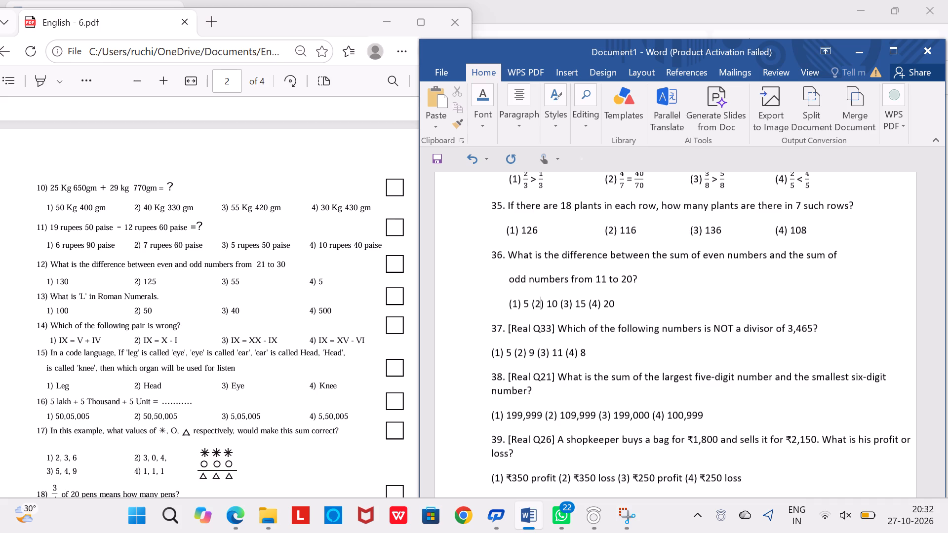
{"action": "key", "text": "Left"}
{"action": "key", "text": "Left"}
{"action": "key", "text": "Left"}
{"action": "key", "text": "Tab"}
{"action": "key", "text": "Tab"}
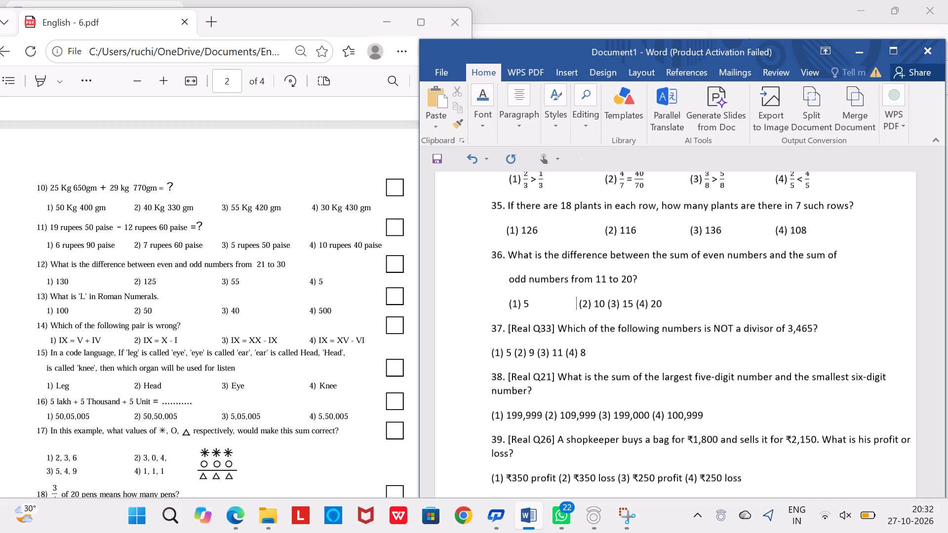
{"action": "key", "text": "Tab"}
Move option (3) of question 36 across with tab spacing to line up with option (3) of question 35.
{"action": "key", "text": "Right"}
{"action": "key", "text": "Right"}
{"action": "key", "text": "Right"}
{"action": "key", "text": "Right"}
{"action": "key", "text": "Right"}
{"action": "key", "text": "Right"}
{"action": "key", "text": "Right"}
{"action": "key", "text": "Right"}
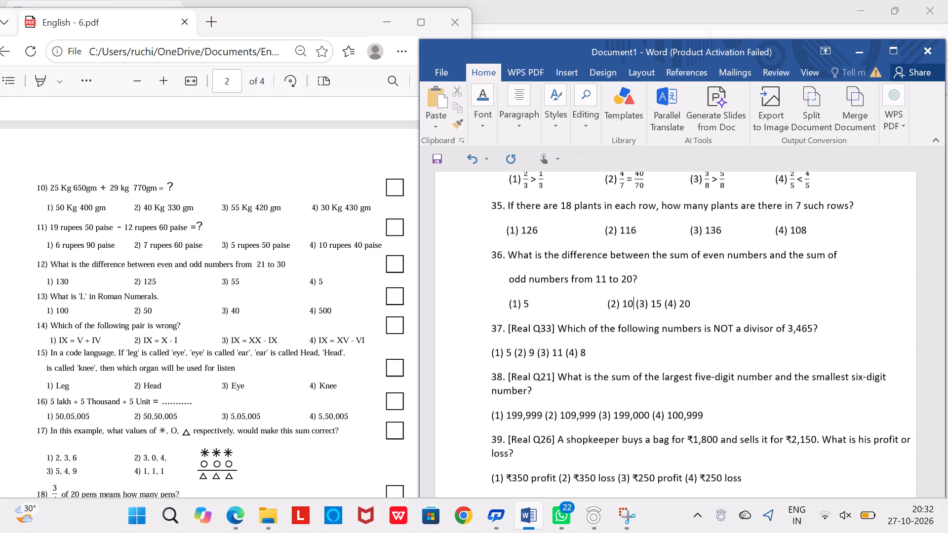
{"action": "key", "text": "Tab"}
{"action": "key", "text": "Tab"}
Move option (4) of question 36 across with tab spacing to line up with option (4) of question 35.
{"action": "key", "text": "Right"}
{"action": "key", "text": "Right"}
{"action": "key", "text": "Right"}
{"action": "key", "text": "Right"}
{"action": "key", "text": "Right"}
{"action": "key", "text": "Right"}
{"action": "key", "text": "Right"}
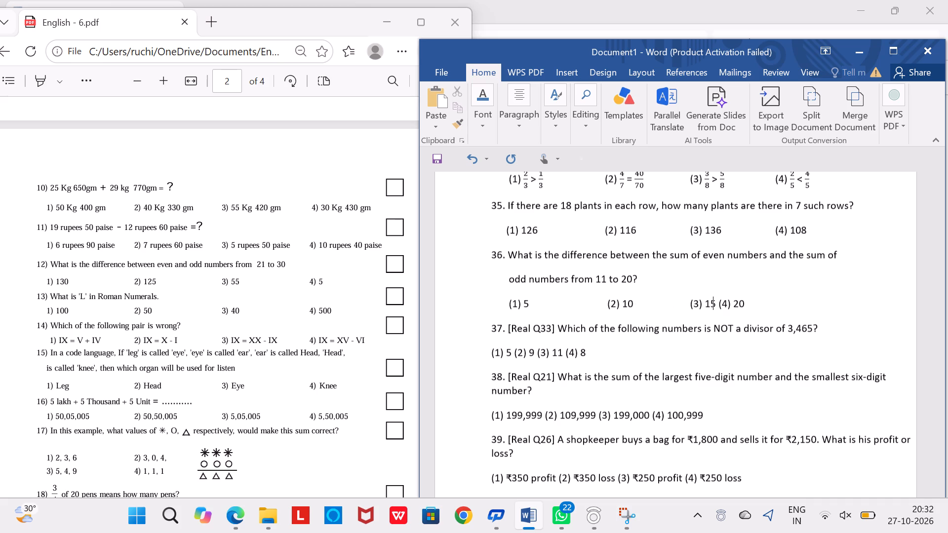
{"action": "key", "text": "Tab"}
{"action": "key", "text": "Tab"}
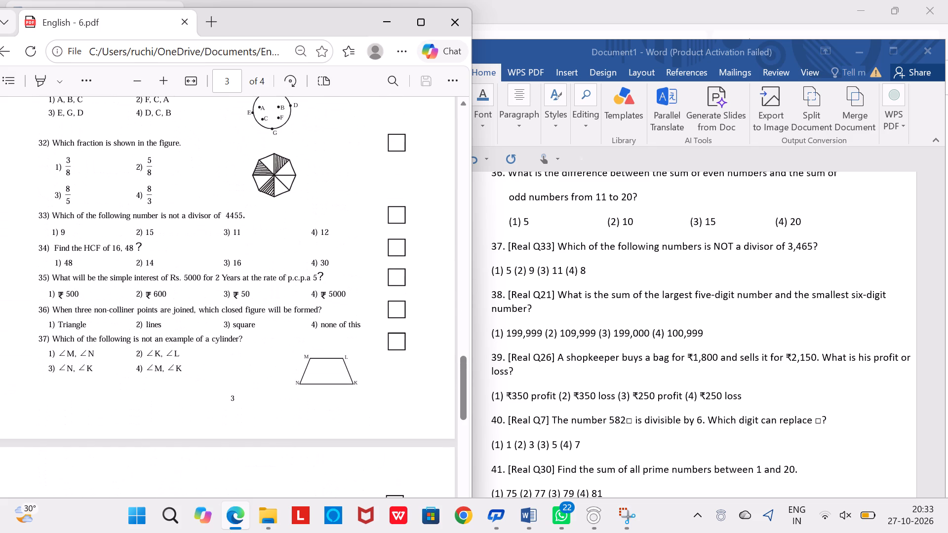
Remove the [Real Q33] source tag from question 37, keeping one space after the question number.
{"action": "key", "text": "BackSpace"}
{"action": "key", "text": "BackSpace"}
{"action": "key", "text": "BackSpace"}
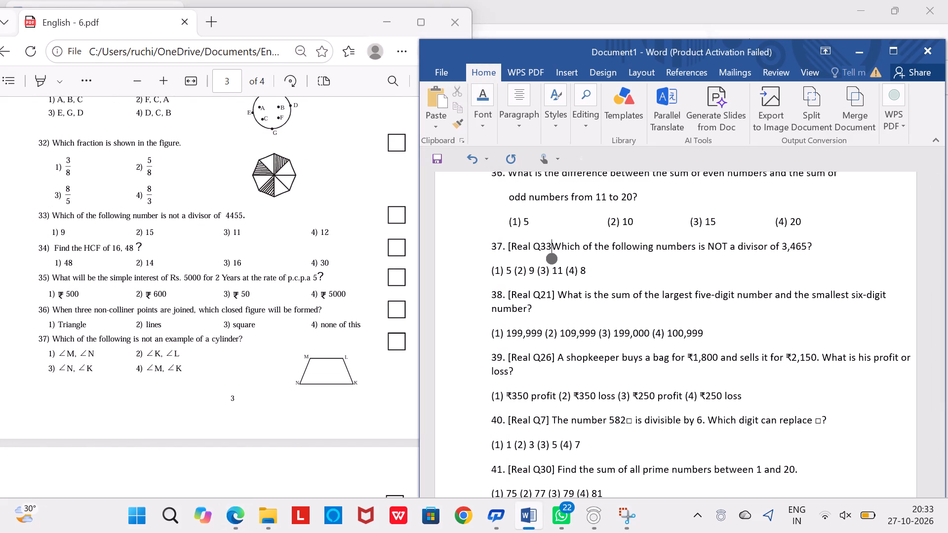
{"action": "key", "text": "BackSpace"}
{"action": "key", "text": "BackSpace"}
{"action": "key", "text": "BackSpace"}
{"action": "key", "text": "BackSpace"}
{"action": "key", "text": "BackSpace"}
{"action": "key", "text": "BackSpace"}
{"action": "key", "text": "BackSpace"}
{"action": "key", "text": "BackSpace"}
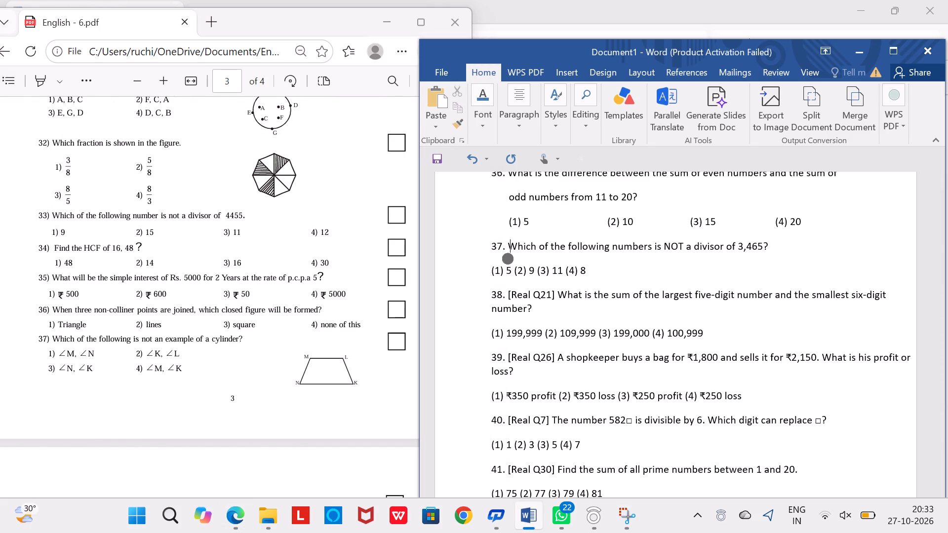
Indent the options line of question 37 by seven spaces so it starts beneath the question text.
{"action": "key", "text": "Down"}
{"action": "key", "text": "Left"}
{"action": "key", "text": "Left"}
{"action": "key", "text": "Left"}
{"action": "key", "text": "Left"}
{"action": "key", "text": "space"}
{"action": "key", "text": "space"}
{"action": "key", "text": "space"}
{"action": "key", "text": "space"}
{"action": "key", "text": "space"}
{"action": "key", "text": "space"}
{"action": "key", "text": "space"}
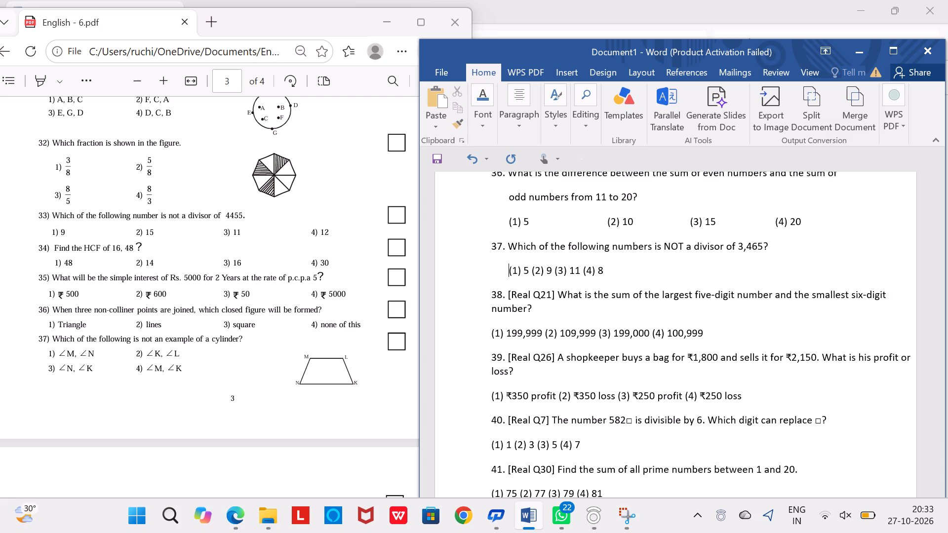
Move option (2) of question 37 across with tab spacing to the second option column used in question 36.
{"action": "key", "text": "Right"}
{"action": "key", "text": "Right"}
{"action": "key", "text": "Right"}
{"action": "key", "text": "Right"}
{"action": "key", "text": "Right"}
{"action": "key", "text": "Right"}
{"action": "key", "text": "Tab"}
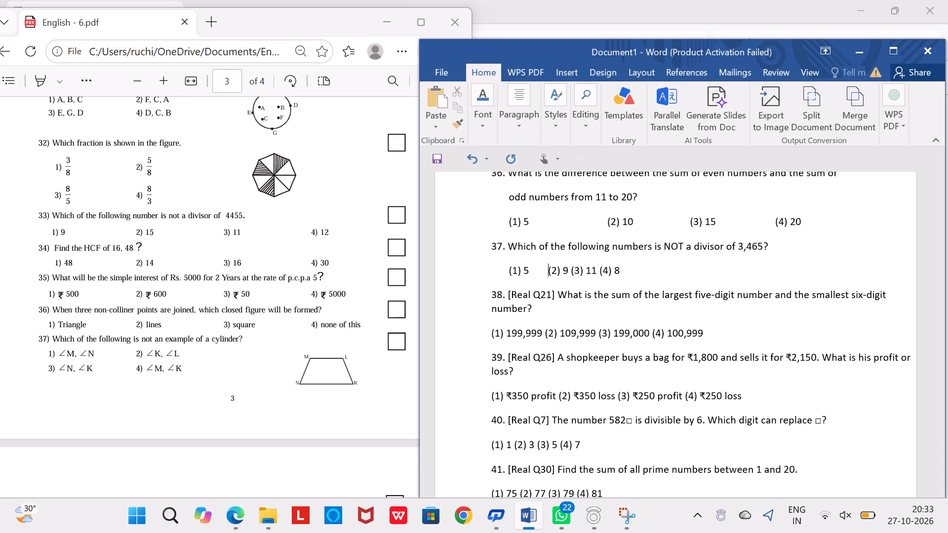
{"action": "key", "text": "Tab"}
{"action": "key", "text": "Tab"}
Move option (3) of question 37 across with tab spacing to line up with option (3) of question 36.
{"action": "key", "text": "Right"}
{"action": "key", "text": "Right"}
{"action": "key", "text": "Right"}
{"action": "key", "text": "Right"}
{"action": "key", "text": "Right"}
{"action": "key", "text": "Right"}
{"action": "key", "text": "Tab"}
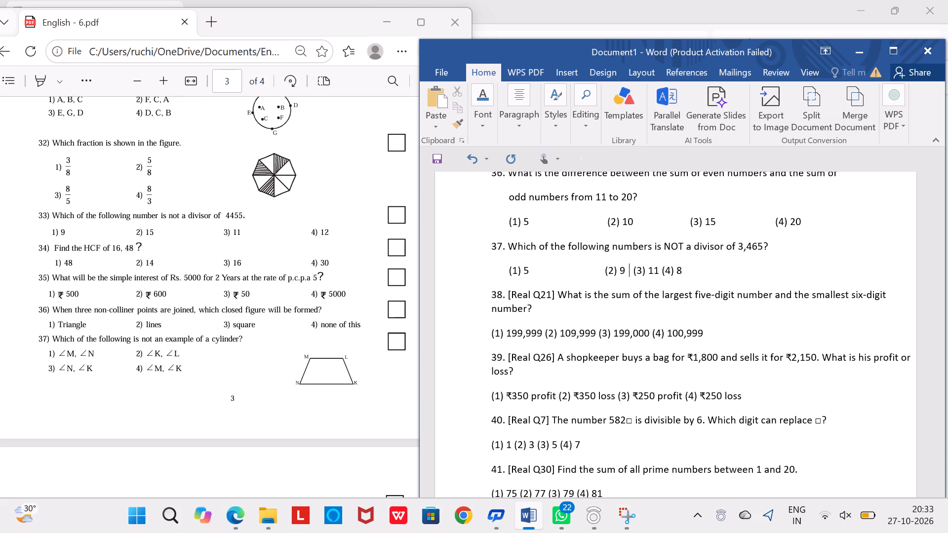
{"action": "key", "text": "Tab"}
{"action": "key", "text": "Tab"}
Move option (4) of question 37 across with tab spacing to line up with option (4) of question 36.
{"action": "key", "text": "Right"}
{"action": "key", "text": "Right"}
{"action": "key", "text": "Right"}
{"action": "key", "text": "Right"}
{"action": "key", "text": "Right"}
{"action": "key", "text": "Right"}
{"action": "key", "text": "Right"}
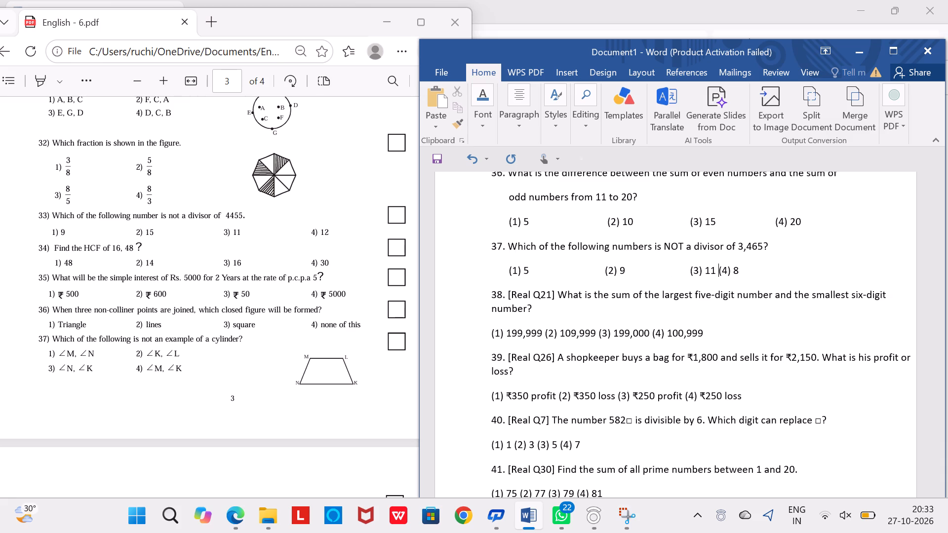
{"action": "key", "text": "Tab"}
{"action": "key", "text": "Tab"}
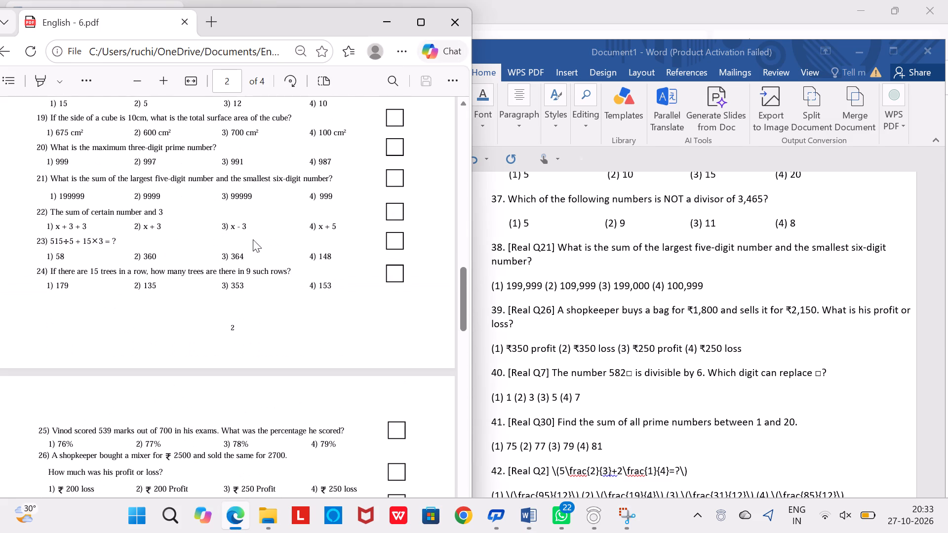
Remove the [Real Q21] source tag from question 38, keeping one space after the question number.
{"action": "left_click", "coordinate": [561, 243]}
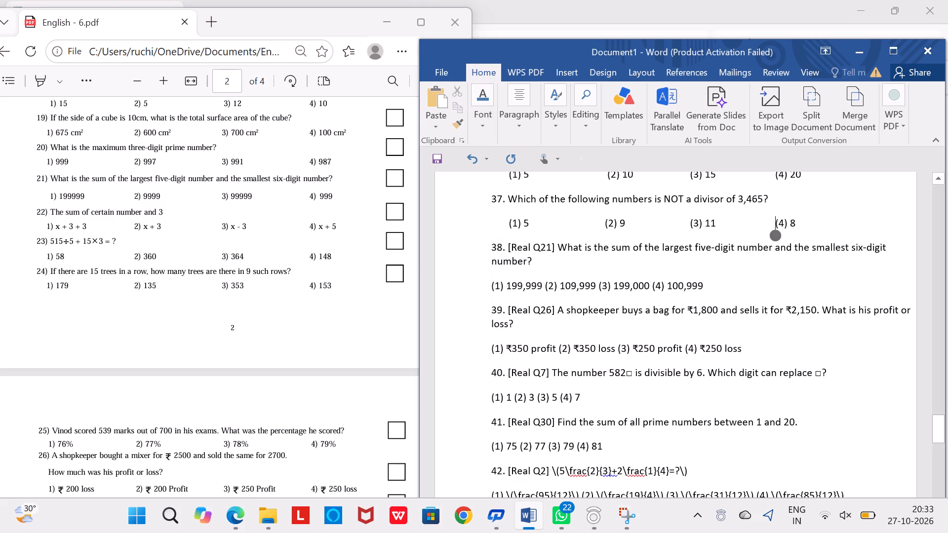
{"action": "left_click", "coordinate": [559, 250]}
{"action": "key", "text": "BackSpace"}
{"action": "key", "text": "BackSpace"}
{"action": "key", "text": "BackSpace"}
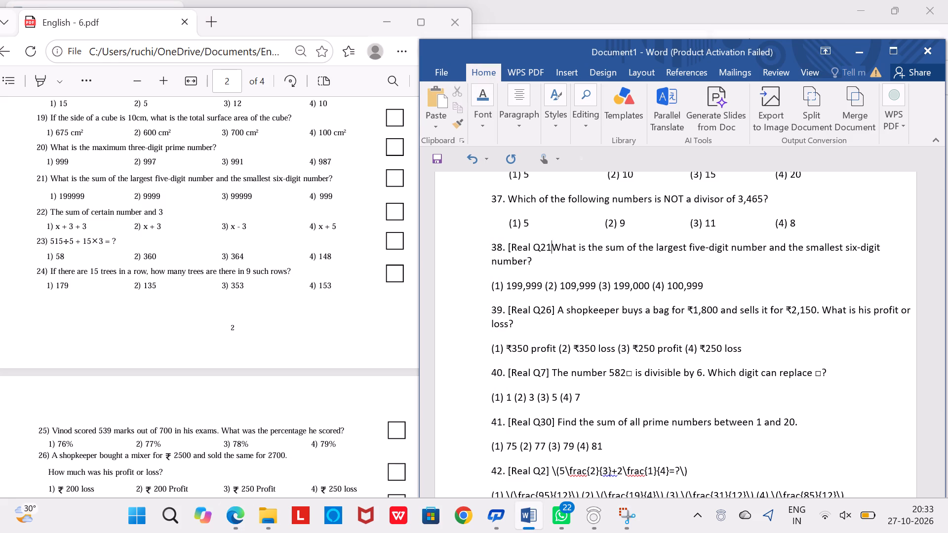
{"action": "key", "text": "BackSpace"}
{"action": "key", "text": "BackSpace"}
{"action": "key", "text": "BackSpace"}
{"action": "key", "text": "BackSpace"}
{"action": "key", "text": "BackSpace"}
{"action": "key", "text": "BackSpace"}
{"action": "key", "text": "BackSpace"}
{"action": "key", "text": "BackSpace"}
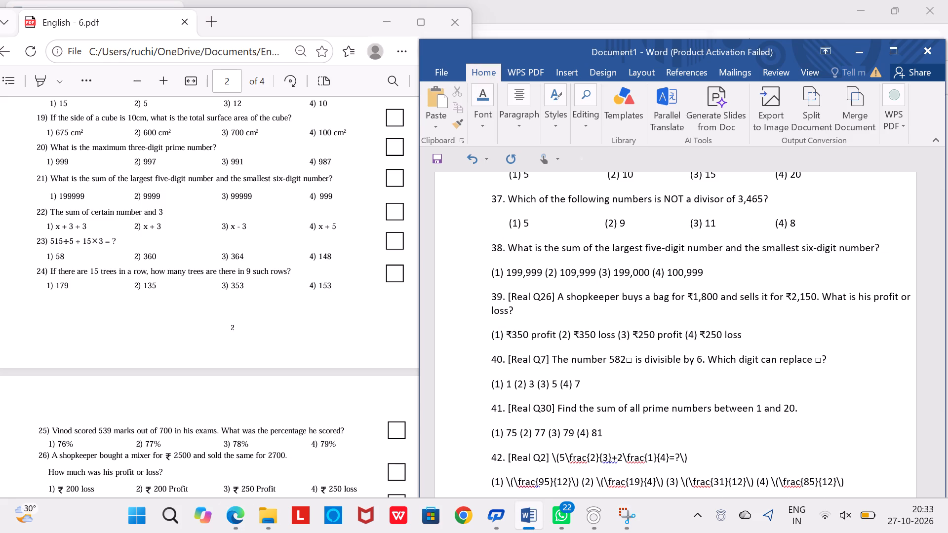
Break question 38 before "six-digit number?" onto a new line, indented to start beneath the question text.
{"action": "key", "text": "Return"}
{"action": "key", "text": "space"}
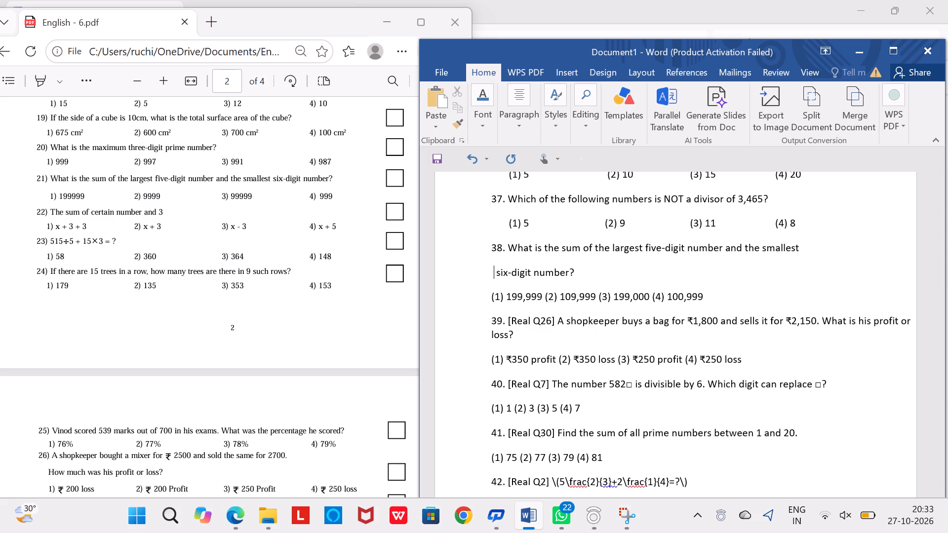
{"action": "key", "text": "space"}
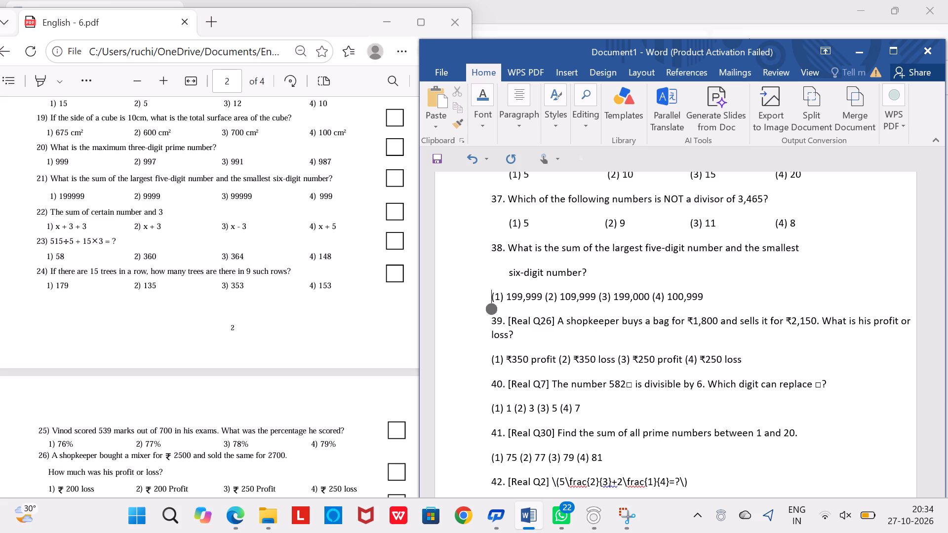
Indent the options line of question 38 by six spaces.
{"action": "key", "text": "space"}
{"action": "key", "text": "space"}
{"action": "key", "text": "space"}
{"action": "key", "text": "space"}
{"action": "key", "text": "space"}
{"action": "key", "text": "space"}
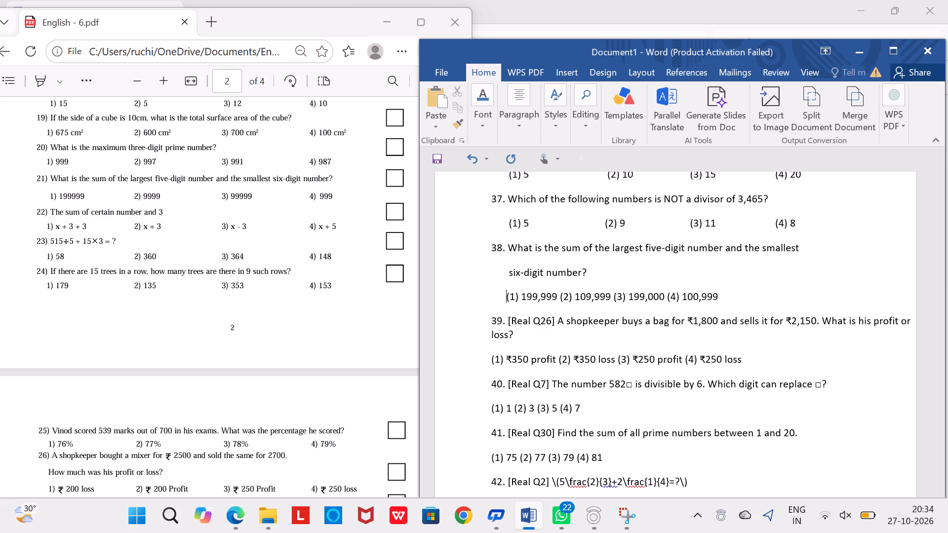
Move option (2) of question 38 across with two tabs to line up with option (2) of question 37.
{"action": "key", "text": "Right"}
{"action": "key", "text": "Right"}
{"action": "key", "text": "Right"}
{"action": "key", "text": "Right"}
{"action": "key", "text": "Right"}
{"action": "key", "text": "Right"}
{"action": "key", "text": "Right"}
{"action": "key", "text": "Right"}
{"action": "key", "text": "Right"}
{"action": "key", "text": "Right"}
{"action": "key", "text": "Right"}
{"action": "key", "text": "Right"}
{"action": "key", "text": "Tab"}
{"action": "key", "text": "Tab"}
Move option (3) of question 38 across with two tabs to line up with option (3) of question 37.
{"action": "key", "text": "Right"}
{"action": "key", "text": "Right"}
{"action": "key", "text": "Right"}
{"action": "key", "text": "Right"}
{"action": "key", "text": "Right"}
{"action": "key", "text": "Right"}
{"action": "key", "text": "Right"}
{"action": "key", "text": "Right"}
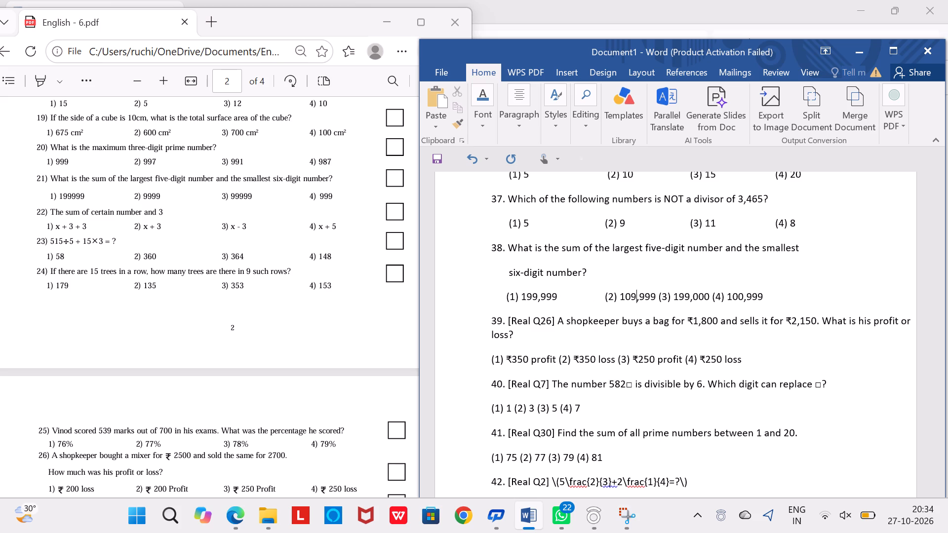
{"action": "key", "text": "Right"}
{"action": "key", "text": "Right"}
{"action": "key", "text": "Right"}
{"action": "key", "text": "Right"}
{"action": "key", "text": "Right"}
{"action": "key", "text": "Left"}
{"action": "key", "text": "Tab"}
{"action": "key", "text": "Tab"}
Move option (4) of question 38 across with tab spacing to line up with option (4) of question 37.
{"action": "key", "text": "Right"}
{"action": "key", "text": "Right"}
{"action": "key", "text": "Right"}
{"action": "key", "text": "Right"}
{"action": "key", "text": "Right"}
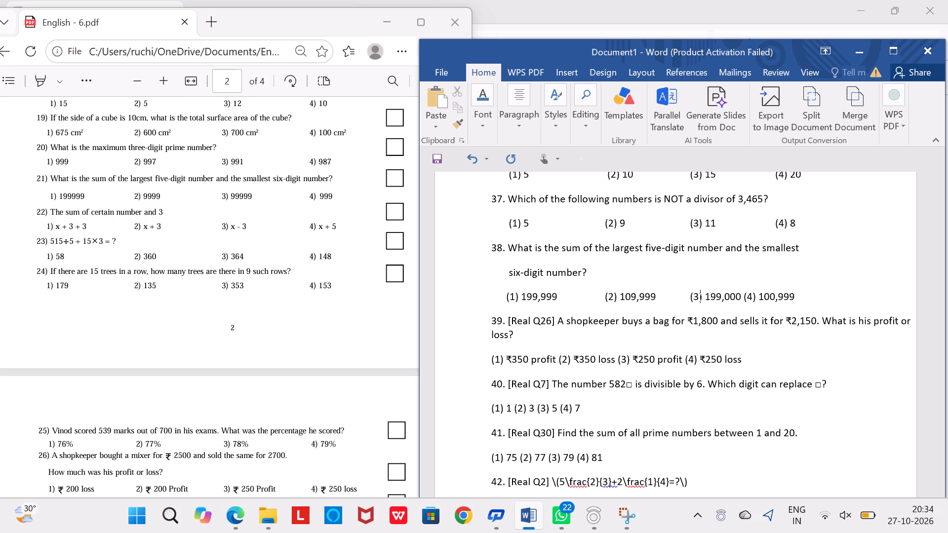
{"action": "key", "text": "Right"}
{"action": "key", "text": "Right"}
{"action": "key", "text": "Right"}
{"action": "key", "text": "Right"}
{"action": "key", "text": "Right"}
{"action": "key", "text": "Right"}
{"action": "key", "text": "Right"}
{"action": "key", "text": "Tab"}
{"action": "key", "text": "Tab"}
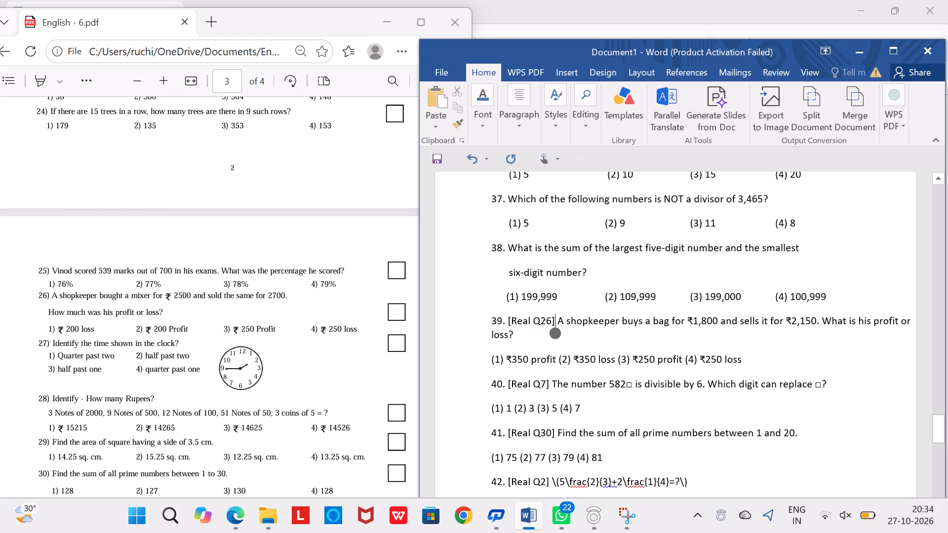
Remove the [Real Q26] source tag from question 39, keeping one space after the question number.
{"action": "key", "text": "Right"}
{"action": "key", "text": "BackSpace"}
{"action": "key", "text": "BackSpace"}
{"action": "key", "text": "BackSpace"}
{"action": "key", "text": "BackSpace"}
{"action": "key", "text": "BackSpace"}
{"action": "key", "text": "BackSpace"}
{"action": "key", "text": "BackSpace"}
{"action": "key", "text": "BackSpace"}
{"action": "key", "text": "BackSpace"}
{"action": "key", "text": "BackSpace"}
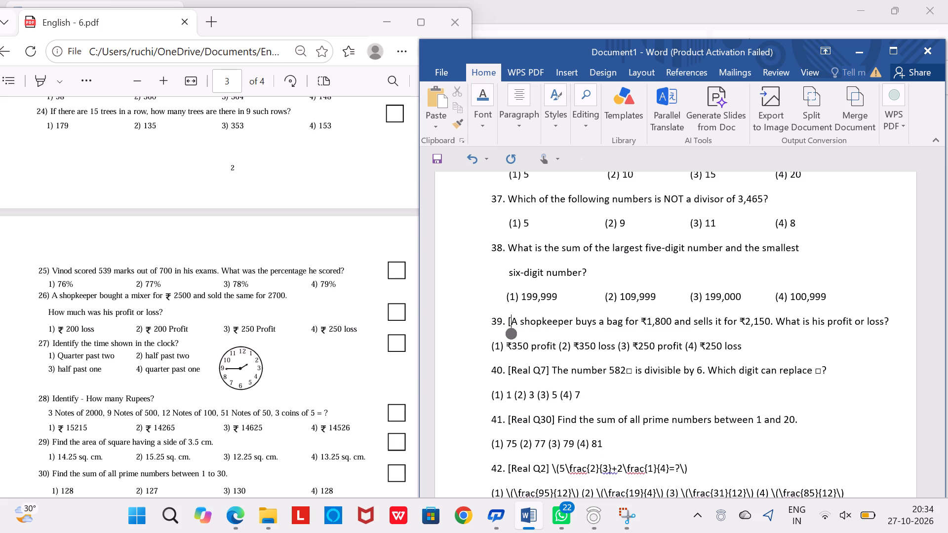
{"action": "key", "text": "BackSpace"}
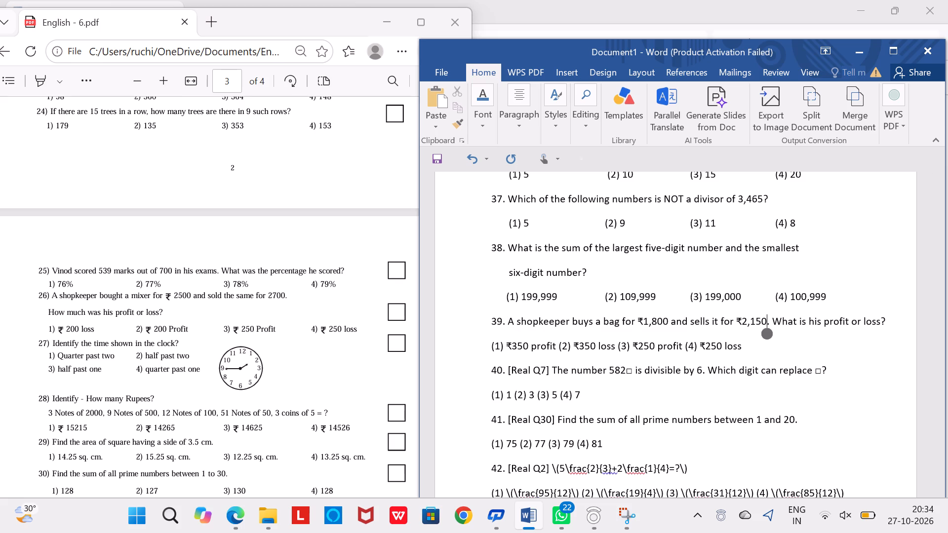
Break question 39 before "What is his profit or loss?" onto a new line, indented beneath the question text with five added spaces.
{"action": "key", "text": "Right"}
{"action": "key", "text": "Return"}
{"action": "key", "text": "space"}
{"action": "key", "text": "space"}
{"action": "key", "text": "space"}
{"action": "key", "text": "space"}
{"action": "key", "text": "space"}
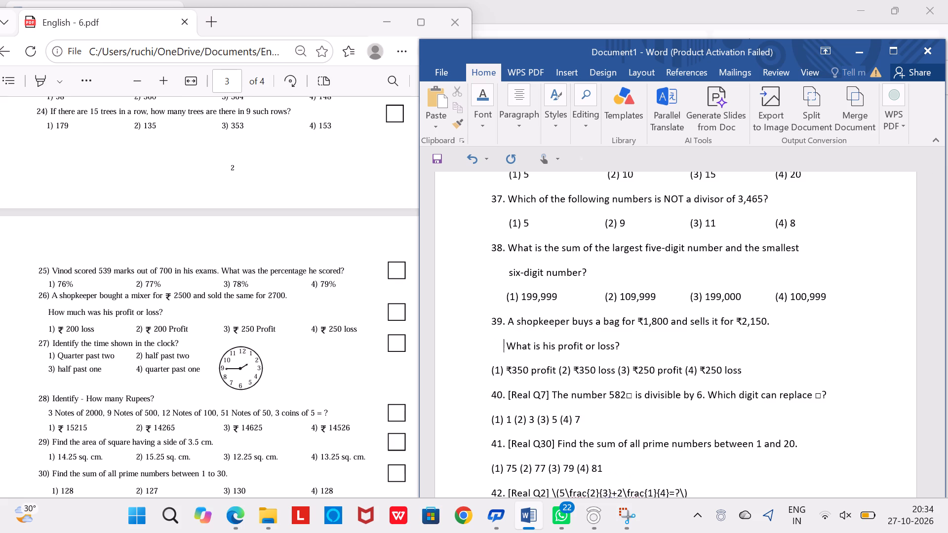
Indent the options line of question 39 by six spaces so it starts beneath "What is his profit or loss?".
{"action": "key", "text": "Down"}
{"action": "key", "text": "Left"}
{"action": "key", "text": "Left"}
{"action": "key", "text": "Left"}
{"action": "key", "text": "space"}
{"action": "key", "text": "space"}
{"action": "key", "text": "space"}
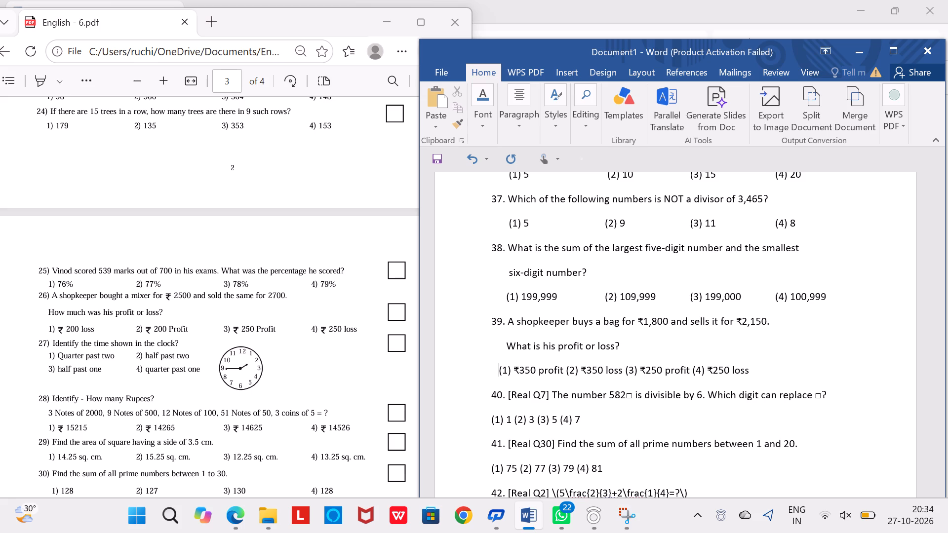
{"action": "key", "text": "space"}
{"action": "key", "text": "space"}
{"action": "key", "text": "space"}
Move option (2) of question 39 across with two tabs to line up with option (2) of question 38.
{"action": "key", "text": "Right"}
{"action": "key", "text": "Right"}
{"action": "key", "text": "Right"}
{"action": "key", "text": "Right"}
{"action": "key", "text": "Right"}
{"action": "key", "text": "Right"}
{"action": "key", "text": "Right"}
{"action": "key", "text": "Right"}
{"action": "key", "text": "Right"}
{"action": "key", "text": "Right"}
{"action": "key", "text": "Right"}
{"action": "key", "text": "Right"}
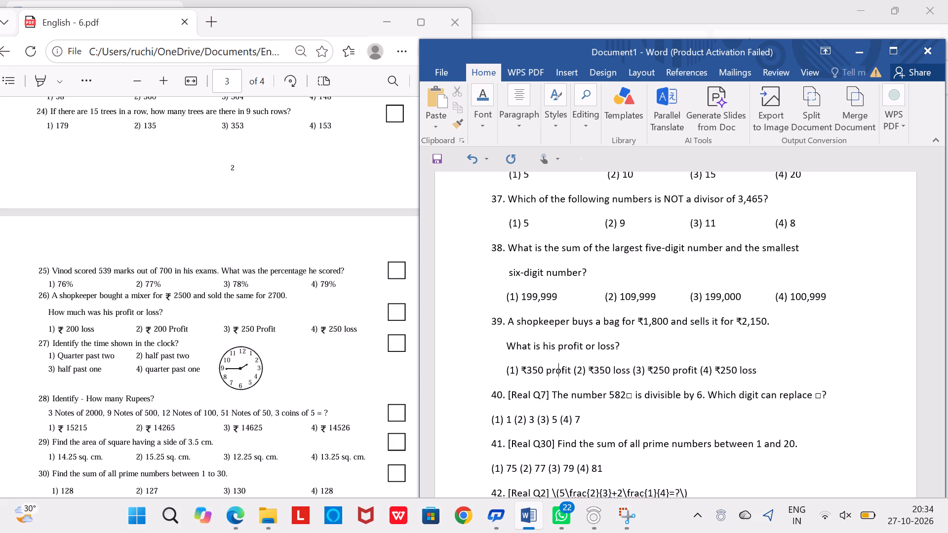
{"action": "key", "text": "Right"}
{"action": "key", "text": "Right"}
{"action": "key", "text": "Right"}
{"action": "key", "text": "Right"}
{"action": "key", "text": "Tab"}
{"action": "key", "text": "Tab"}
Move option (3) of question 39 across with a single tab to line up with option (3) of question 38.
{"action": "key", "text": "Right"}
{"action": "key", "text": "Right"}
{"action": "key", "text": "Right"}
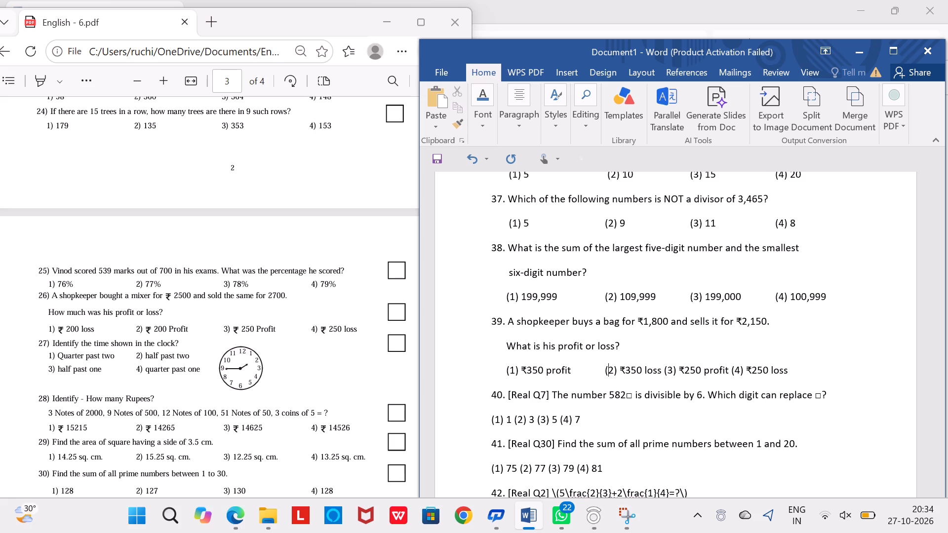
{"action": "key", "text": "Right"}
{"action": "key", "text": "Right"}
{"action": "key", "text": "Right"}
{"action": "key", "text": "Right"}
{"action": "key", "text": "Right"}
{"action": "key", "text": "Right"}
{"action": "key", "text": "Right"}
{"action": "key", "text": "Right"}
{"action": "key", "text": "Right"}
{"action": "key", "text": "Right"}
{"action": "key", "text": "Right"}
{"action": "key", "text": "Tab"}
{"action": "key", "text": "Tab"}
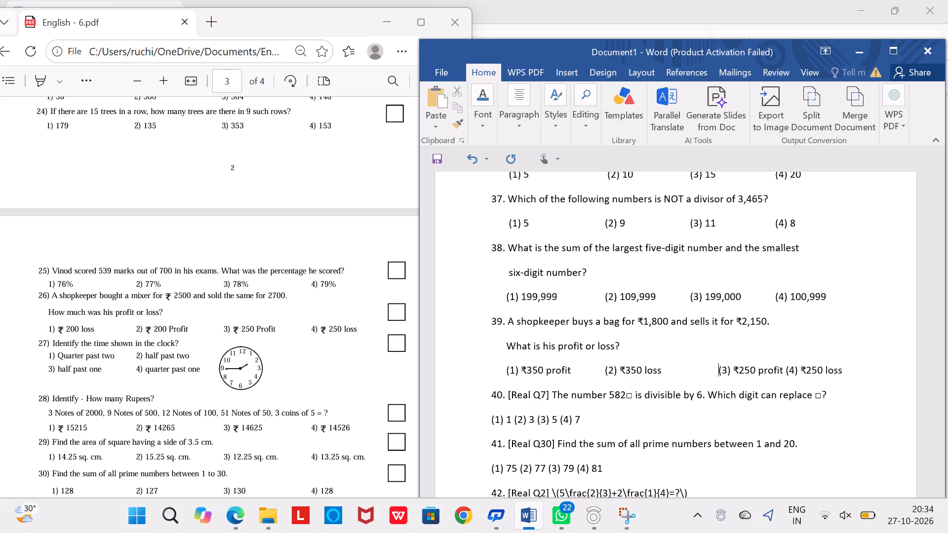
{"action": "key", "text": "BackSpace"}
Move option (4) of question 39 across with a single tab to line up with option (4) of question 38.
{"action": "key", "text": "Right"}
{"action": "key", "text": "Right"}
{"action": "key", "text": "Right"}
{"action": "key", "text": "Right"}
{"action": "key", "text": "Right"}
{"action": "key", "text": "Right"}
{"action": "key", "text": "Right"}
{"action": "key", "text": "Right"}
{"action": "key", "text": "Right"}
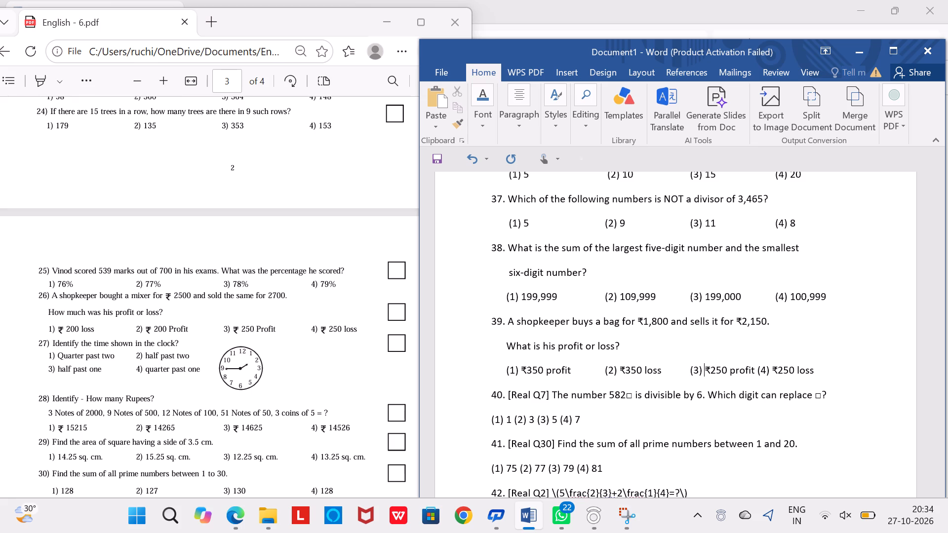
{"action": "key", "text": "Right"}
{"action": "key", "text": "Right"}
{"action": "key", "text": "Right"}
{"action": "key", "text": "Right"}
{"action": "key", "text": "Right"}
{"action": "key", "text": "Right"}
{"action": "key", "text": "Right"}
{"action": "key", "text": "Tab"}
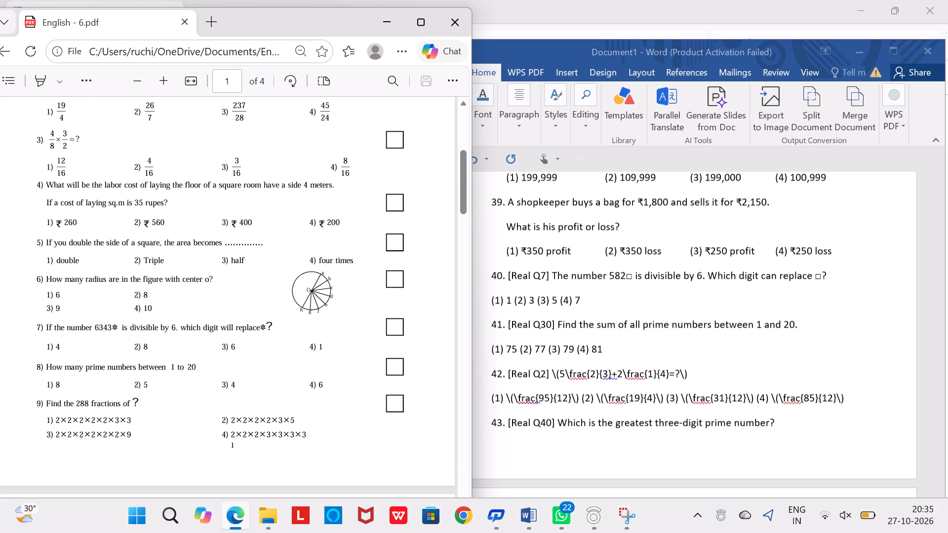
Remove the "[Real Q7]" source tag from the start of question 40.
{"action": "key", "text": "BackSpace"}
{"action": "key", "text": "BackSpace"}
{"action": "key", "text": "BackSpace"}
{"action": "key", "text": "BackSpace"}
{"action": "key", "text": "BackSpace"}
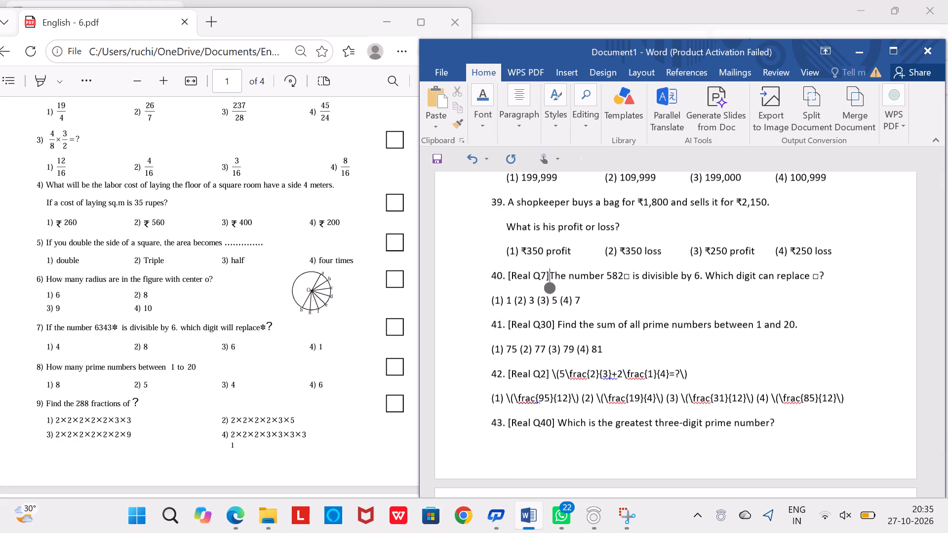
{"action": "key", "text": "BackSpace"}
{"action": "key", "text": "BackSpace"}
{"action": "key", "text": "BackSpace"}
{"action": "key", "text": "BackSpace"}
{"action": "key", "text": "BackSpace"}
Indent the options line of question 40 by six spaces so it starts beneath the question text.
{"action": "key", "text": "Down"}
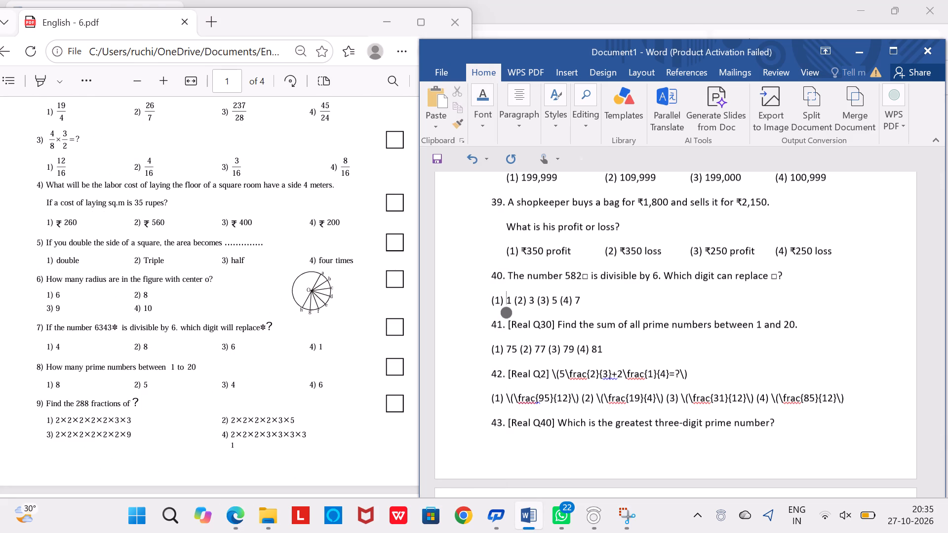
{"action": "key", "text": "Left"}
{"action": "key", "text": "Left"}
{"action": "key", "text": "Left"}
{"action": "key", "text": "Left"}
{"action": "key", "text": "space"}
{"action": "key", "text": "space"}
{"action": "key", "text": "space"}
{"action": "key", "text": "space"}
{"action": "key", "text": "space"}
{"action": "key", "text": "space"}
{"action": "key", "text": "space"}
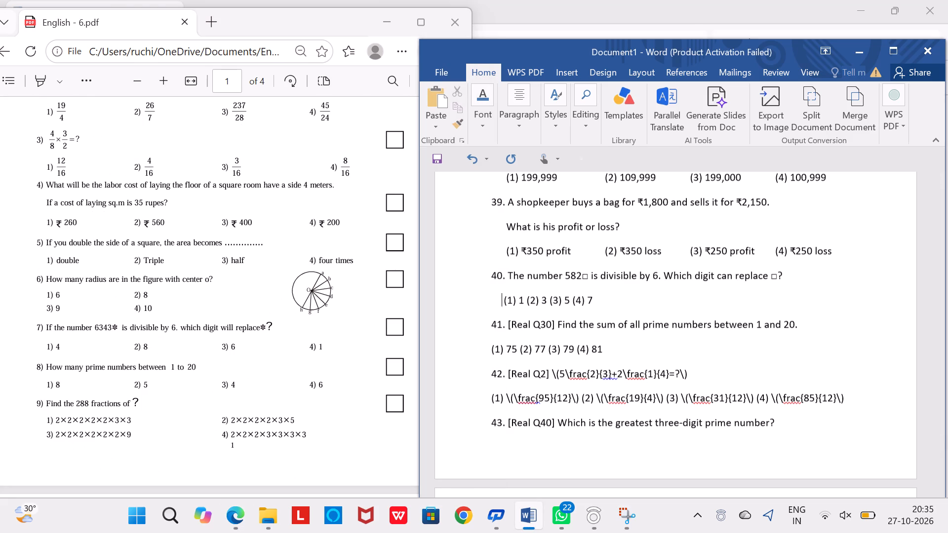
{"action": "key", "text": "space"}
{"action": "key", "text": "space"}
{"action": "key", "text": "BackSpace"}
{"action": "key", "text": "BackSpace"}
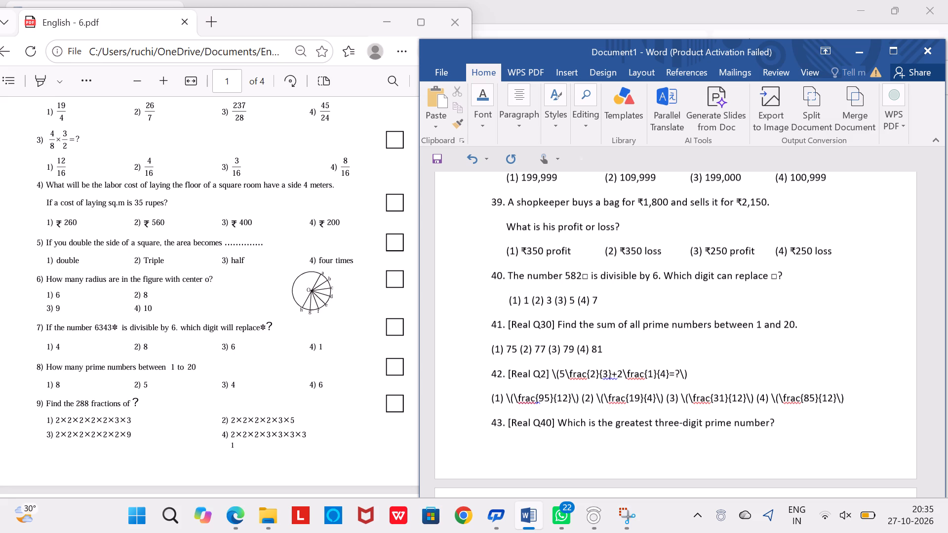
{"action": "key", "text": "BackSpace"}
Move option (2) of question 40 across with three tabs to line up with option (2) of question 39.
{"action": "key", "text": "Right"}
{"action": "key", "text": "Right"}
{"action": "key", "text": "Right"}
{"action": "key", "text": "Right"}
{"action": "key", "text": "Right"}
{"action": "key", "text": "Right"}
{"action": "key", "text": "Tab"}
{"action": "key", "text": "Tab"}
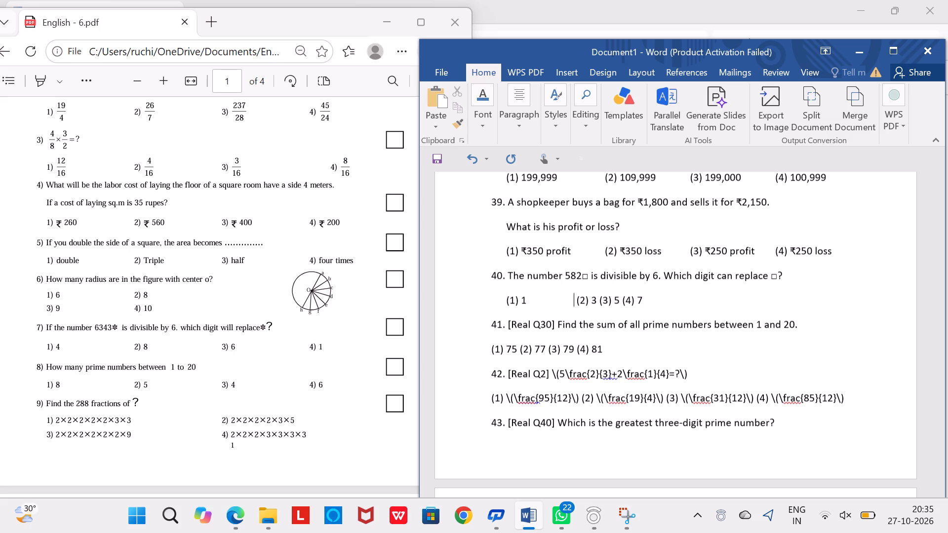
{"action": "key", "text": "Tab"}
Move option (3) of question 40 across with three tabs to line up with option (3) of question 39.
{"action": "key", "text": "Right"}
{"action": "key", "text": "Right"}
{"action": "key", "text": "Right"}
{"action": "key", "text": "Right"}
{"action": "key", "text": "Right"}
{"action": "key", "text": "Right"}
{"action": "key", "text": "Tab"}
{"action": "key", "text": "Tab"}
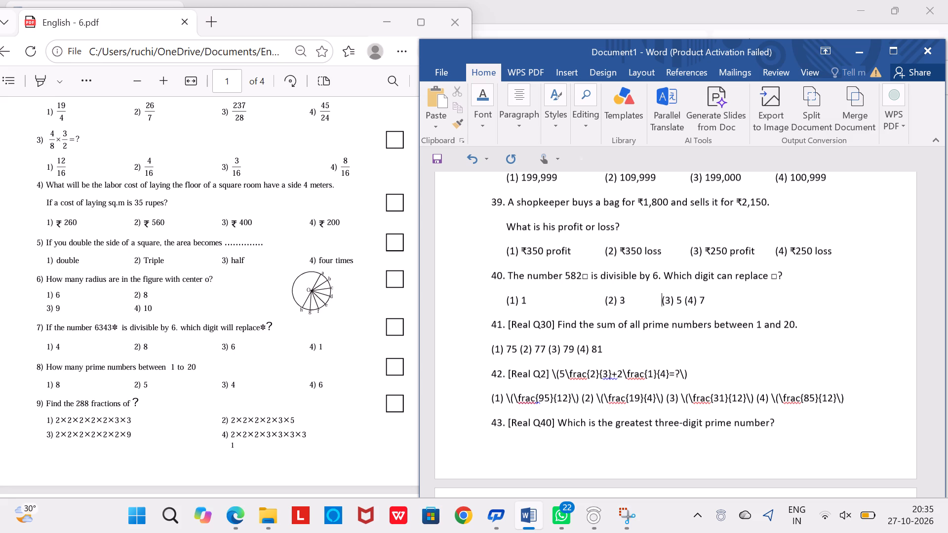
{"action": "key", "text": "Tab"}
Move option (4) of question 40 across with three tabs to line up with option (4) of question 39.
{"action": "key", "text": "Right"}
{"action": "key", "text": "Right"}
{"action": "key", "text": "Right"}
{"action": "key", "text": "Right"}
{"action": "key", "text": "Right"}
{"action": "key", "text": "Right"}
{"action": "key", "text": "Right"}
{"action": "key", "text": "Left"}
{"action": "key", "text": "Tab"}
{"action": "key", "text": "Tab"}
{"action": "key", "text": "Tab"}
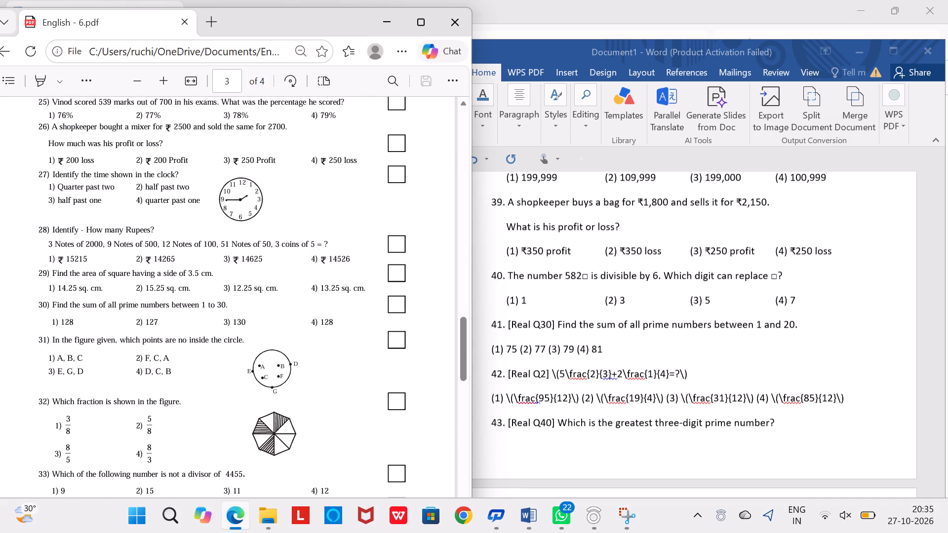
Remove the "[Real Q30]" source tag from the start of question 41.
{"action": "key", "text": "BackSpace"}
{"action": "key", "text": "BackSpace"}
{"action": "key", "text": "BackSpace"}
{"action": "key", "text": "BackSpace"}
{"action": "key", "text": "BackSpace"}
{"action": "key", "text": "BackSpace"}
{"action": "key", "text": "BackSpace"}
{"action": "key", "text": "BackSpace"}
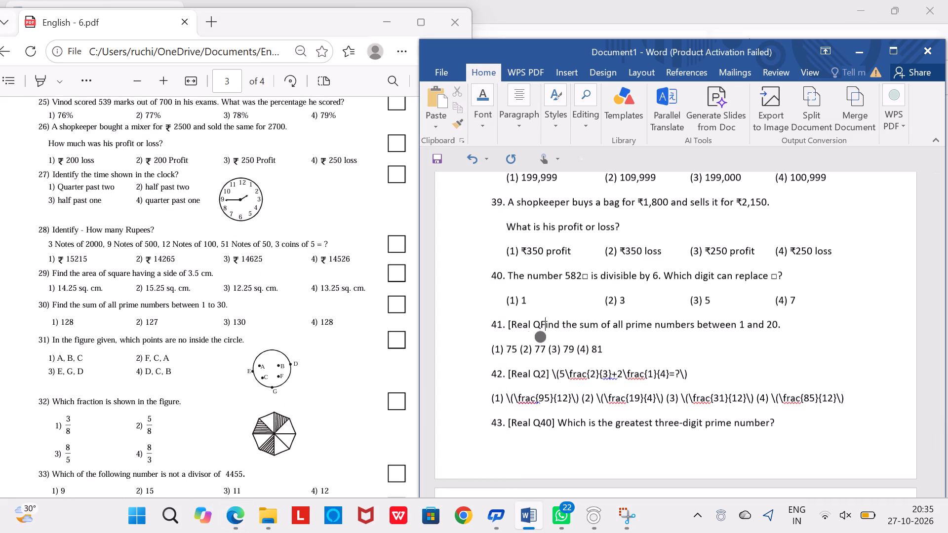
{"action": "key", "text": "BackSpace"}
{"action": "key", "text": "BackSpace"}
{"action": "key", "text": "BackSpace"}
Indent the options line of question 41 by six spaces so it starts beneath the question text.
{"action": "key", "text": "Down"}
{"action": "key", "text": "Left"}
{"action": "key", "text": "Left"}
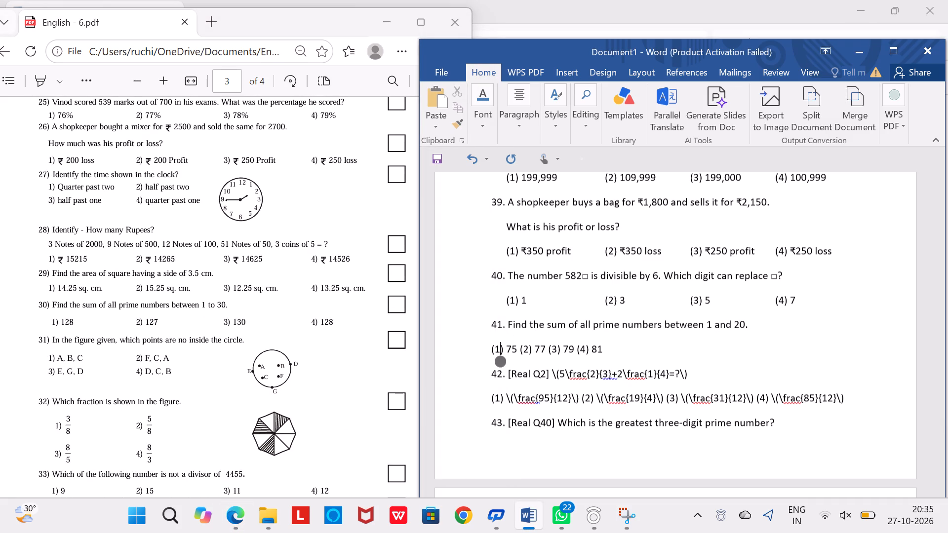
{"action": "key", "text": "Left"}
{"action": "key", "text": "Left"}
{"action": "key", "text": "space"}
{"action": "key", "text": "space"}
{"action": "key", "text": "space"}
{"action": "key", "text": "space"}
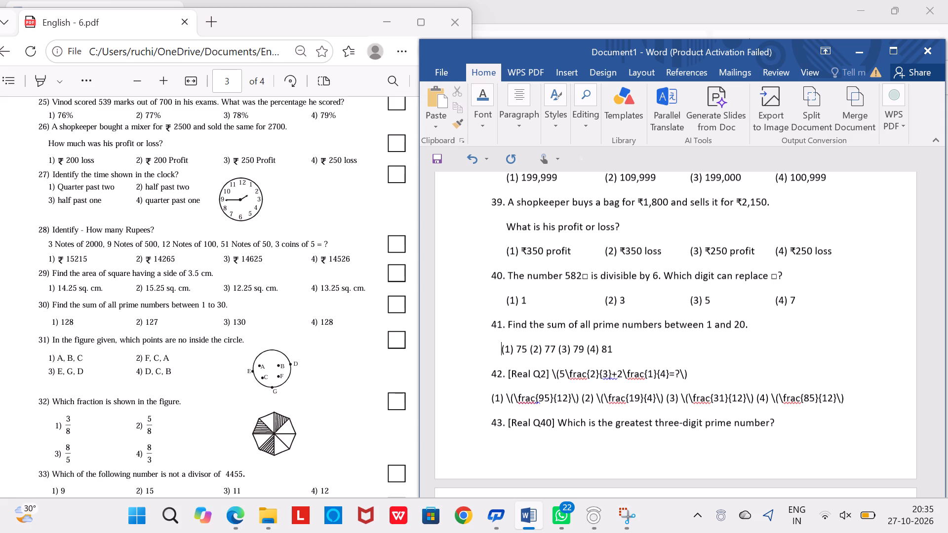
{"action": "key", "text": "space"}
{"action": "key", "text": "space"}
Move option (2) of question 41 across with three tabs to line up with option (2) of question 40.
{"action": "key", "text": "Right"}
{"action": "key", "text": "Right"}
{"action": "key", "text": "Right"}
{"action": "key", "text": "Right"}
{"action": "key", "text": "Right"}
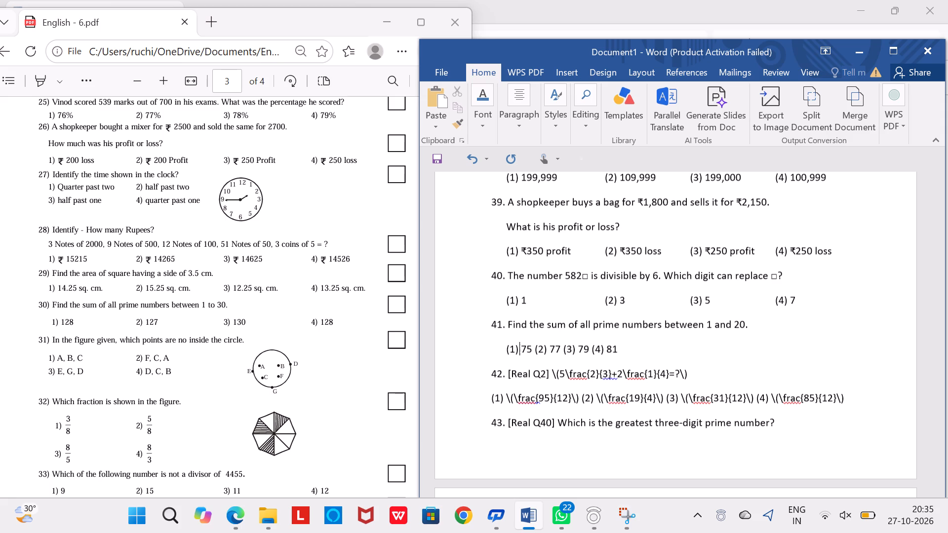
{"action": "key", "text": "Right"}
{"action": "key", "text": "Right"}
{"action": "key", "text": "Tab"}
{"action": "key", "text": "Tab"}
{"action": "key", "text": "Tab"}
Move option (3) of question 41 across with two tabs to line up with option (3) of question 40.
{"action": "key", "text": "Right"}
{"action": "key", "text": "Right"}
{"action": "key", "text": "Right"}
{"action": "key", "text": "Right"}
{"action": "key", "text": "Right"}
{"action": "key", "text": "Right"}
{"action": "key", "text": "Right"}
{"action": "key", "text": "Right"}
{"action": "key", "text": "Right"}
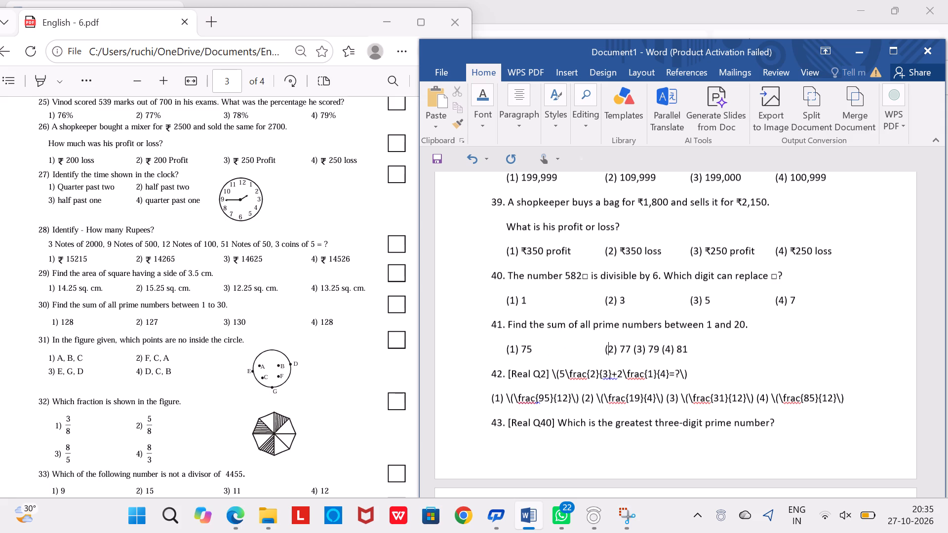
{"action": "key", "text": "Left"}
{"action": "key", "text": "Left"}
{"action": "key", "text": "Tab"}
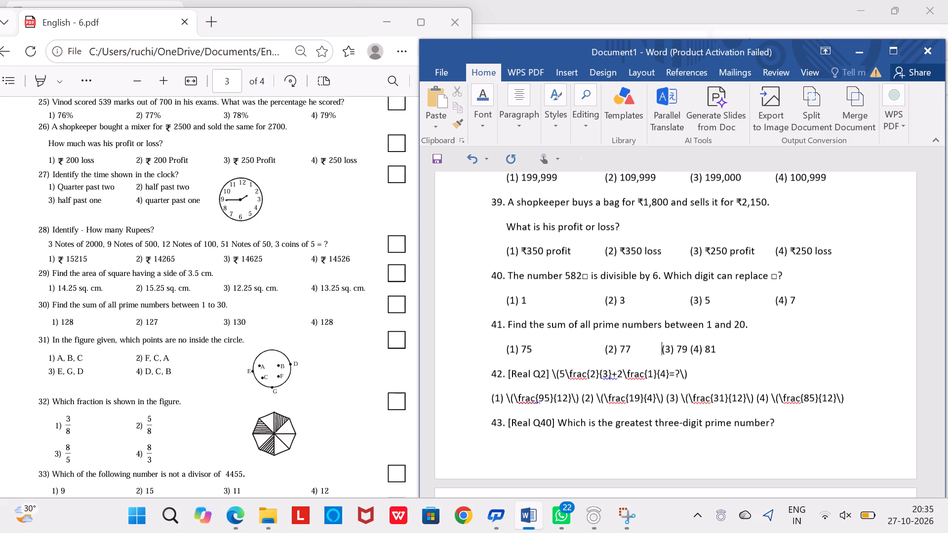
{"action": "key", "text": "Tab"}
Move option (4) of question 41 across with two tabs to line up with option (4) of question 40.
{"action": "key", "text": "Right"}
{"action": "key", "text": "Right"}
{"action": "key", "text": "Right"}
{"action": "key", "text": "Right"}
{"action": "key", "text": "Right"}
{"action": "key", "text": "Right"}
{"action": "key", "text": "Right"}
{"action": "key", "text": "Tab"}
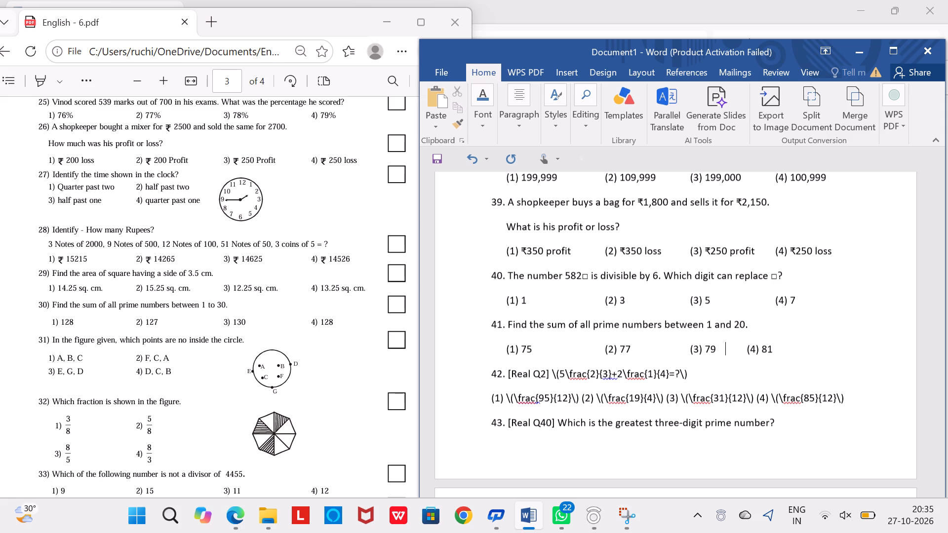
{"action": "key", "text": "Tab"}
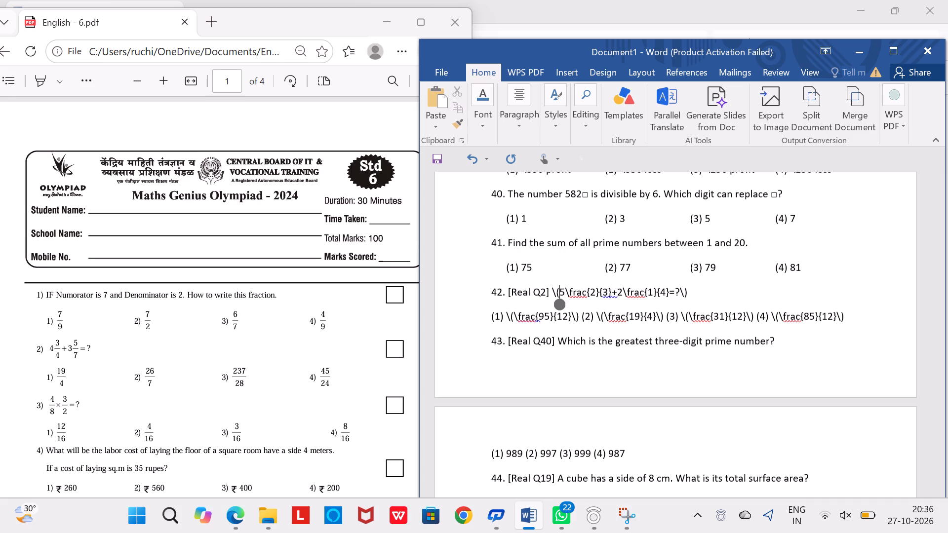
Delete the source tag and the raw fraction code from the question 42 line, keeping only its number.
{"action": "key", "text": "Right"}
{"action": "key", "text": "Right"}
{"action": "key", "text": "Right"}
{"action": "key", "text": "Right"}
{"action": "key", "text": "Right"}
{"action": "key", "text": "Right"}
{"action": "key", "text": "Right"}
{"action": "key", "text": "Right"}
{"action": "key", "text": "Right"}
{"action": "key", "text": "Right"}
{"action": "key", "text": "Right"}
{"action": "key", "text": "Right"}
{"action": "key", "text": "Right"}
{"action": "key", "text": "Right"}
{"action": "key", "text": "Right"}
{"action": "key", "text": "Right"}
{"action": "key", "text": "Right"}
{"action": "key", "text": "Right"}
{"action": "key", "text": "Right"}
{"action": "key", "text": "Right"}
{"action": "key", "text": "Right"}
{"action": "key", "text": "Right"}
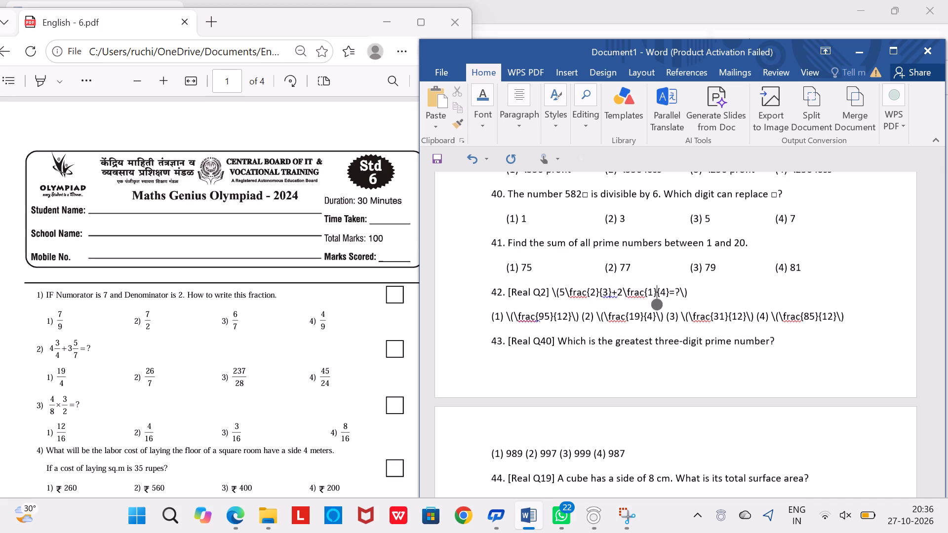
{"action": "key", "text": "Right"}
{"action": "key", "text": "Right"}
{"action": "key", "text": "Right"}
{"action": "key", "text": "Right"}
{"action": "key", "text": "Right"}
{"action": "key", "text": "Right"}
{"action": "key", "text": "Right"}
{"action": "key", "text": "BackSpace"}
{"action": "key", "text": "BackSpace"}
{"action": "key", "text": "BackSpace"}
{"action": "key", "text": "BackSpace"}
{"action": "key", "text": "BackSpace"}
{"action": "key", "text": "BackSpace"}
{"action": "key", "text": "BackSpace"}
{"action": "key", "text": "BackSpace"}
{"action": "key", "text": "BackSpace"}
{"action": "key", "text": "BackSpace"}
{"action": "key", "text": "BackSpace"}
{"action": "key", "text": "BackSpace"}
{"action": "key", "text": "BackSpace"}
{"action": "key", "text": "BackSpace"}
{"action": "key", "text": "BackSpace"}
{"action": "key", "text": "BackSpace"}
{"action": "key", "text": "BackSpace"}
{"action": "key", "text": "BackSpace"}
{"action": "key", "text": "BackSpace"}
{"action": "key", "text": "BackSpace"}
{"action": "key", "text": "BackSpace"}
{"action": "key", "text": "BackSpace"}
{"action": "key", "text": "BackSpace"}
{"action": "key", "text": "BackSpace"}
{"action": "key", "text": "BackSpace"}
{"action": "key", "text": "BackSpace"}
{"action": "key", "text": "BackSpace"}
{"action": "key", "text": "BackSpace"}
{"action": "key", "text": "BackSpace"}
{"action": "key", "text": "BackSpace"}
{"action": "key", "text": "BackSpace"}
{"action": "key", "text": "BackSpace"}
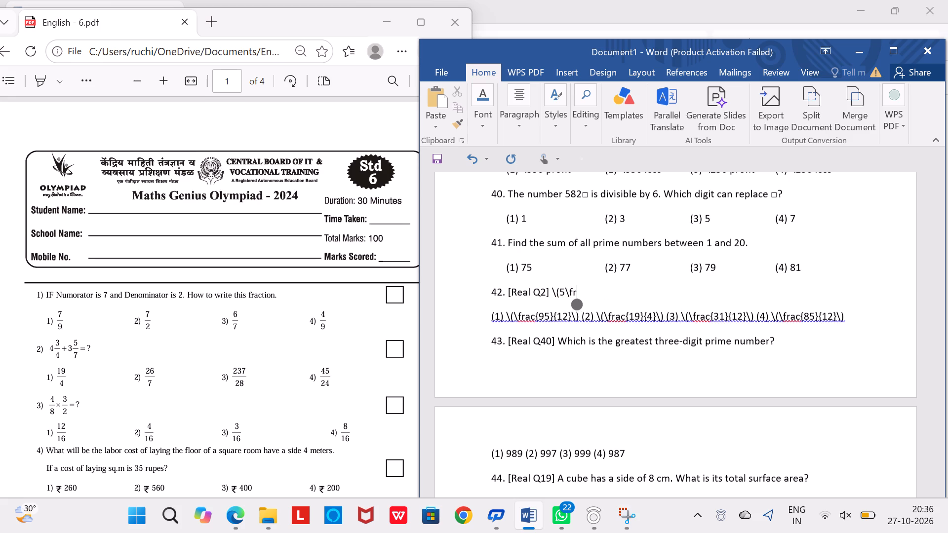
{"action": "key", "text": "BackSpace"}
{"action": "key", "text": "BackSpace"}
{"action": "key", "text": "BackSpace"}
{"action": "key", "text": "BackSpace"}
{"action": "key", "text": "BackSpace"}
{"action": "key", "text": "BackSpace"}
{"action": "key", "text": "BackSpace"}
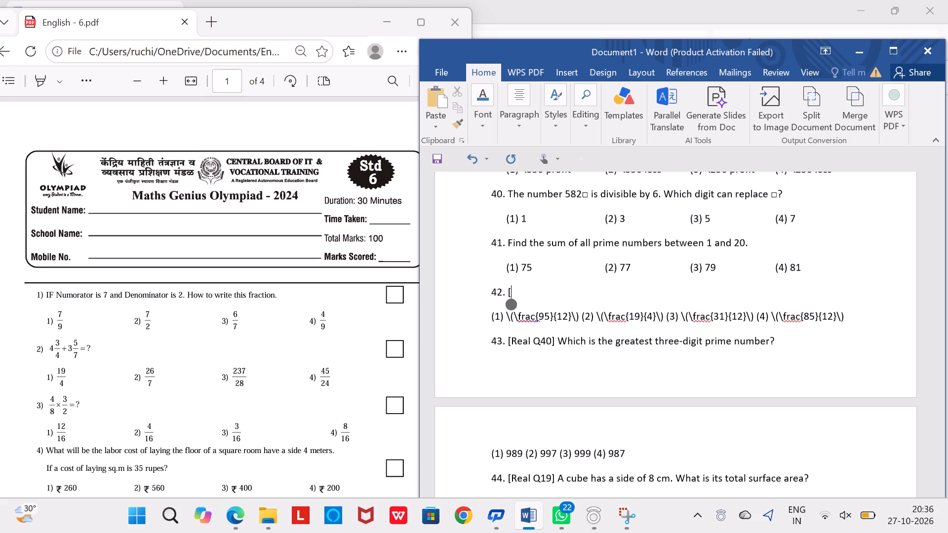
Start question 42 with the mixed number 4 3/4, reusing the copied fraction equation and changing its numerator and denominator.
{"action": "key", "text": "4"}
{"action": "key", "text": "ctrl+v"}
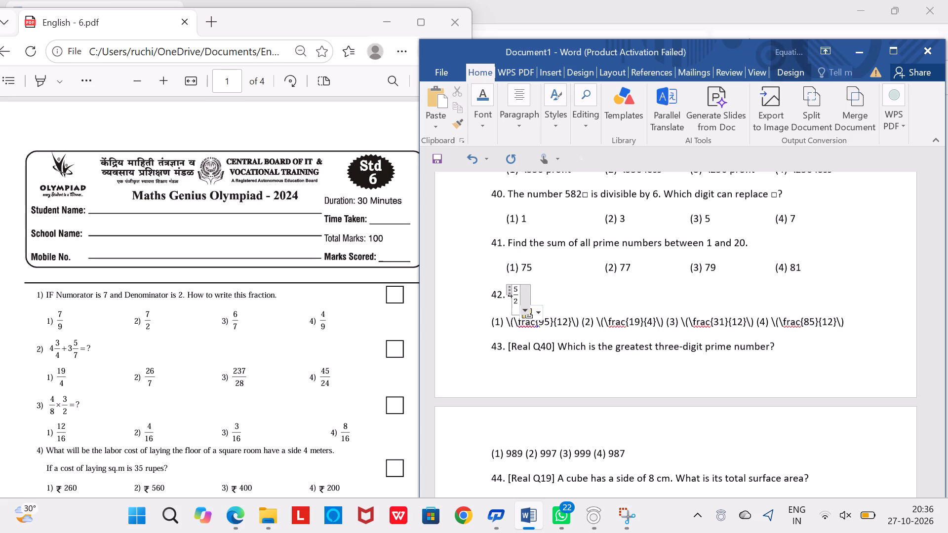
{"action": "left_click", "coordinate": [518, 287]}
{"action": "left_click", "coordinate": [513, 290]}
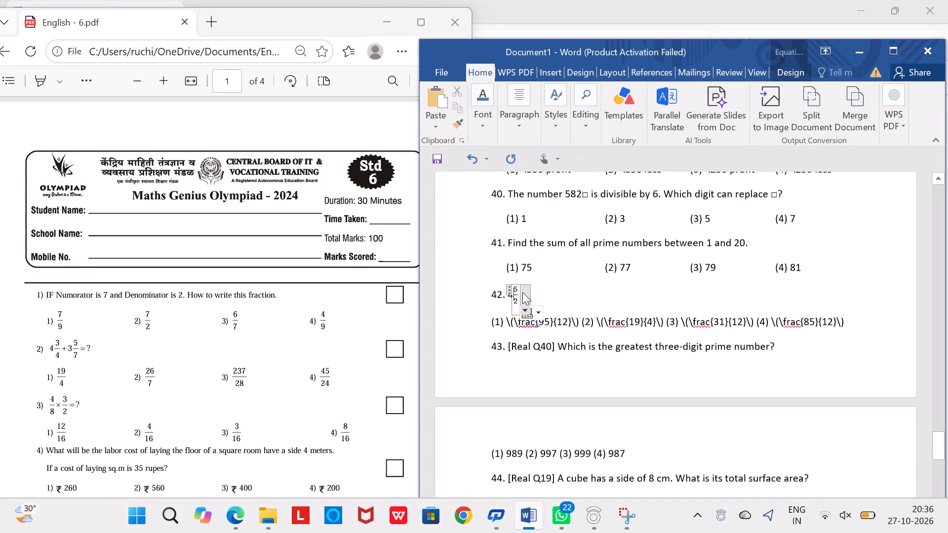
{"action": "left_click", "coordinate": [516, 287]}
{"action": "key", "text": "BackSpace"}
{"action": "key", "text": "3"}
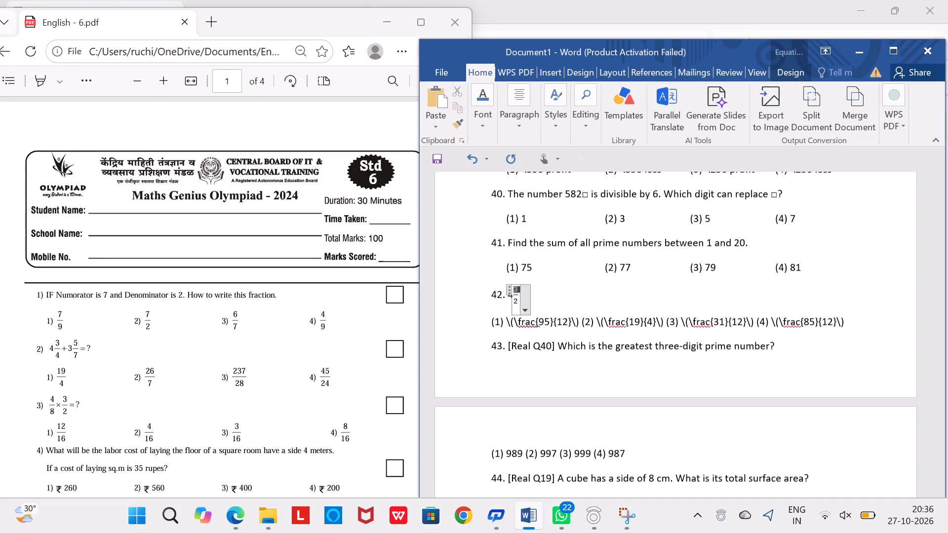
{"action": "key", "text": "Down"}
{"action": "key", "text": "4"}
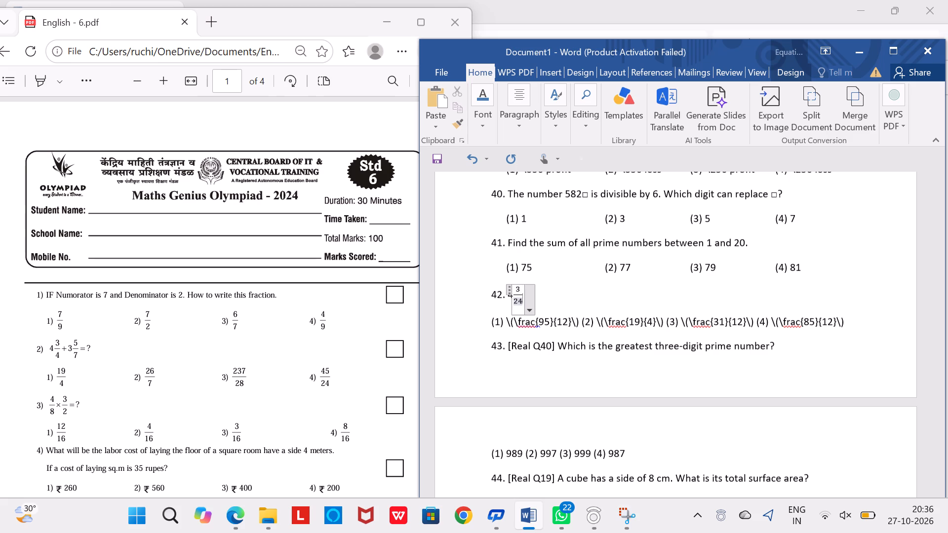
{"action": "key", "text": "BackSpace"}
{"action": "key", "text": "BackSpace"}
{"action": "key", "text": "4"}
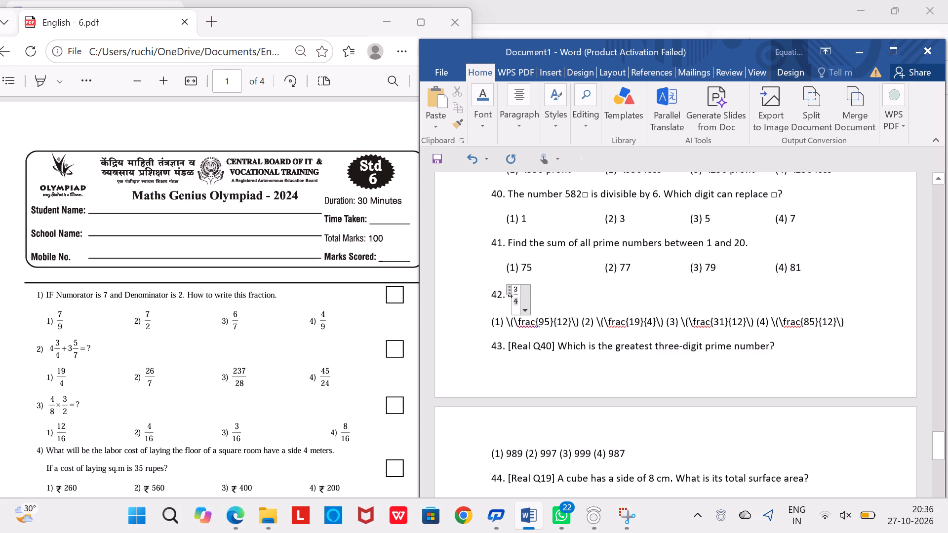
{"action": "left_click", "coordinate": [565, 296]}
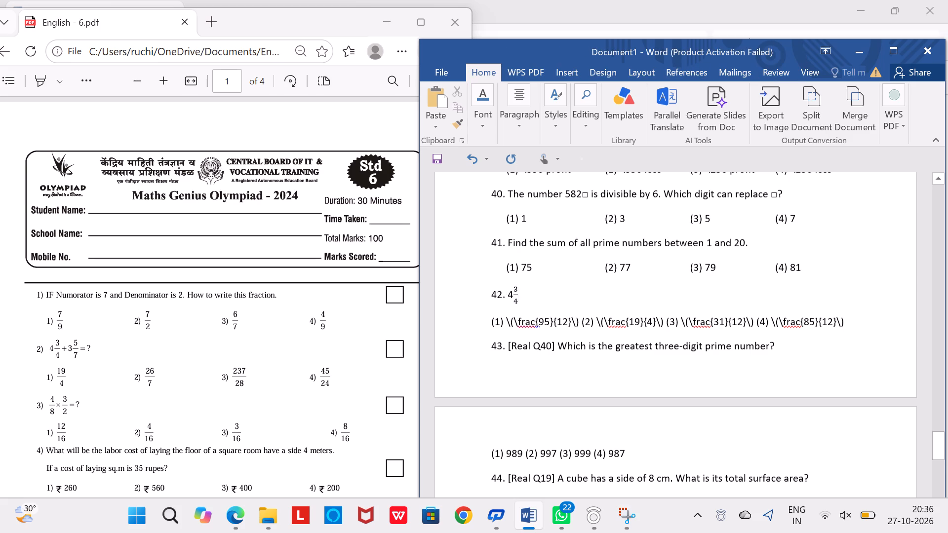
Continue the question 42 expression with a plus sign and the mixed number 3 5/7, reusing the copied fraction.
{"action": "key", "text": "space"}
{"action": "key", "text": "shift+plus"}
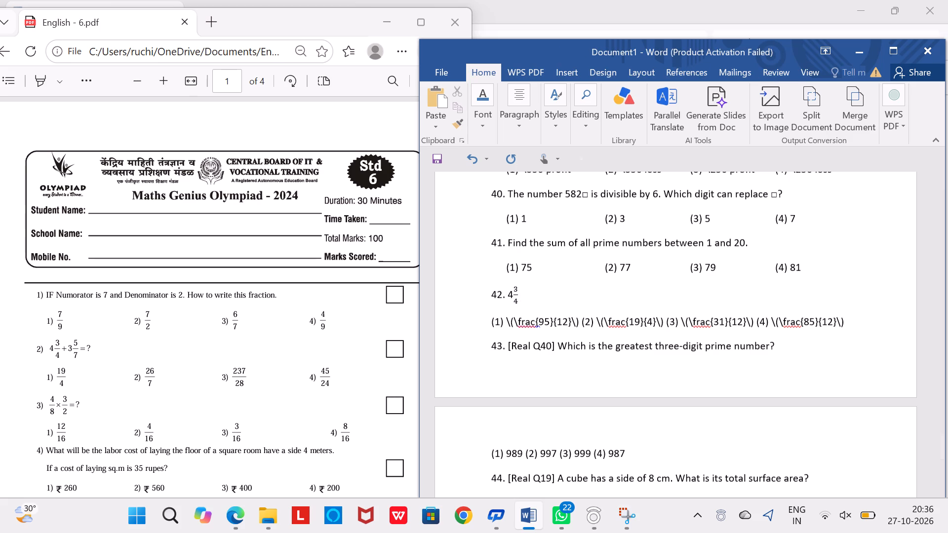
{"action": "key", "text": "space"}
{"action": "key", "text": "space"}
{"action": "type", "text": "3"}
{"action": "key", "text": "space"}
{"action": "key", "text": "BackSpace"}
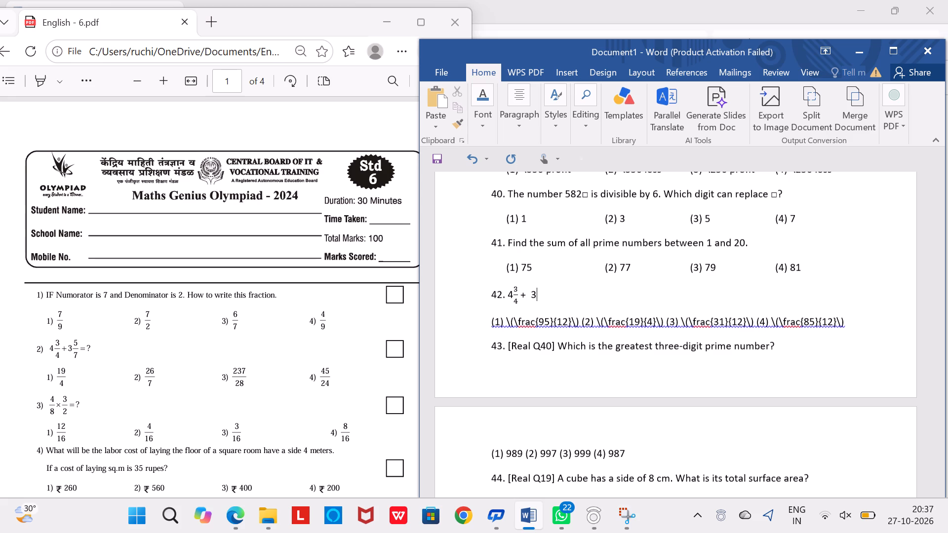
{"action": "key", "text": "ctrl+v"}
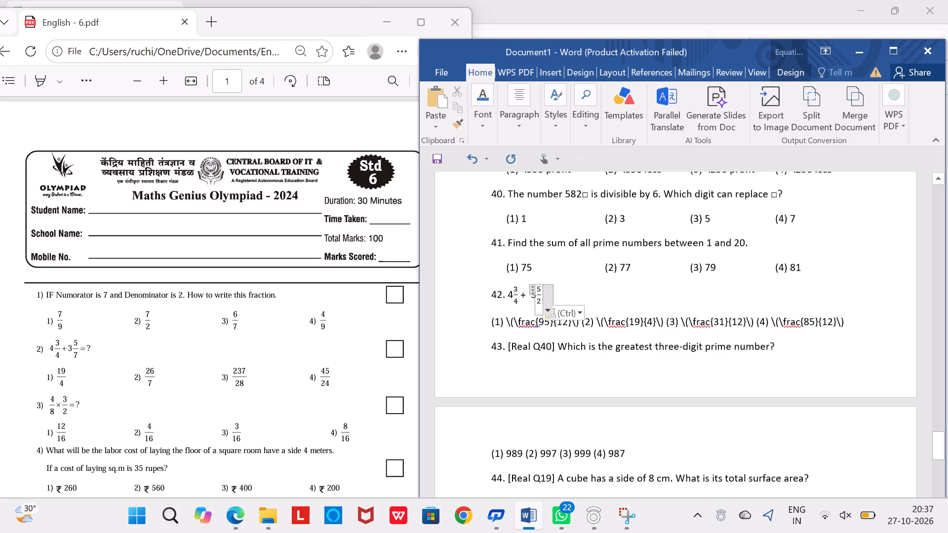
{"action": "left_click", "coordinate": [540, 302]}
{"action": "key", "text": "BackSpace"}
{"action": "key", "text": "7"}
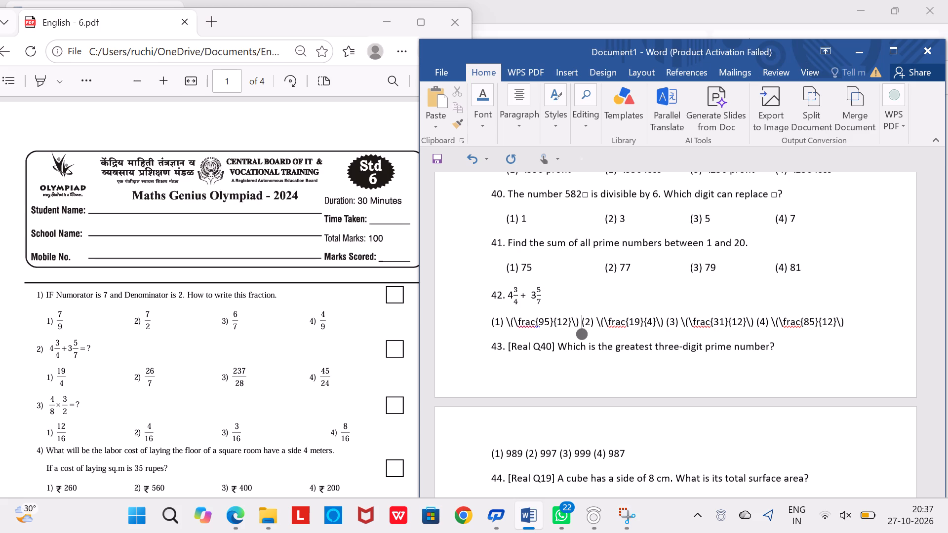
Delete the raw fraction code of option (1) in question 42, keeping the option number.
{"action": "key", "text": "BackSpace"}
{"action": "key", "text": "BackSpace"}
{"action": "key", "text": "BackSpace"}
{"action": "key", "text": "BackSpace"}
{"action": "key", "text": "BackSpace"}
{"action": "key", "text": "BackSpace"}
{"action": "key", "text": "BackSpace"}
{"action": "key", "text": "BackSpace"}
{"action": "key", "text": "BackSpace"}
{"action": "key", "text": "BackSpace"}
{"action": "key", "text": "BackSpace"}
{"action": "key", "text": "BackSpace"}
{"action": "key", "text": "BackSpace"}
{"action": "key", "text": "BackSpace"}
{"action": "key", "text": "BackSpace"}
{"action": "key", "text": "BackSpace"}
{"action": "key", "text": "BackSpace"}
{"action": "key", "text": "BackSpace"}
{"action": "key", "text": "BackSpace"}
{"action": "key", "text": "BackSpace"}
{"action": "key", "text": "BackSpace"}
{"action": "key", "text": "BackSpace"}
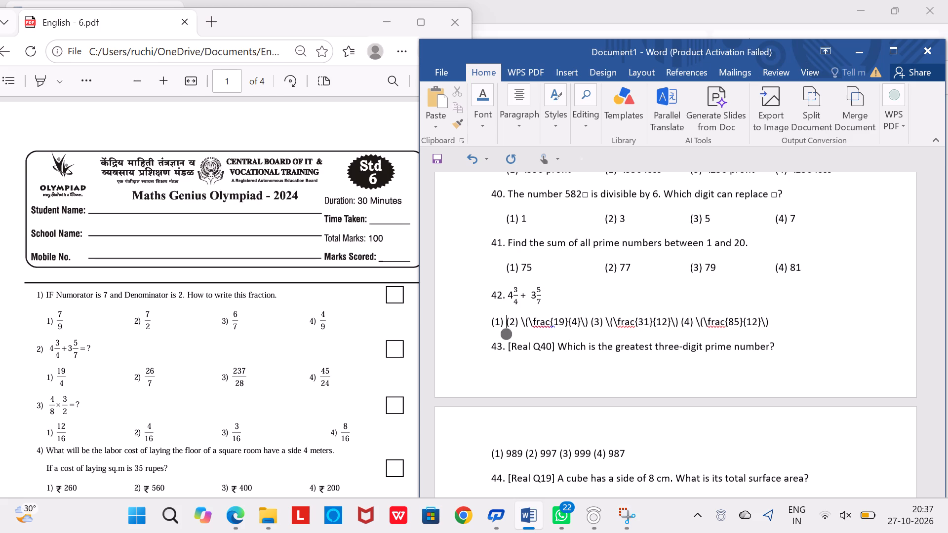
Indent the options line of question 42 by six spaces so it starts beneath the question text.
{"action": "key", "text": "Left"}
{"action": "key", "text": "Left"}
{"action": "key", "text": "Left"}
{"action": "key", "text": "Left"}
{"action": "key", "text": "space"}
{"action": "key", "text": "space"}
{"action": "key", "text": "space"}
{"action": "key", "text": "space"}
{"action": "key", "text": "space"}
{"action": "key", "text": "space"}
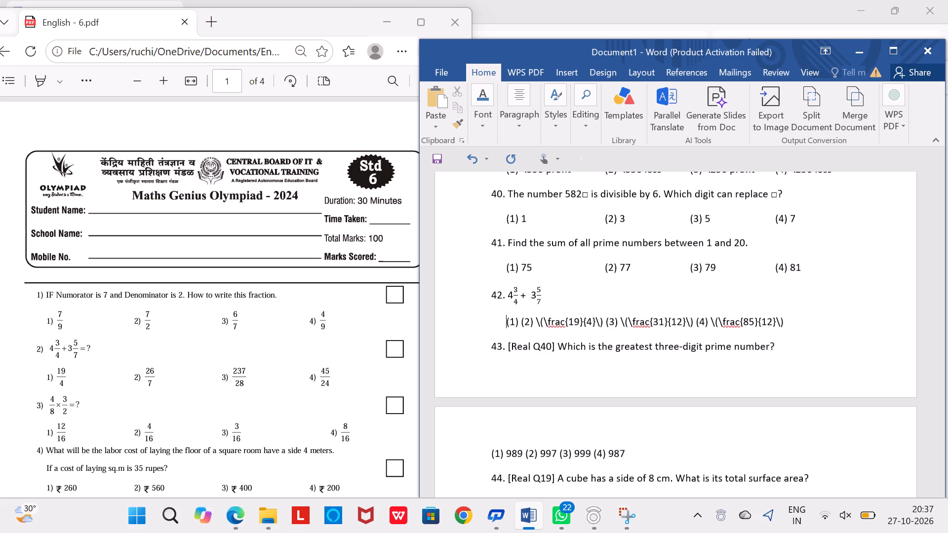
Insert the fraction 19/4 as option (1) of question 42, reusing the copied fraction equation.
{"action": "key", "text": "Right"}
{"action": "key", "text": "Right"}
{"action": "key", "text": "Right"}
{"action": "key", "text": "ctrl+v"}
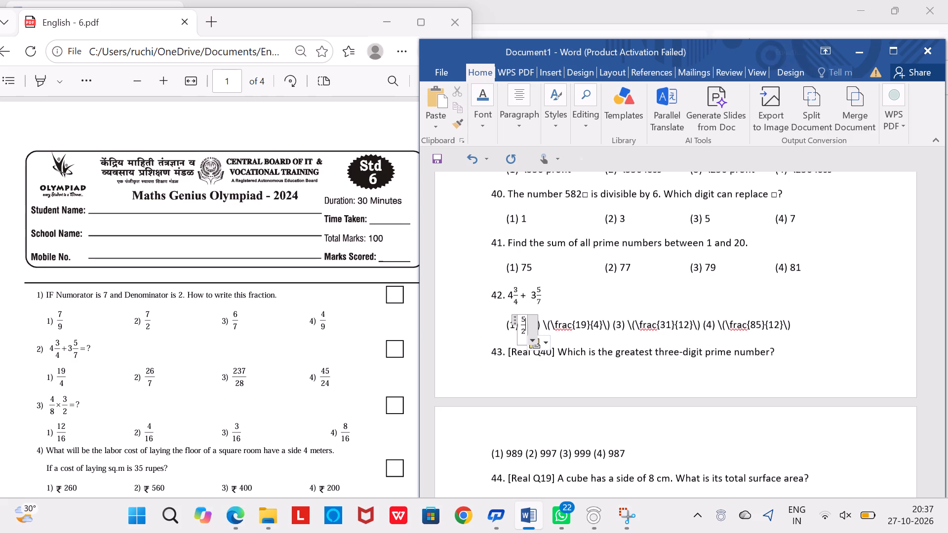
{"action": "left_click", "coordinate": [524, 318]}
{"action": "key", "text": "BackSpace"}
{"action": "type", "text": "19"}
{"action": "key", "text": "Down"}
{"action": "key", "text": "BackSpace"}
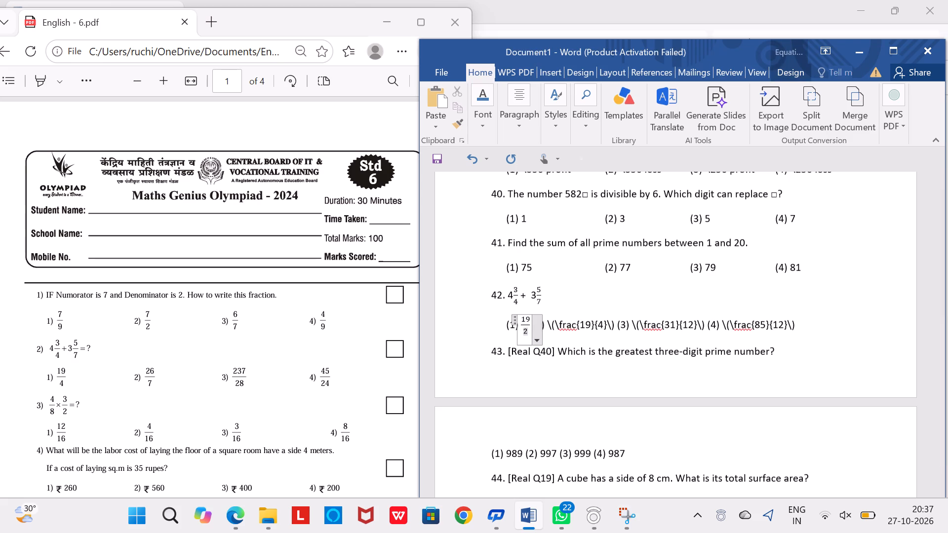
{"action": "key", "text": "4"}
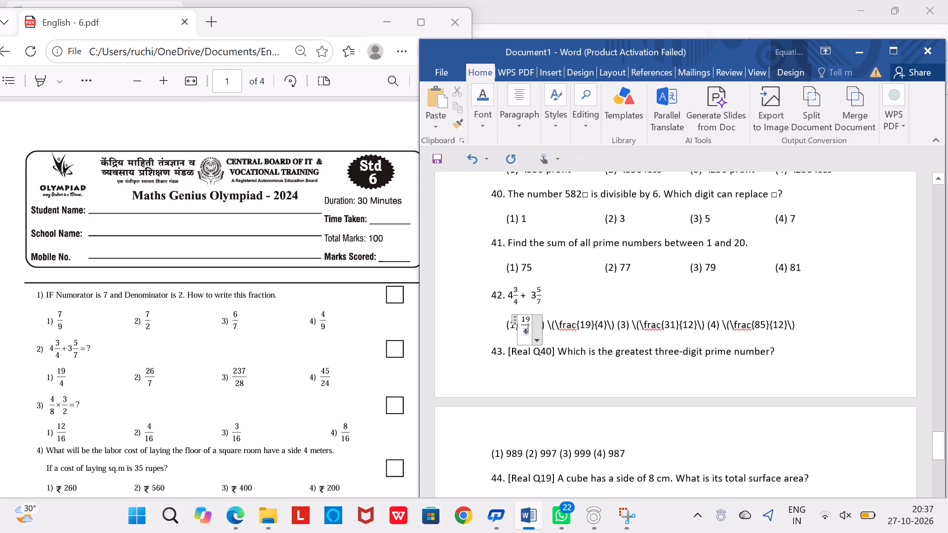
{"action": "left_click", "coordinate": [589, 320]}
Move option (2) of question 42 across with a space and three tabs to line up with option (2) of question 41.
{"action": "left_click", "coordinate": [533, 330]}
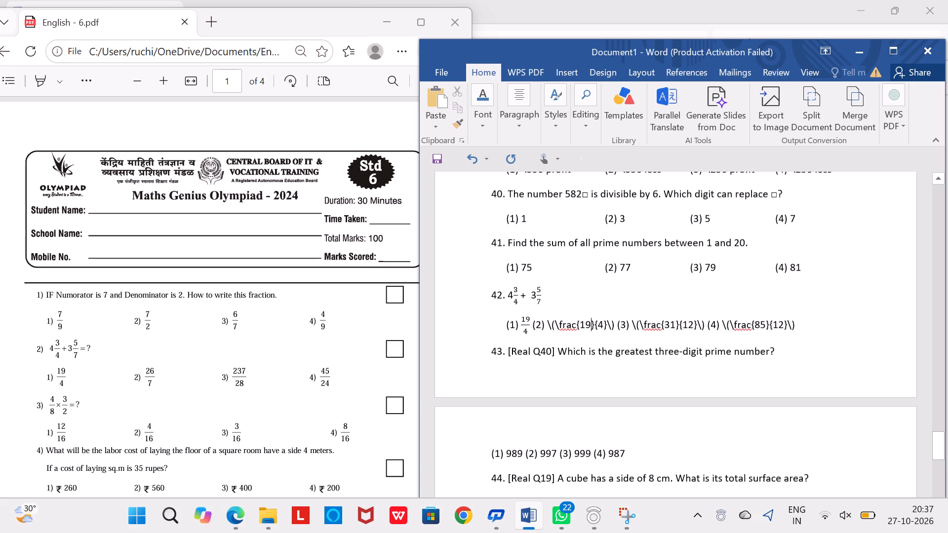
{"action": "key", "text": "space"}
{"action": "key", "text": "Tab"}
{"action": "key", "text": "Tab"}
{"action": "key", "text": "Tab"}
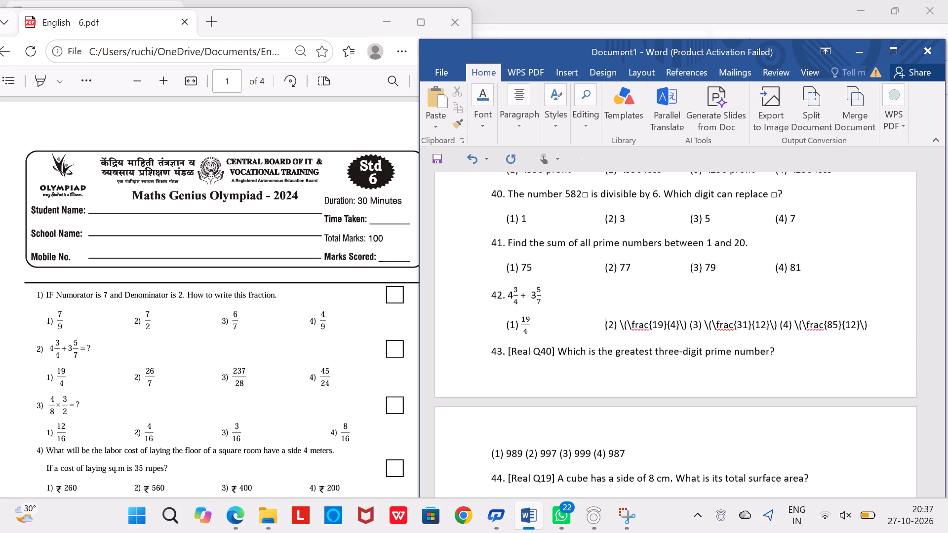
Delete the raw fraction code of option (2) in question 42, keeping the option number.
{"action": "key", "text": "Right"}
{"action": "key", "text": "Right"}
{"action": "key", "text": "Right"}
{"action": "key", "text": "Right"}
{"action": "key", "text": "Right"}
{"action": "key", "text": "Right"}
{"action": "key", "text": "Right"}
{"action": "key", "text": "Right"}
{"action": "key", "text": "Right"}
{"action": "key", "text": "Right"}
{"action": "key", "text": "Right"}
{"action": "key", "text": "Right"}
{"action": "key", "text": "Right"}
{"action": "key", "text": "Right"}
{"action": "key", "text": "Right"}
{"action": "key", "text": "Right"}
{"action": "key", "text": "Right"}
{"action": "key", "text": "Right"}
{"action": "key", "text": "Right"}
{"action": "key", "text": "Right"}
{"action": "key", "text": "BackSpace"}
{"action": "key", "text": "BackSpace"}
{"action": "key", "text": "BackSpace"}
{"action": "key", "text": "BackSpace"}
{"action": "key", "text": "BackSpace"}
{"action": "key", "text": "BackSpace"}
{"action": "key", "text": "BackSpace"}
{"action": "key", "text": "BackSpace"}
{"action": "key", "text": "BackSpace"}
{"action": "key", "text": "BackSpace"}
{"action": "key", "text": "BackSpace"}
{"action": "key", "text": "BackSpace"}
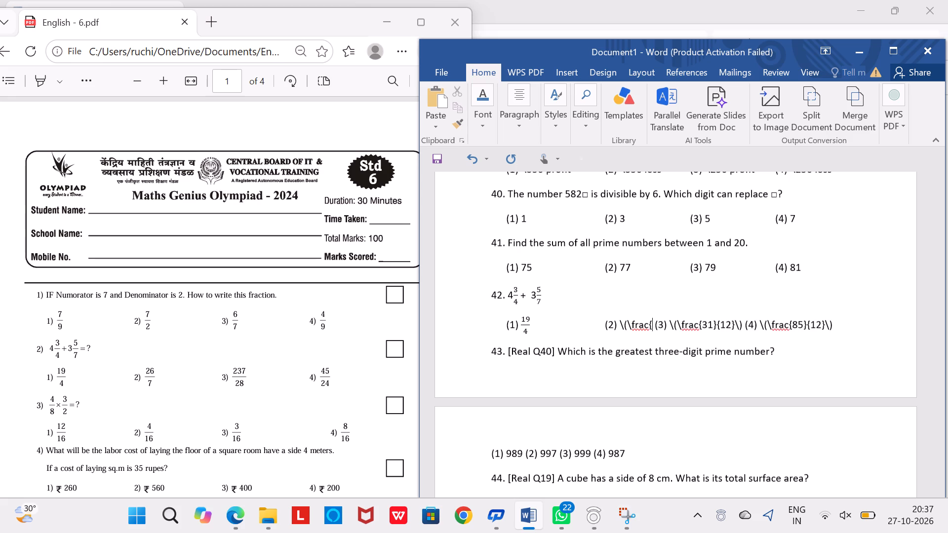
{"action": "key", "text": "BackSpace"}
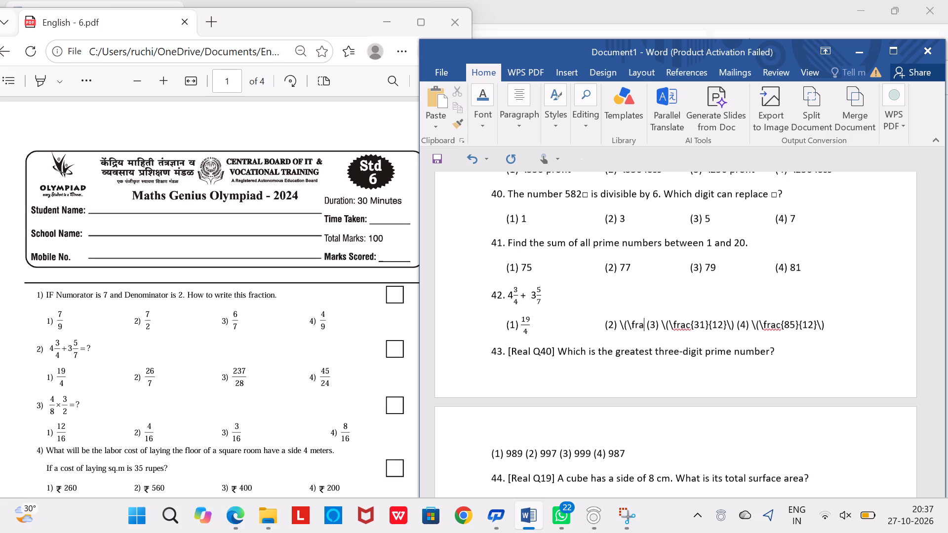
{"action": "key", "text": "BackSpace"}
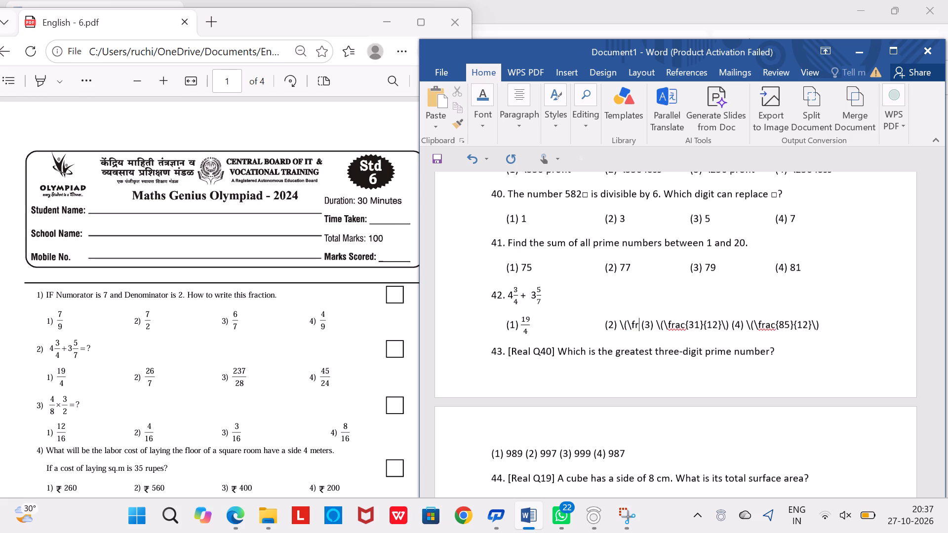
{"action": "key", "text": "BackSpace"}
{"action": "key", "text": "BackSpace"}
{"action": "key", "text": "BackSpace"}
{"action": "key", "text": "BackSpace"}
{"action": "key", "text": "BackSpace"}
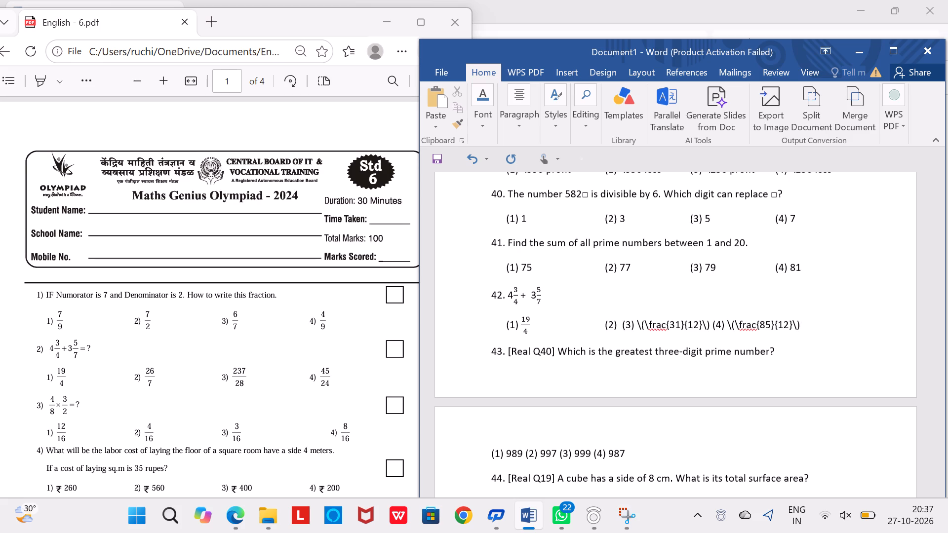
Insert the fraction 26/7 as option (2) of question 42, reusing the copied fraction equation.
{"action": "key", "text": "ctrl+v"}
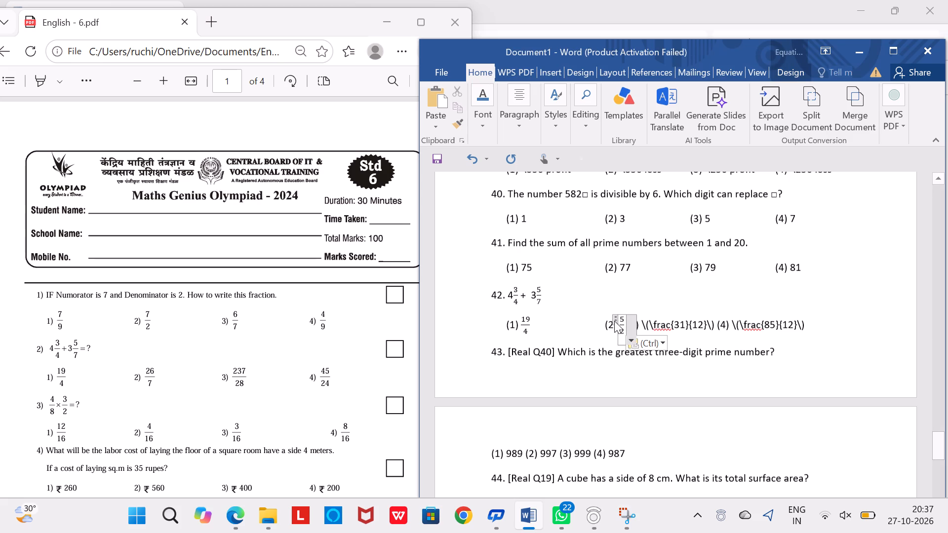
{"action": "left_click", "coordinate": [620, 317]}
{"action": "key", "text": "Right"}
{"action": "key", "text": "BackSpace"}
{"action": "key", "text": "2"}
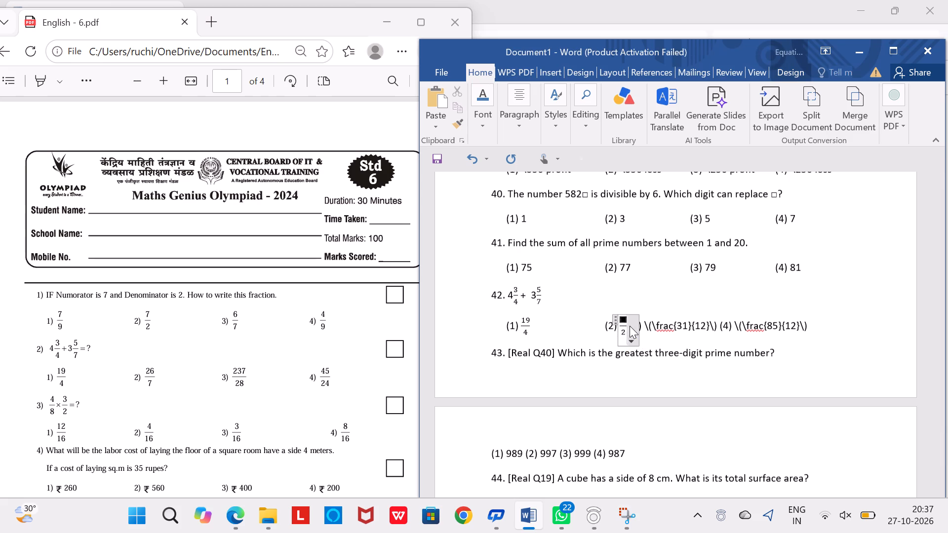
{"action": "key", "text": "6"}
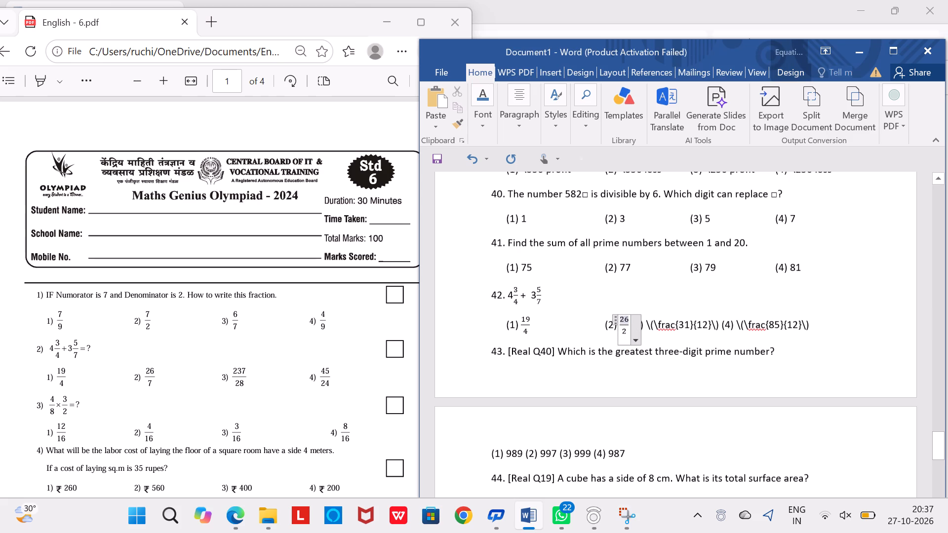
{"action": "key", "text": "Down"}
{"action": "key", "text": "7"}
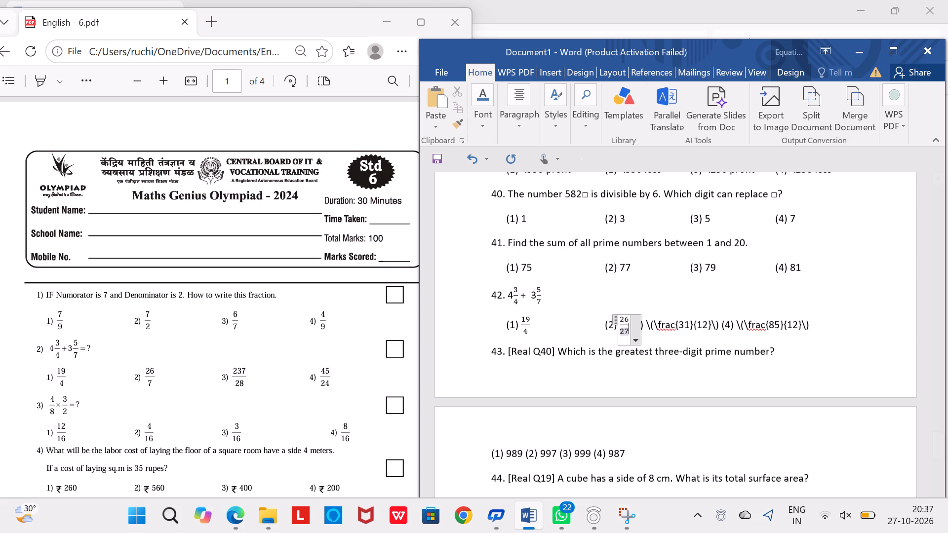
{"action": "key", "text": "BackSpace"}
{"action": "key", "text": "BackSpace"}
{"action": "key", "text": "7"}
Move option (3) of question 42 across with three tabs to line up with option (3) of question 41.
{"action": "key", "text": "Left"}
{"action": "key", "text": "Left"}
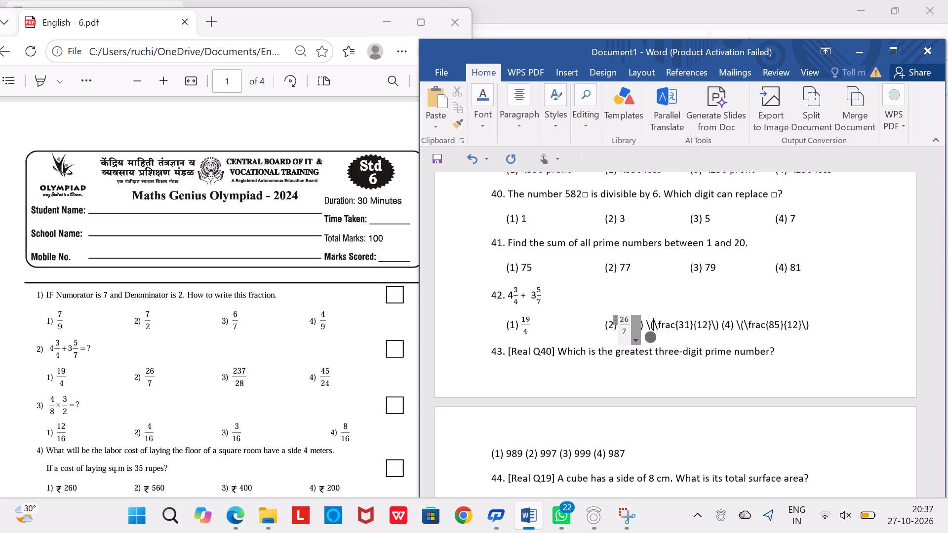
{"action": "key", "text": "Left"}
{"action": "key", "text": "Left"}
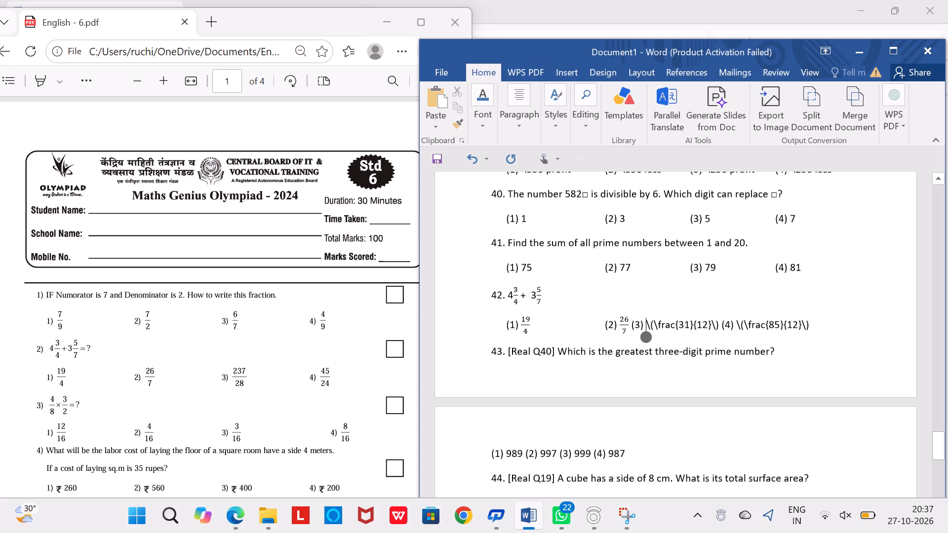
{"action": "key", "text": "Left"}
{"action": "key", "text": "Left"}
{"action": "key", "text": "Left"}
{"action": "key", "text": "Tab"}
{"action": "key", "text": "Tab"}
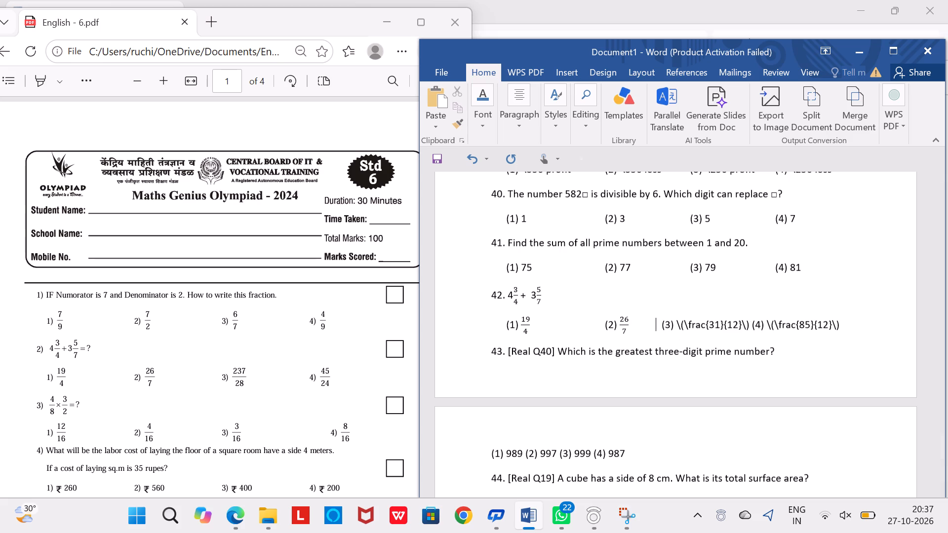
{"action": "key", "text": "Tab"}
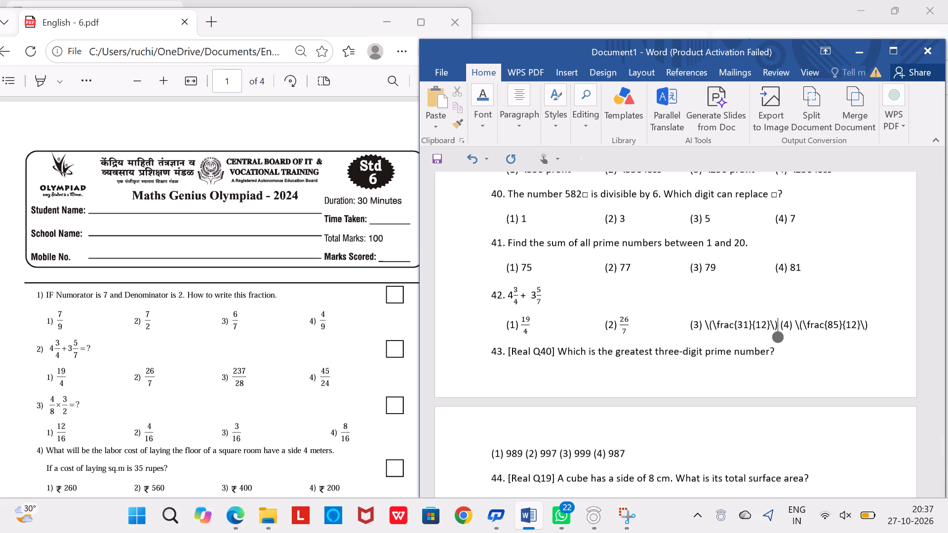
Delete the raw fraction code of option (3) in question 42, keeping the option number.
{"action": "key", "text": "BackSpace"}
{"action": "key", "text": "BackSpace"}
{"action": "key", "text": "BackSpace"}
{"action": "key", "text": "BackSpace"}
{"action": "key", "text": "BackSpace"}
{"action": "key", "text": "BackSpace"}
{"action": "key", "text": "BackSpace"}
{"action": "key", "text": "BackSpace"}
{"action": "key", "text": "BackSpace"}
{"action": "key", "text": "BackSpace"}
{"action": "key", "text": "BackSpace"}
{"action": "key", "text": "BackSpace"}
{"action": "key", "text": "BackSpace"}
{"action": "key", "text": "BackSpace"}
{"action": "key", "text": "BackSpace"}
{"action": "key", "text": "BackSpace"}
{"action": "key", "text": "BackSpace"}
{"action": "key", "text": "BackSpace"}
{"action": "key", "text": "BackSpace"}
{"action": "key", "text": "BackSpace"}
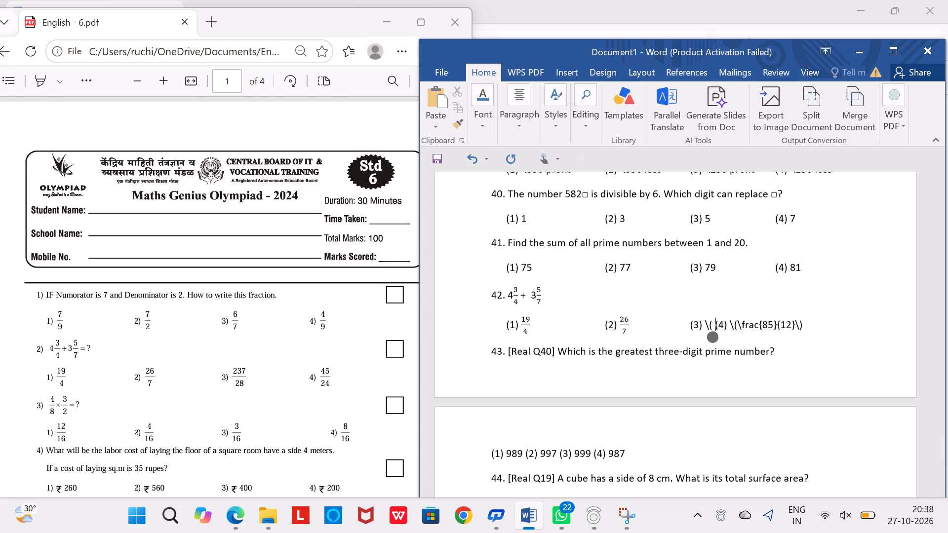
{"action": "key", "text": "BackSpace"}
{"action": "key", "text": "BackSpace"}
Insert the fraction 237/28 as option (3) of question 42, reusing the copied fraction equation.
{"action": "key", "text": "ctrl+v"}
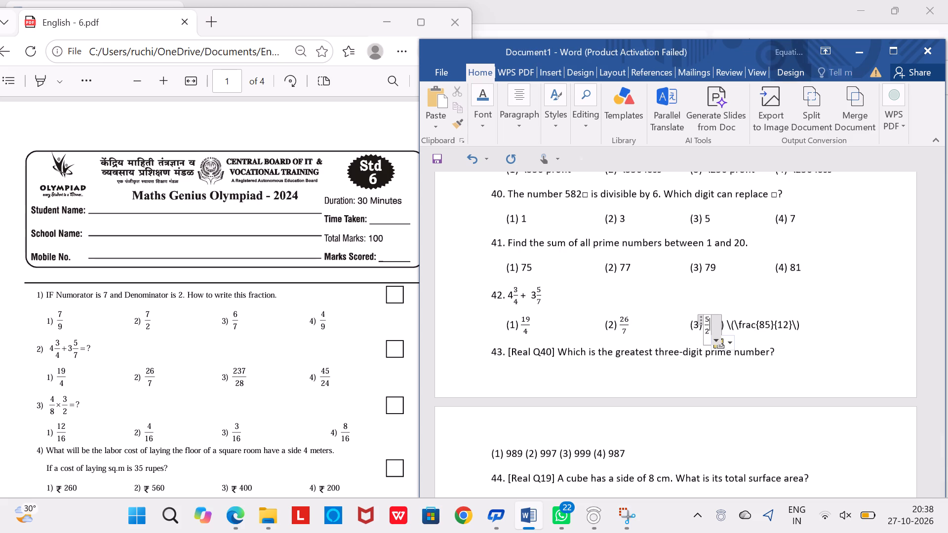
{"action": "left_click", "coordinate": [709, 319]}
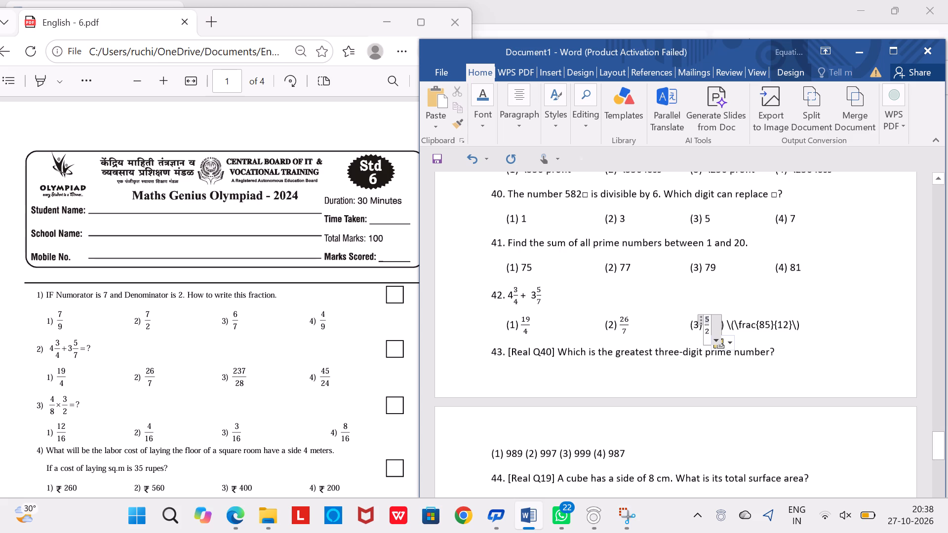
{"action": "key", "text": "BackSpace"}
{"action": "type", "text": "237"}
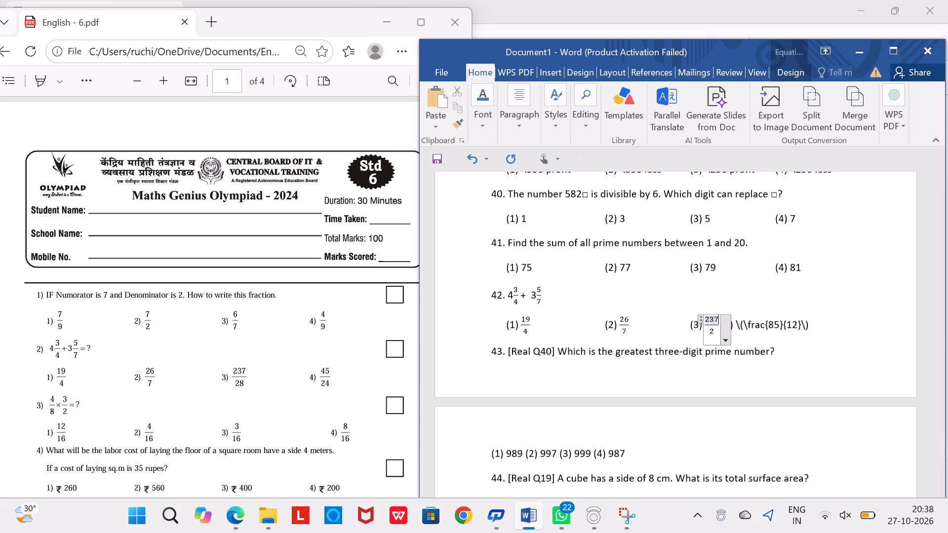
{"action": "key", "text": "Down"}
{"action": "type", "text": "28"}
{"action": "key", "text": "BackSpace"}
{"action": "key", "text": "BackSpace"}
{"action": "key", "text": "BackSpace"}
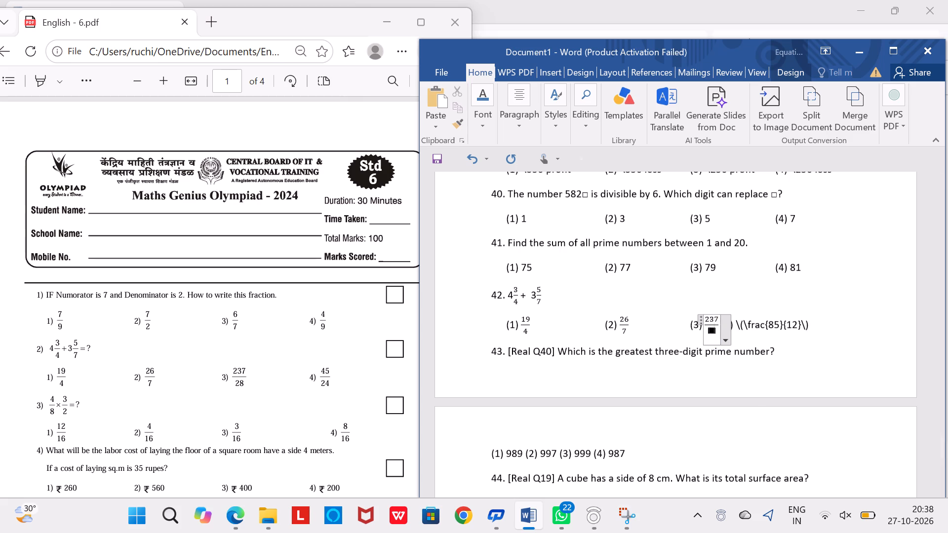
{"action": "key", "text": "2"}
{"action": "key", "text": "8"}
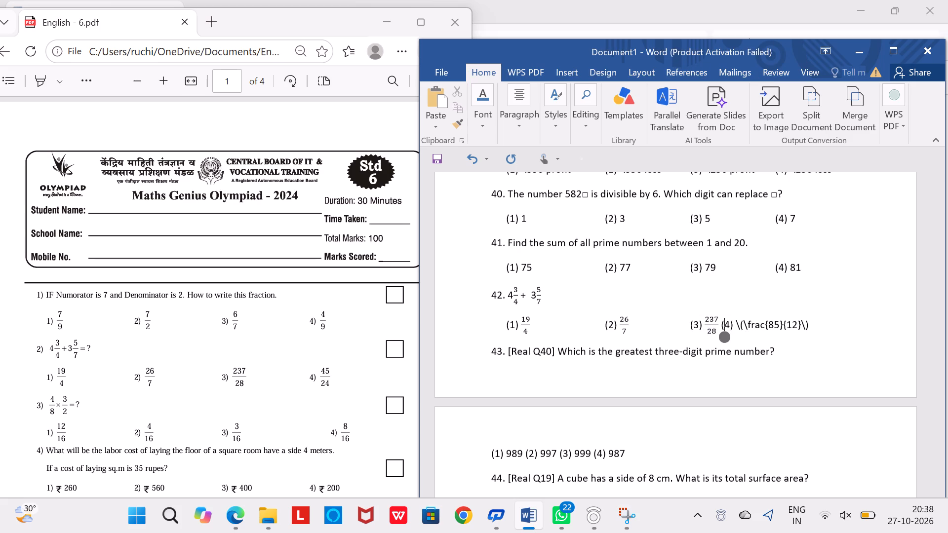
Move option (4) of question 42 across with a space and two tabs to line up with option (4) of question 41.
{"action": "key", "text": "Left"}
{"action": "key", "text": "space"}
{"action": "key", "text": "Tab"}
{"action": "key", "text": "Tab"}
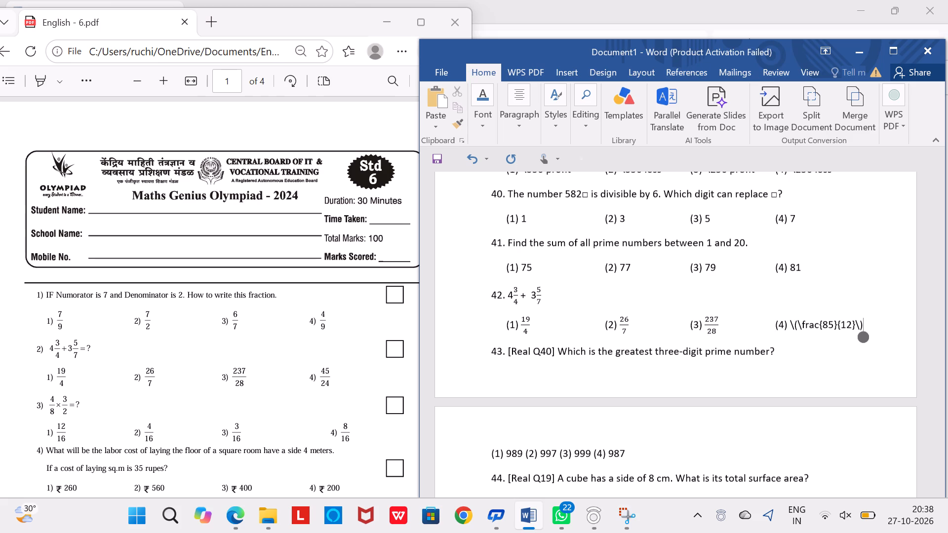
Delete the raw fraction code of option (4) in question 42, keeping the option number.
{"action": "key", "text": "BackSpace"}
{"action": "key", "text": "BackSpace"}
{"action": "key", "text": "BackSpace"}
{"action": "key", "text": "BackSpace"}
{"action": "key", "text": "BackSpace"}
{"action": "key", "text": "BackSpace"}
{"action": "key", "text": "BackSpace"}
{"action": "key", "text": "BackSpace"}
{"action": "key", "text": "BackSpace"}
{"action": "key", "text": "BackSpace"}
{"action": "key", "text": "BackSpace"}
{"action": "key", "text": "BackSpace"}
{"action": "key", "text": "BackSpace"}
{"action": "key", "text": "BackSpace"}
{"action": "key", "text": "BackSpace"}
{"action": "key", "text": "BackSpace"}
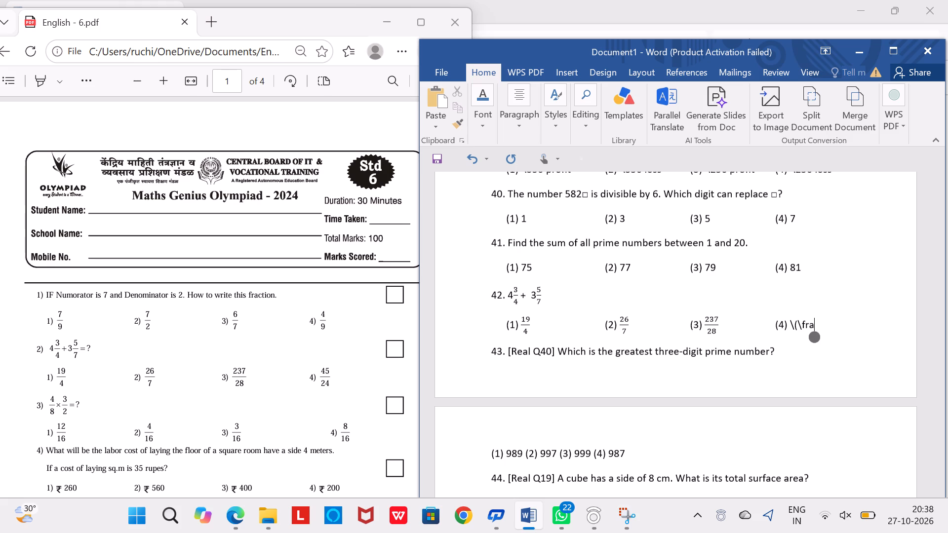
{"action": "key", "text": "BackSpace"}
{"action": "key", "text": "BackSpace"}
{"action": "key", "text": "BackSpace"}
{"action": "key", "text": "BackSpace"}
{"action": "key", "text": "BackSpace"}
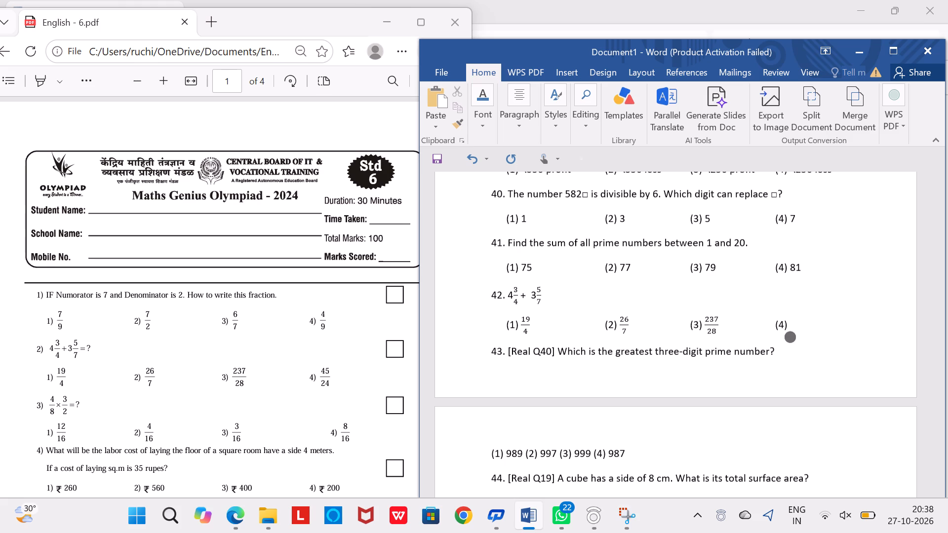
Insert the fraction 45/24 as option (4) of question 42, reusing the copied fraction equation.
{"action": "key", "text": "ctrl+v"}
{"action": "key", "text": "Up"}
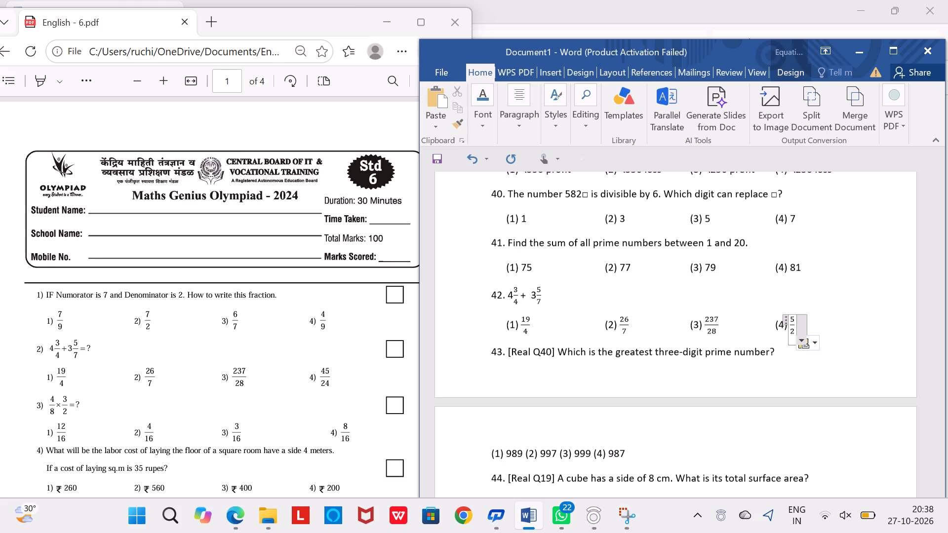
{"action": "left_click", "coordinate": [791, 320]}
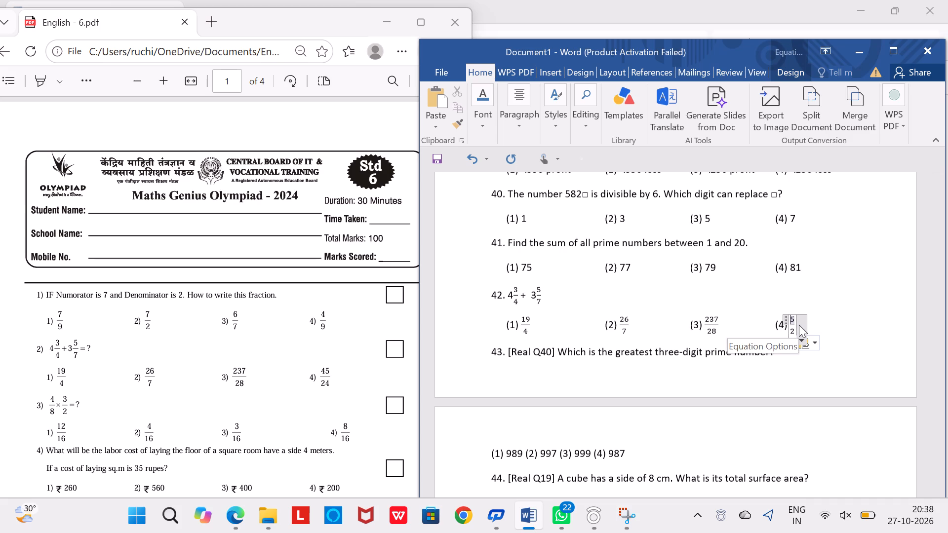
{"action": "key", "text": "4"}
{"action": "key", "text": "Down"}
{"action": "key", "text": "Right"}
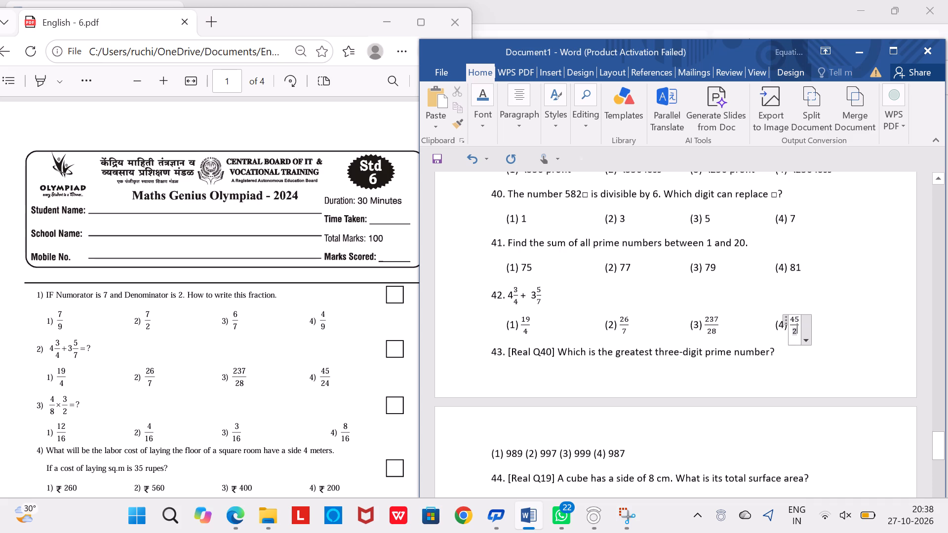
{"action": "key", "text": "4"}
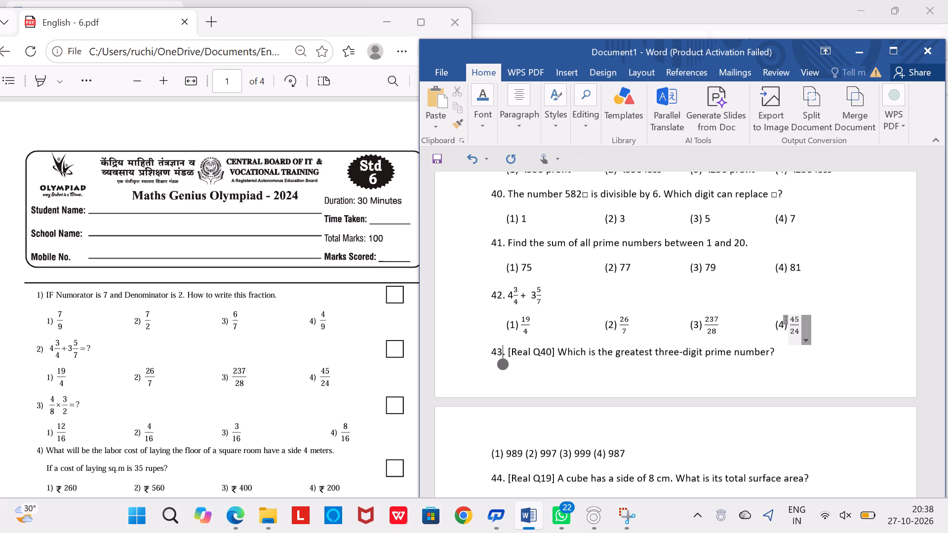
Insert a paragraph break before question 43 so that it starts on the next page with its options.
{"action": "key", "text": "Left"}
{"action": "key", "text": "Left"}
{"action": "key", "text": "Return"}
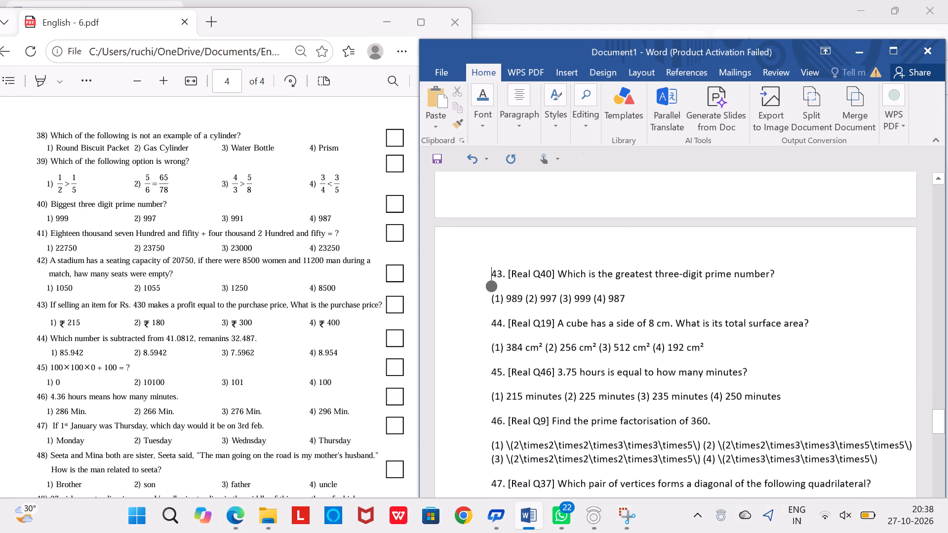
Delete the source tag [Real Q40] from question 43.
{"action": "key", "text": "BackSpace"}
{"action": "key", "text": "BackSpace"}
{"action": "key", "text": "BackSpace"}
{"action": "key", "text": "BackSpace"}
{"action": "key", "text": "BackSpace"}
{"action": "key", "text": "BackSpace"}
{"action": "key", "text": "BackSpace"}
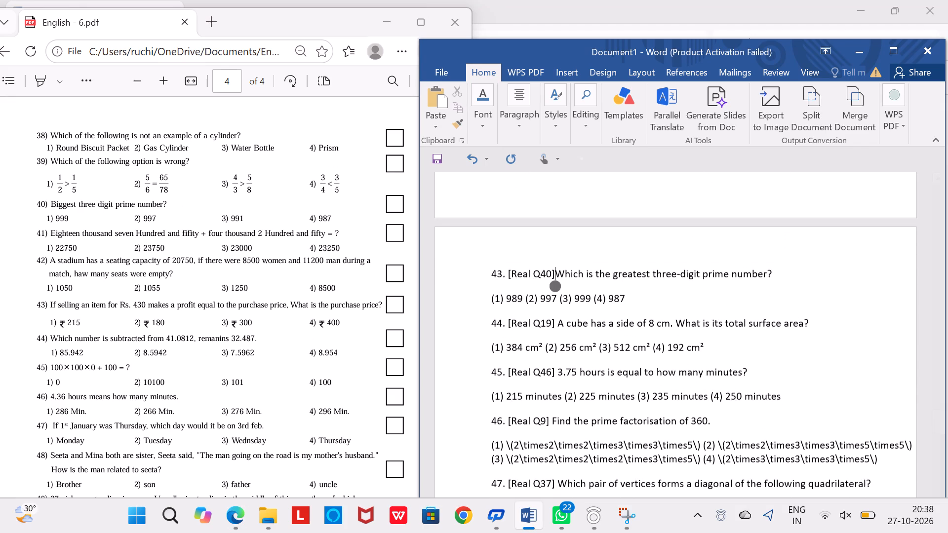
{"action": "key", "text": "BackSpace"}
{"action": "key", "text": "BackSpace"}
{"action": "key", "text": "BackSpace"}
{"action": "key", "text": "BackSpace"}
{"action": "key", "text": "BackSpace"}
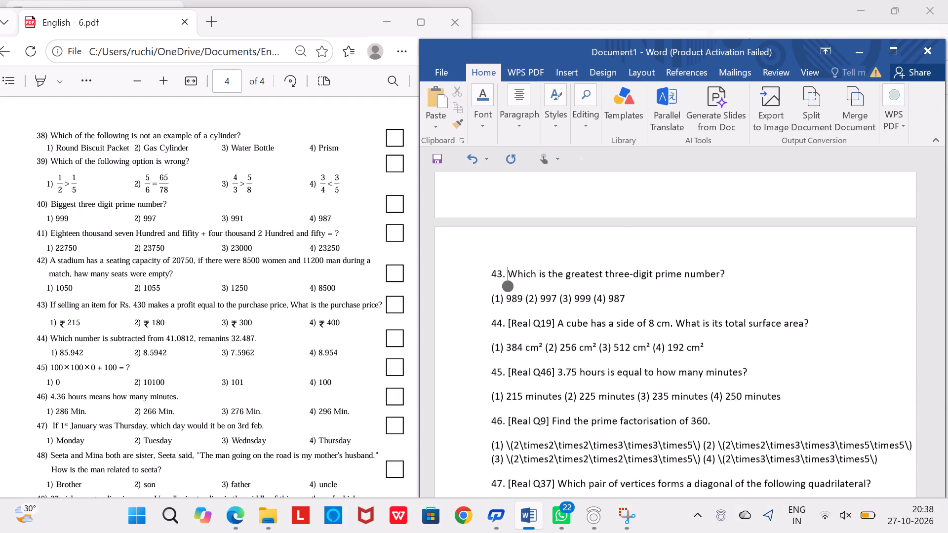
Indent the options line of question 43 by six spaces so it starts beneath the question text.
{"action": "key", "text": "Left"}
{"action": "key", "text": "Down"}
{"action": "key", "text": "Left"}
{"action": "key", "text": "Left"}
{"action": "key", "text": "Left"}
{"action": "key", "text": "Left"}
{"action": "key", "text": "space"}
{"action": "key", "text": "space"}
{"action": "key", "text": "space"}
{"action": "key", "text": "space"}
{"action": "key", "text": "space"}
{"action": "key", "text": "space"}
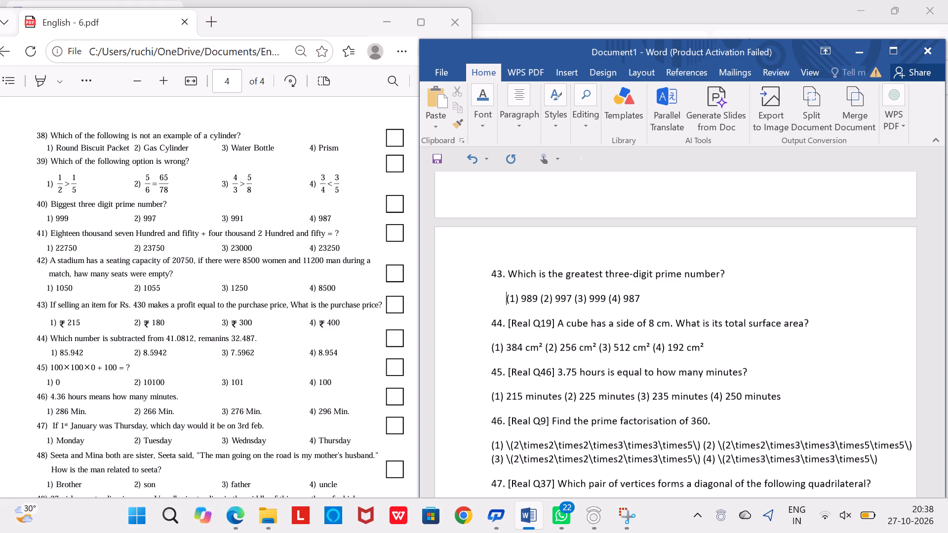
Move option (2) of question 43 into the second option column by inserting three tab spaces after 989.
{"action": "key", "text": "Right"}
{"action": "key", "text": "Right"}
{"action": "key", "text": "Right"}
{"action": "key", "text": "Right"}
{"action": "key", "text": "Right"}
{"action": "key", "text": "Right"}
{"action": "key", "text": "Right"}
{"action": "key", "text": "Right"}
{"action": "key", "text": "Tab"}
{"action": "key", "text": "Tab"}
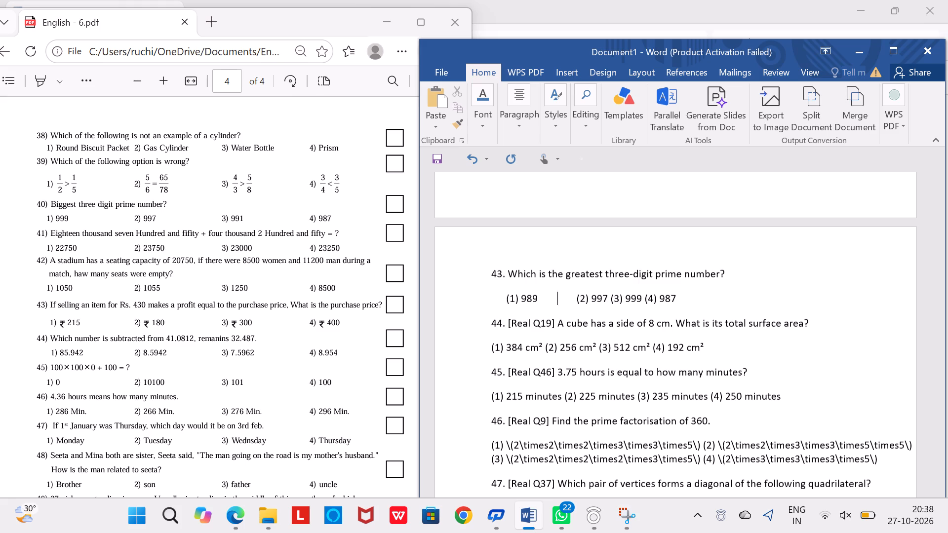
{"action": "key", "text": "Tab"}
Move option (3) of question 43 into the third option column by inserting two tab spaces after 997.
{"action": "key", "text": "Right"}
{"action": "key", "text": "Right"}
{"action": "key", "text": "Right"}
{"action": "key", "text": "Right"}
{"action": "key", "text": "Right"}
{"action": "key", "text": "Right"}
{"action": "key", "text": "Right"}
{"action": "key", "text": "Right"}
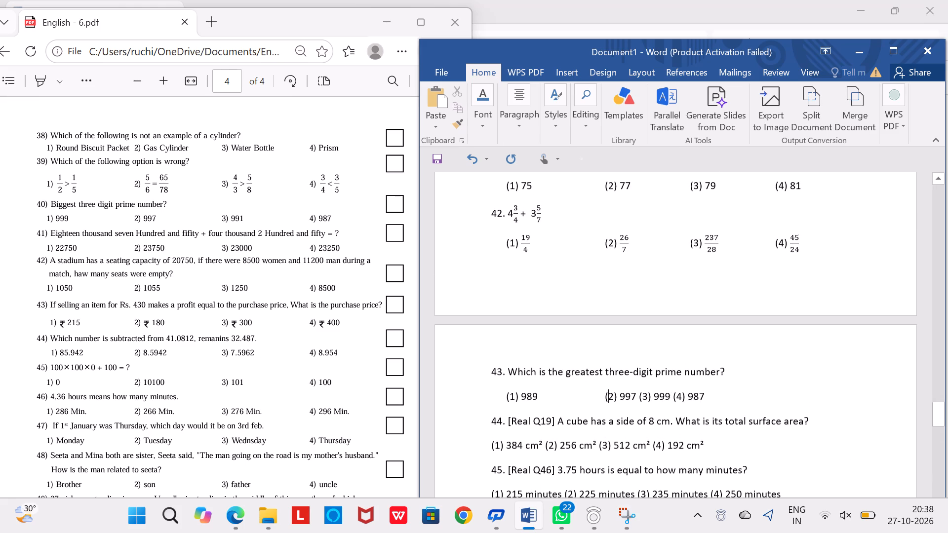
{"action": "key", "text": "Tab"}
{"action": "key", "text": "Tab"}
Move option (4) of question 43 into the fourth option column by inserting two tab spaces after 999.
{"action": "key", "text": "Right"}
{"action": "key", "text": "Right"}
{"action": "key", "text": "Right"}
{"action": "key", "text": "Right"}
{"action": "key", "text": "Right"}
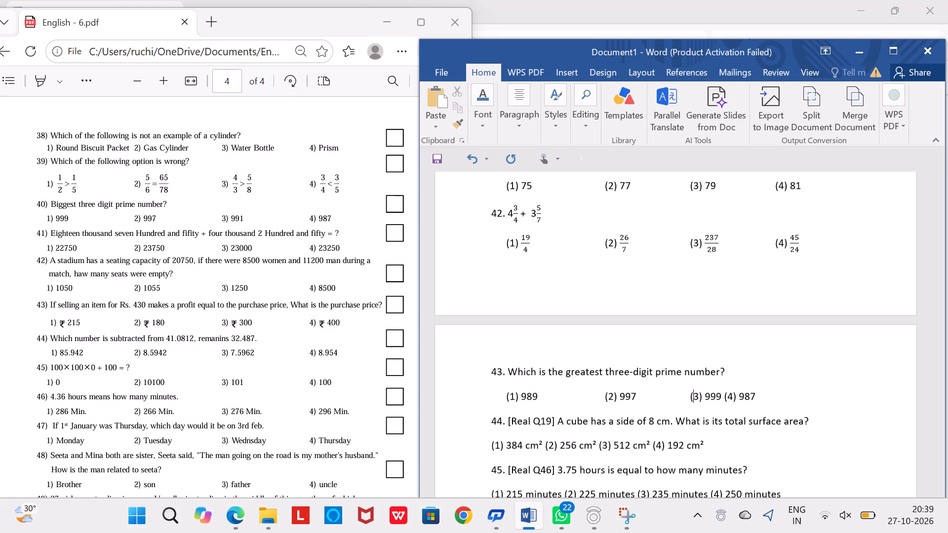
{"action": "key", "text": "Right"}
{"action": "key", "text": "Right"}
{"action": "key", "text": "Right"}
{"action": "key", "text": "Tab"}
{"action": "key", "text": "Tab"}
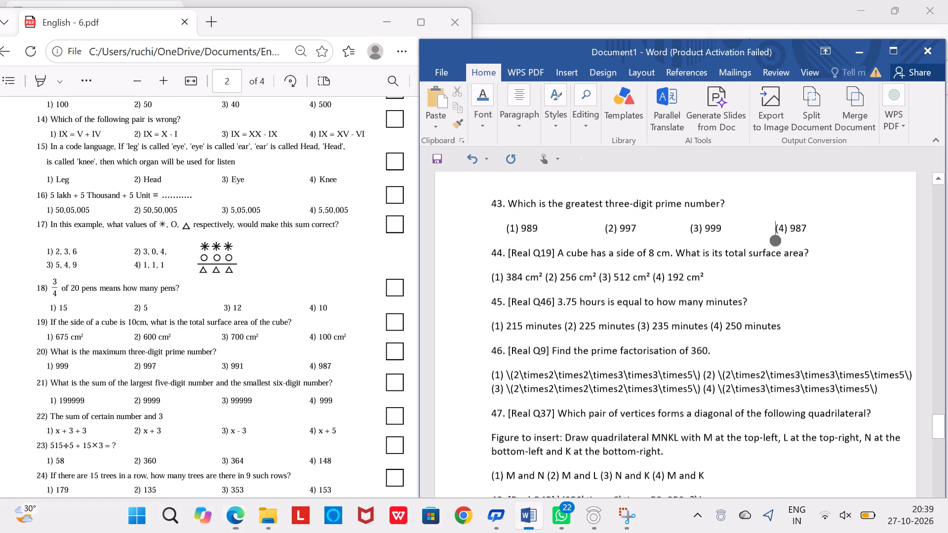
Delete the source tag [Real Q19] from question 44.
{"action": "key", "text": "Left"}
{"action": "key", "text": "Left"}
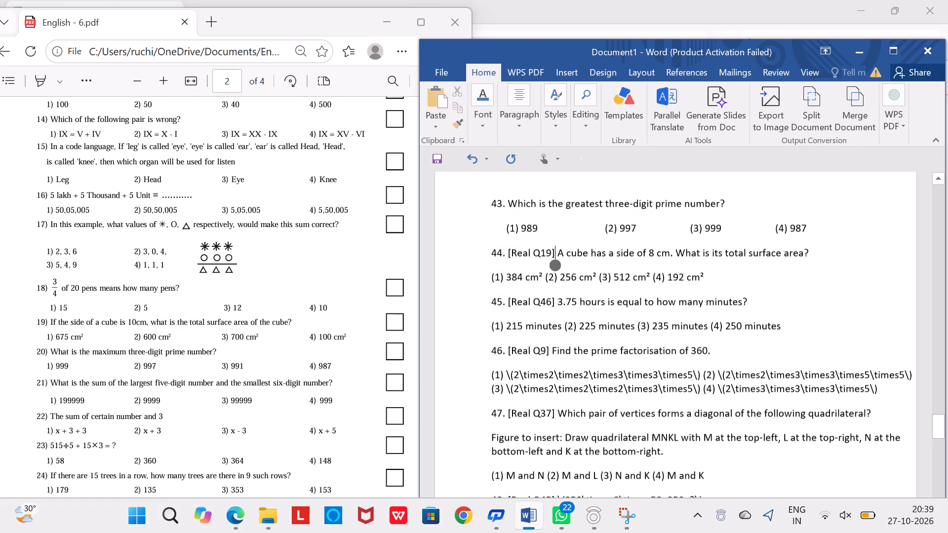
{"action": "key", "text": "Right"}
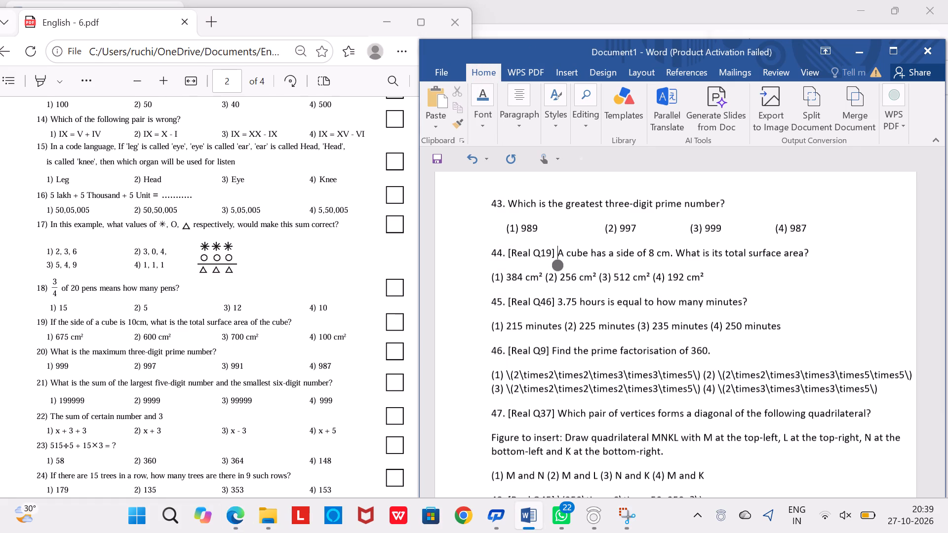
{"action": "key", "text": "BackSpace"}
{"action": "key", "text": "BackSpace"}
{"action": "key", "text": "BackSpace"}
{"action": "key", "text": "BackSpace"}
{"action": "key", "text": "BackSpace"}
{"action": "key", "text": "BackSpace"}
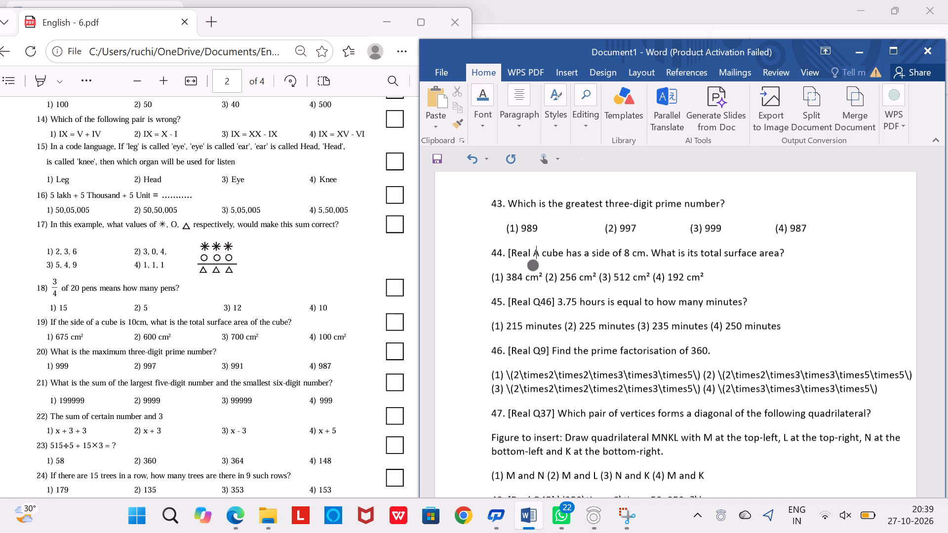
{"action": "key", "text": "BackSpace"}
{"action": "key", "text": "BackSpace"}
{"action": "key", "text": "BackSpace"}
{"action": "key", "text": "BackSpace"}
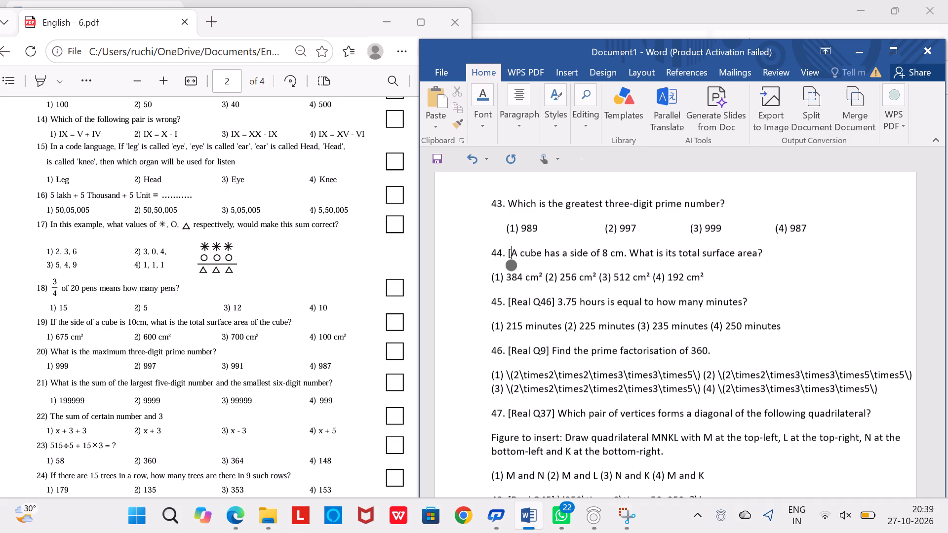
{"action": "key", "text": "BackSpace"}
Indent the options line of question 44 by six spaces so it starts beneath the question text.
{"action": "key", "text": "Down"}
{"action": "key", "text": "Left"}
{"action": "key", "text": "Left"}
{"action": "key", "text": "Left"}
{"action": "key", "text": "Left"}
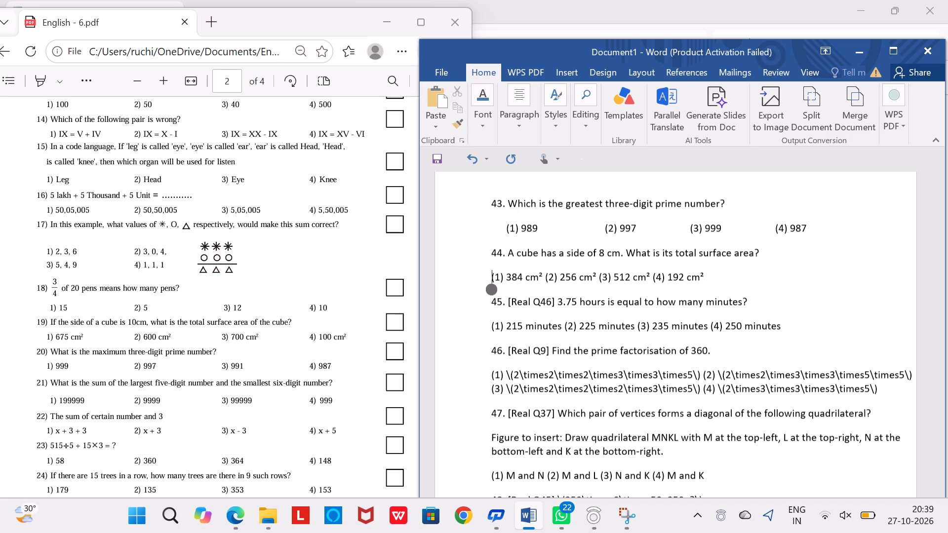
{"action": "key", "text": "space"}
{"action": "key", "text": "Tab"}
{"action": "key", "text": "BackSpace"}
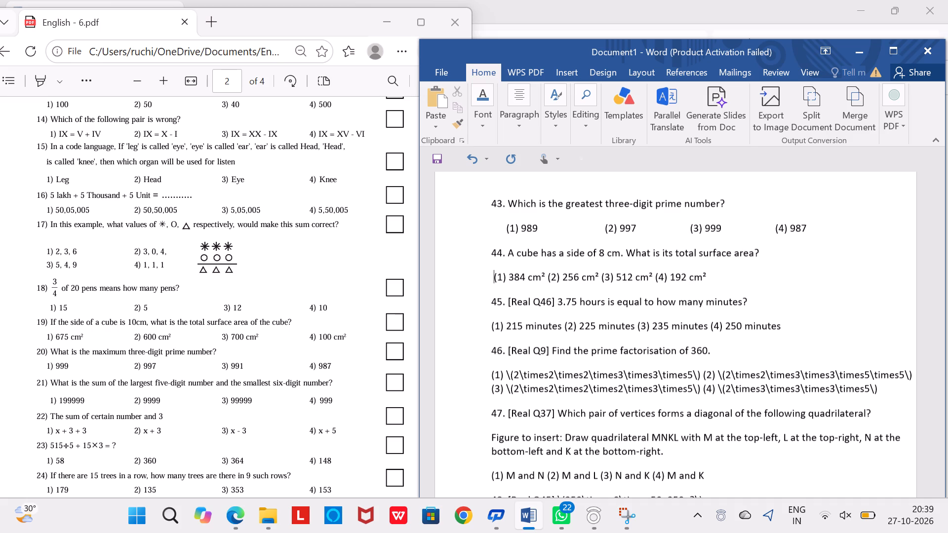
{"action": "key", "text": "space"}
{"action": "key", "text": "space"}
{"action": "key", "text": "space"}
{"action": "key", "text": "space"}
{"action": "key", "text": "space"}
Align option (2) of question 44 with the second option column by inserting two tab spaces after 384 cm².
{"action": "key", "text": "Right"}
{"action": "key", "text": "Right"}
{"action": "key", "text": "Right"}
{"action": "key", "text": "Right"}
{"action": "key", "text": "Right"}
{"action": "key", "text": "Right"}
{"action": "key", "text": "Right"}
{"action": "key", "text": "Right"}
{"action": "key", "text": "Right"}
{"action": "key", "text": "Right"}
{"action": "key", "text": "Right"}
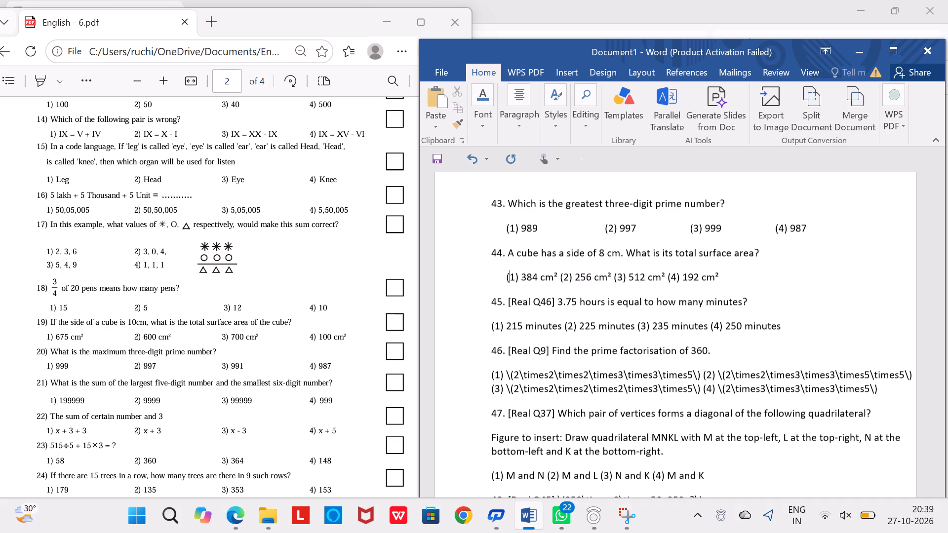
{"action": "key", "text": "Right"}
{"action": "key", "text": "Tab"}
{"action": "key", "text": "Tab"}
Align option (3) of question 44 with the third option column by inserting two tab spaces after 256 cm².
{"action": "key", "text": "Right"}
{"action": "key", "text": "Right"}
{"action": "key", "text": "Right"}
{"action": "key", "text": "Right"}
{"action": "key", "text": "Right"}
{"action": "key", "text": "Right"}
{"action": "key", "text": "Right"}
{"action": "key", "text": "Right"}
{"action": "key", "text": "Right"}
{"action": "key", "text": "Right"}
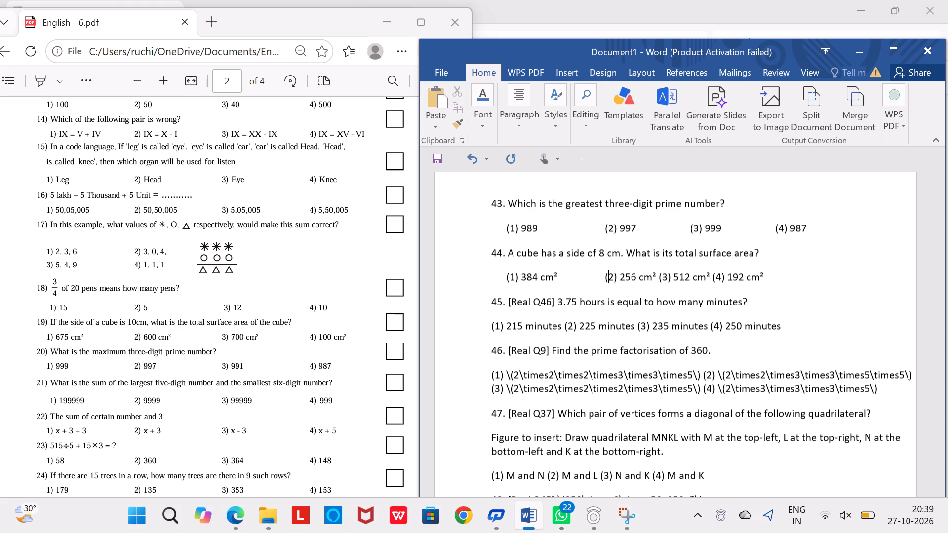
{"action": "key", "text": "Right"}
{"action": "key", "text": "Right"}
{"action": "key", "text": "Tab"}
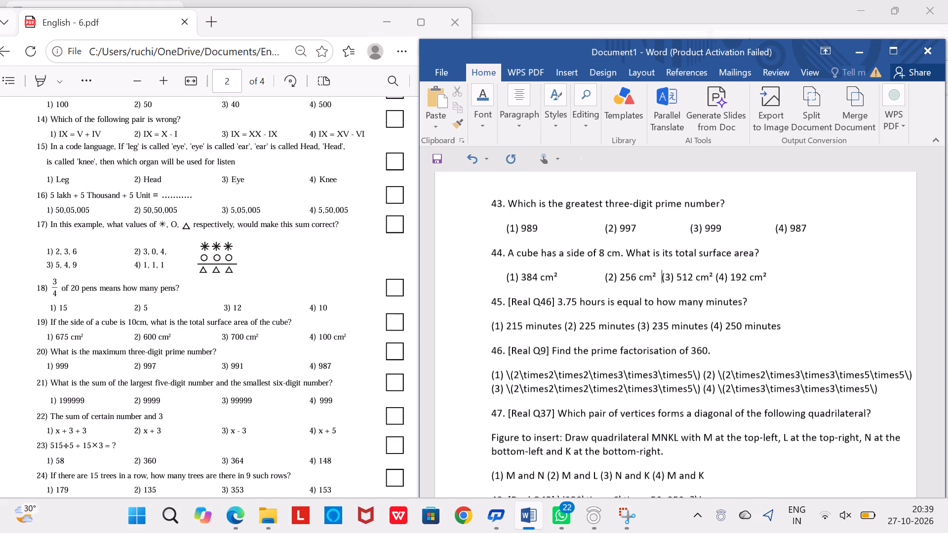
{"action": "key", "text": "Tab"}
Align option (4) of question 44 with the fourth option column by inserting two tab spaces after 512 cm².
{"action": "key", "text": "Right"}
{"action": "key", "text": "Right"}
{"action": "key", "text": "Right"}
{"action": "key", "text": "Right"}
{"action": "key", "text": "Right"}
{"action": "key", "text": "Right"}
{"action": "key", "text": "Right"}
{"action": "key", "text": "Right"}
{"action": "key", "text": "Right"}
{"action": "key", "text": "Right"}
{"action": "key", "text": "Right"}
{"action": "key", "text": "Right"}
{"action": "key", "text": "Tab"}
{"action": "key", "text": "Tab"}
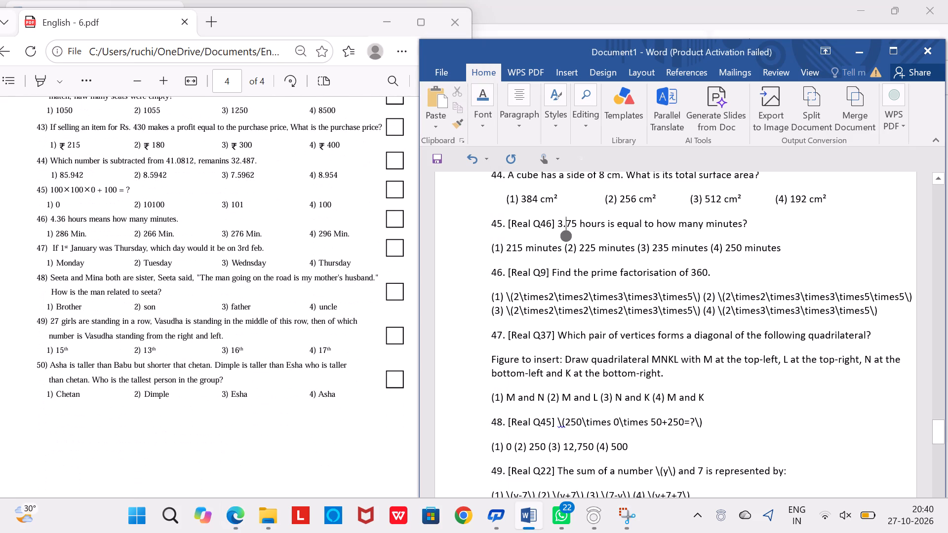
Delete the source tag [Real Q46] from question 45.
{"action": "key", "text": "Left"}
{"action": "key", "text": "Left"}
{"action": "key", "text": "BackSpace"}
{"action": "key", "text": "BackSpace"}
{"action": "key", "text": "BackSpace"}
{"action": "key", "text": "BackSpace"}
{"action": "key", "text": "BackSpace"}
{"action": "key", "text": "BackSpace"}
{"action": "key", "text": "BackSpace"}
{"action": "key", "text": "BackSpace"}
{"action": "key", "text": "BackSpace"}
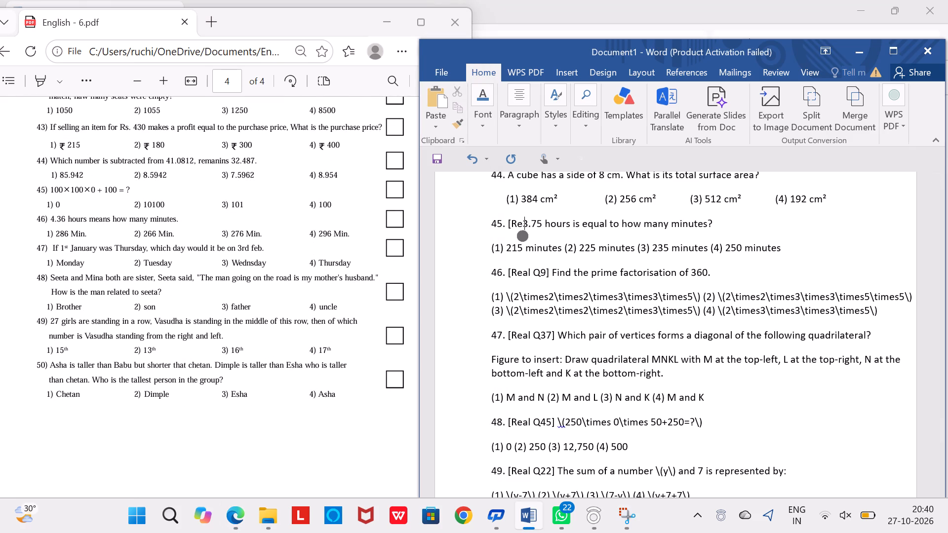
{"action": "key", "text": "BackSpace"}
{"action": "key", "text": "BackSpace"}
Indent the options line of question 45 by six spaces so it starts beneath the question text.
{"action": "key", "text": "Down"}
{"action": "key", "text": "Left"}
{"action": "key", "text": "Left"}
{"action": "key", "text": "Left"}
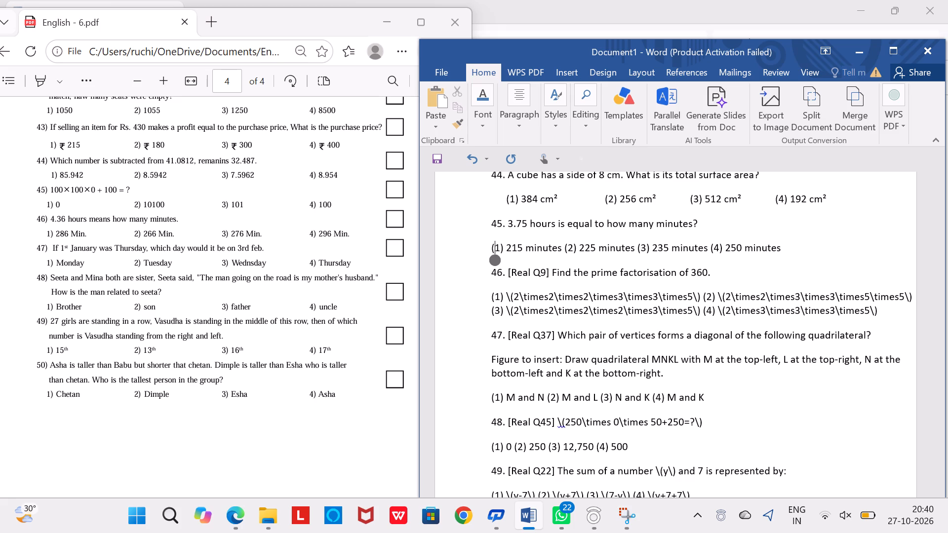
{"action": "key", "text": "Left"}
{"action": "key", "text": "space"}
{"action": "key", "text": "space"}
{"action": "key", "text": "space"}
{"action": "key", "text": "space"}
{"action": "key", "text": "space"}
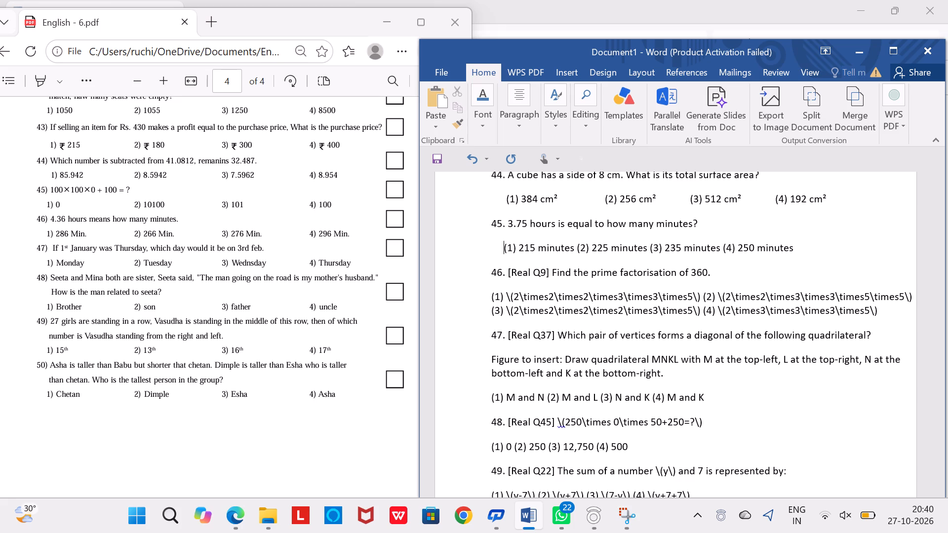
{"action": "key", "text": "space"}
Align option (2) of question 45 with the second option column, leaving a single tab space after 215 minutes.
{"action": "key", "text": "Right"}
{"action": "key", "text": "Right"}
{"action": "key", "text": "Right"}
{"action": "key", "text": "Right"}
{"action": "key", "text": "Right"}
{"action": "key", "text": "Right"}
{"action": "key", "text": "Right"}
{"action": "key", "text": "Right"}
{"action": "key", "text": "Right"}
{"action": "key", "text": "Right"}
{"action": "key", "text": "Right"}
{"action": "key", "text": "Right"}
{"action": "key", "text": "Right"}
{"action": "key", "text": "Right"}
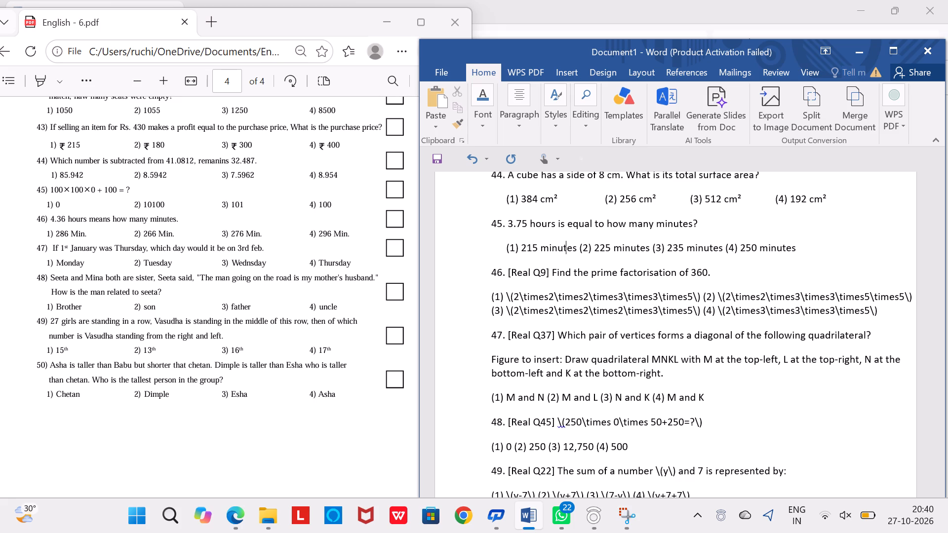
{"action": "key", "text": "Right"}
{"action": "key", "text": "Right"}
{"action": "key", "text": "Tab"}
{"action": "key", "text": "Tab"}
{"action": "key", "text": "BackSpace"}
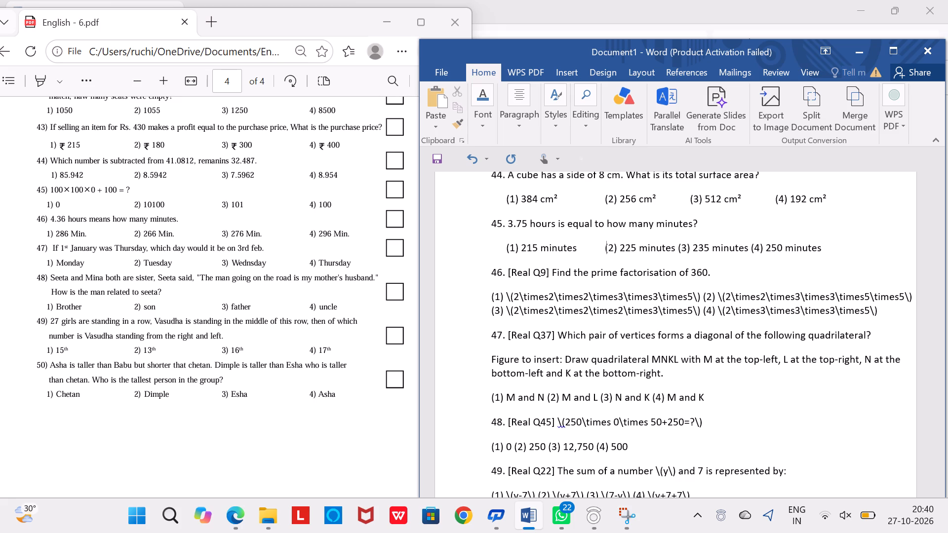
Align option (3) of question 45 with the third option column by inserting a tab space after 225 minutes.
{"action": "key", "text": "Right"}
{"action": "key", "text": "Right"}
{"action": "key", "text": "Right"}
{"action": "key", "text": "Right"}
{"action": "key", "text": "Right"}
{"action": "key", "text": "Right"}
{"action": "key", "text": "Right"}
{"action": "key", "text": "Right"}
{"action": "key", "text": "Right"}
{"action": "key", "text": "Right"}
{"action": "key", "text": "Right"}
{"action": "key", "text": "Right"}
{"action": "key", "text": "Right"}
{"action": "key", "text": "Right"}
{"action": "key", "text": "Right"}
{"action": "key", "text": "Right"}
{"action": "key", "text": "Tab"}
Align option (4) of question 45 with the fourth option column by inserting a tab space after 235 minutes.
{"action": "key", "text": "Right"}
{"action": "key", "text": "Right"}
{"action": "key", "text": "Right"}
{"action": "key", "text": "Right"}
{"action": "key", "text": "Right"}
{"action": "key", "text": "Right"}
{"action": "key", "text": "Right"}
{"action": "key", "text": "Right"}
{"action": "key", "text": "Right"}
{"action": "key", "text": "Right"}
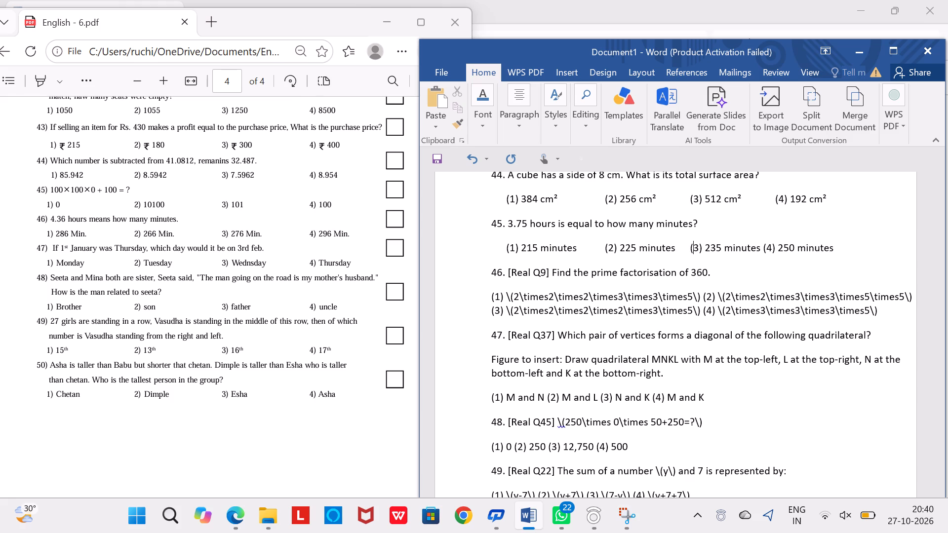
{"action": "key", "text": "Right"}
{"action": "key", "text": "Right"}
{"action": "key", "text": "Right"}
{"action": "key", "text": "Right"}
{"action": "key", "text": "Right"}
{"action": "key", "text": "Right"}
{"action": "key", "text": "Tab"}
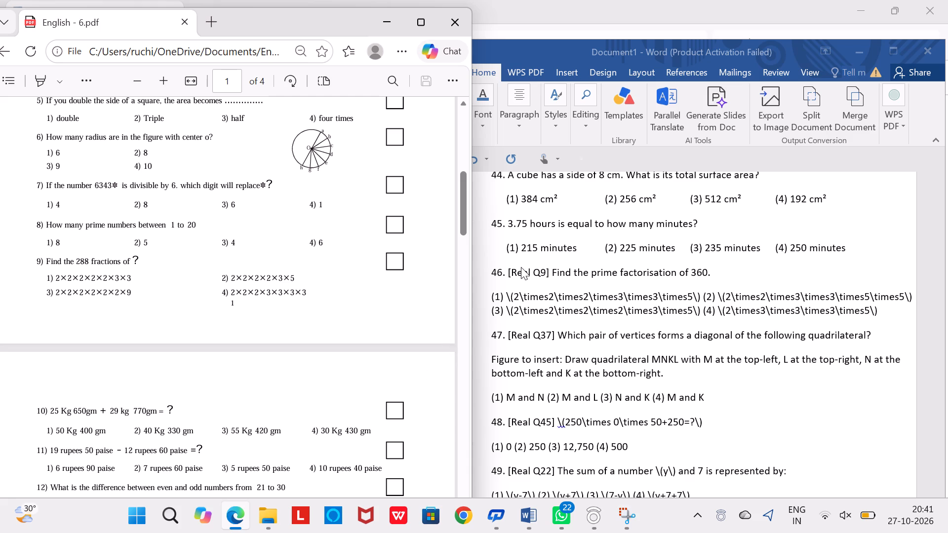
Delete the source tag [Real Q9] from question 46, keeping one space after the question number.
{"action": "left_click", "coordinate": [549, 266]}
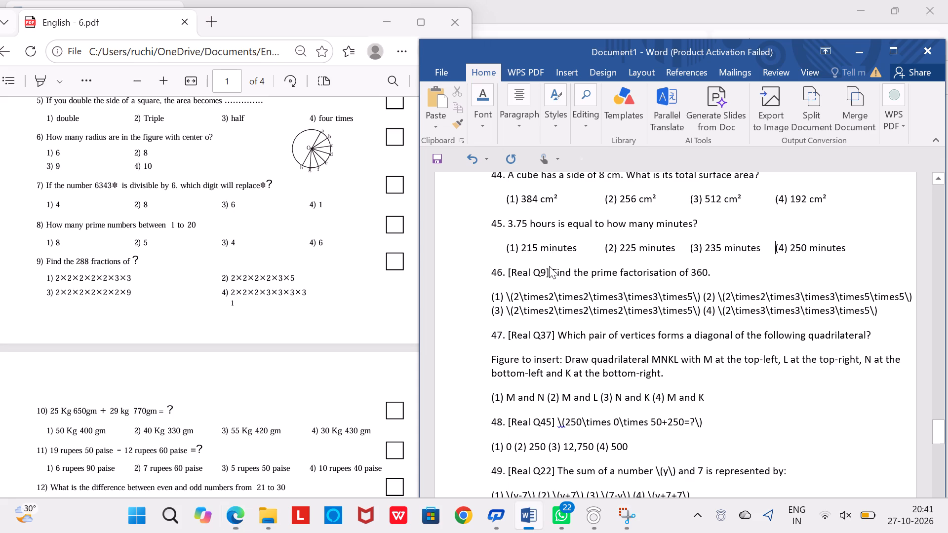
{"action": "left_click", "coordinate": [551, 271]}
{"action": "key", "text": "BackSpace"}
{"action": "key", "text": "BackSpace"}
{"action": "key", "text": "BackSpace"}
{"action": "key", "text": "BackSpace"}
{"action": "key", "text": "BackSpace"}
{"action": "key", "text": "BackSpace"}
{"action": "key", "text": "BackSpace"}
{"action": "key", "text": "BackSpace"}
{"action": "key", "text": "BackSpace"}
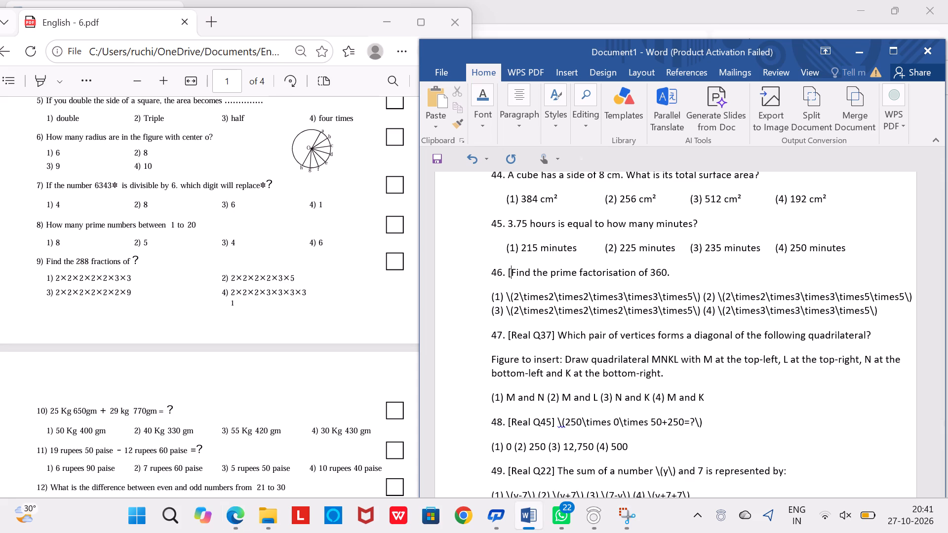
{"action": "key", "text": "BackSpace"}
{"action": "key", "text": "BackSpace"}
{"action": "key", "text": "space"}
Indent the options line of question 46 by six spaces so it starts beneath the question text.
{"action": "key", "text": "Left"}
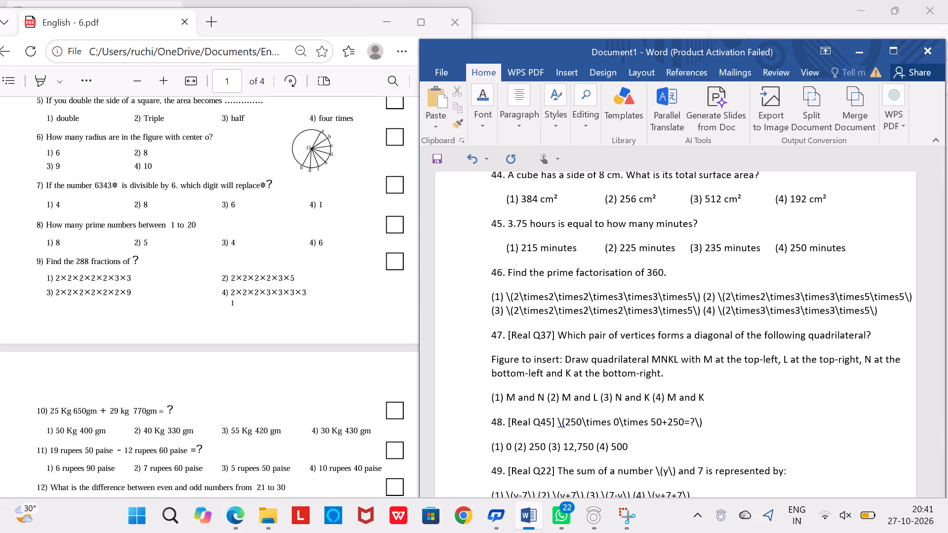
{"action": "key", "text": "Left"}
{"action": "key", "text": "Down"}
{"action": "key", "text": "Left"}
{"action": "key", "text": "Left"}
{"action": "key", "text": "Left"}
{"action": "key", "text": "space"}
{"action": "key", "text": "space"}
{"action": "key", "text": "space"}
{"action": "key", "text": "space"}
{"action": "key", "text": "space"}
{"action": "key", "text": "space"}
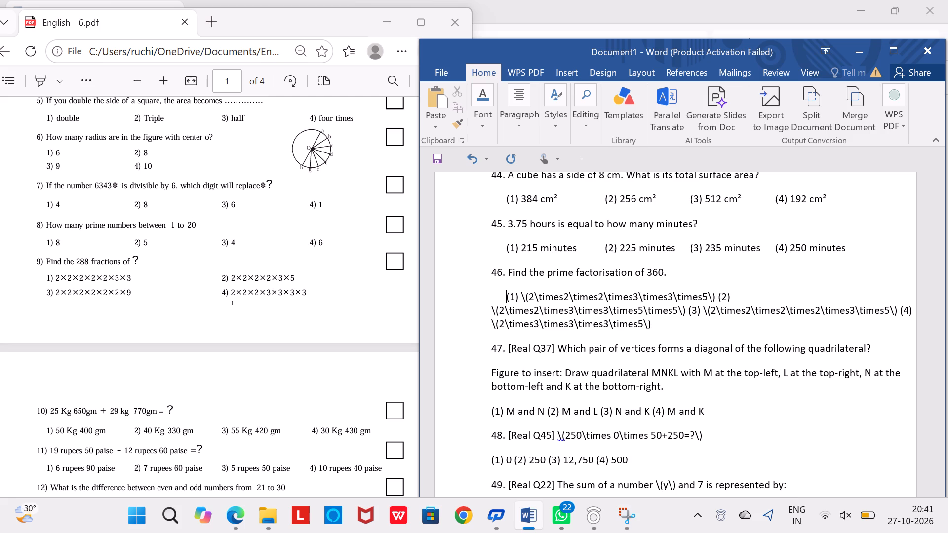
Delete the raw \times code expression of option (1) in question 46, leaving only the option number.
{"action": "key", "text": "Right"}
{"action": "key", "text": "Right"}
{"action": "key", "text": "Right"}
{"action": "key", "text": "Right"}
{"action": "key", "text": "Right"}
{"action": "key", "text": "Right"}
{"action": "key", "text": "Right"}
{"action": "key", "text": "Right"}
{"action": "key", "text": "Right"}
{"action": "key", "text": "Right"}
{"action": "key", "text": "Right"}
{"action": "key", "text": "Right"}
{"action": "key", "text": "Right"}
{"action": "key", "text": "Right"}
{"action": "key", "text": "Right"}
{"action": "key", "text": "Right"}
{"action": "key", "text": "Right"}
{"action": "key", "text": "Right"}
{"action": "key", "text": "Right"}
{"action": "key", "text": "Right"}
{"action": "key", "text": "Right"}
{"action": "key", "text": "Right"}
{"action": "key", "text": "Right"}
{"action": "key", "text": "Right"}
{"action": "key", "text": "Right"}
{"action": "key", "text": "Right"}
{"action": "key", "text": "Right"}
{"action": "key", "text": "Right"}
{"action": "key", "text": "Right"}
{"action": "key", "text": "Right"}
{"action": "key", "text": "Right"}
{"action": "key", "text": "Left"}
{"action": "key", "text": "BackSpace"}
{"action": "key", "text": "BackSpace"}
{"action": "key", "text": "BackSpace"}
{"action": "key", "text": "BackSpace"}
{"action": "key", "text": "BackSpace"}
{"action": "key", "text": "BackSpace"}
{"action": "key", "text": "BackSpace"}
{"action": "key", "text": "BackSpace"}
{"action": "key", "text": "BackSpace"}
{"action": "key", "text": "BackSpace"}
{"action": "key", "text": "BackSpace"}
{"action": "key", "text": "BackSpace"}
{"action": "key", "text": "BackSpace"}
{"action": "key", "text": "BackSpace"}
{"action": "key", "text": "BackSpace"}
{"action": "key", "text": "BackSpace"}
{"action": "key", "text": "BackSpace"}
{"action": "key", "text": "BackSpace"}
{"action": "key", "text": "BackSpace"}
{"action": "key", "text": "BackSpace"}
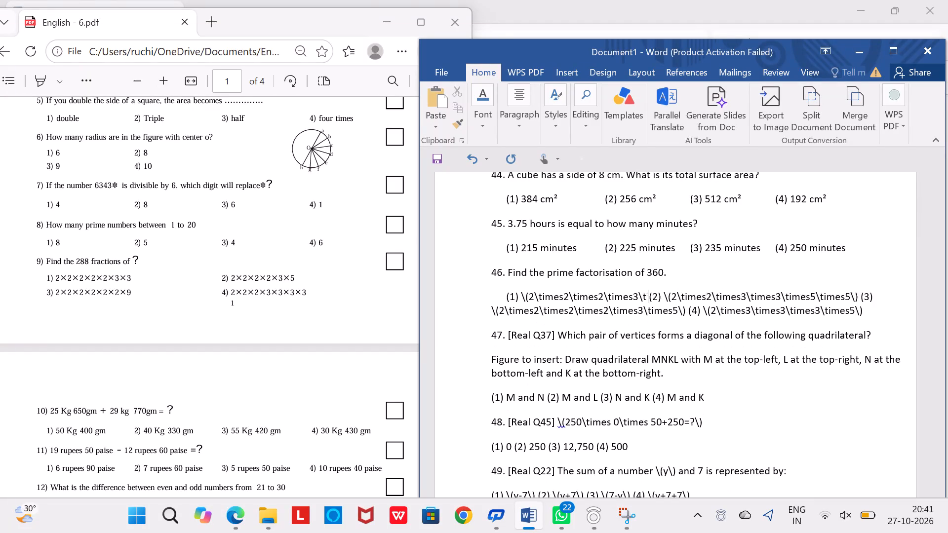
{"action": "key", "text": "BackSpace"}
{"action": "key", "text": "BackSpace"}
{"action": "key", "text": "BackSpace"}
{"action": "key", "text": "BackSpace"}
{"action": "key", "text": "BackSpace"}
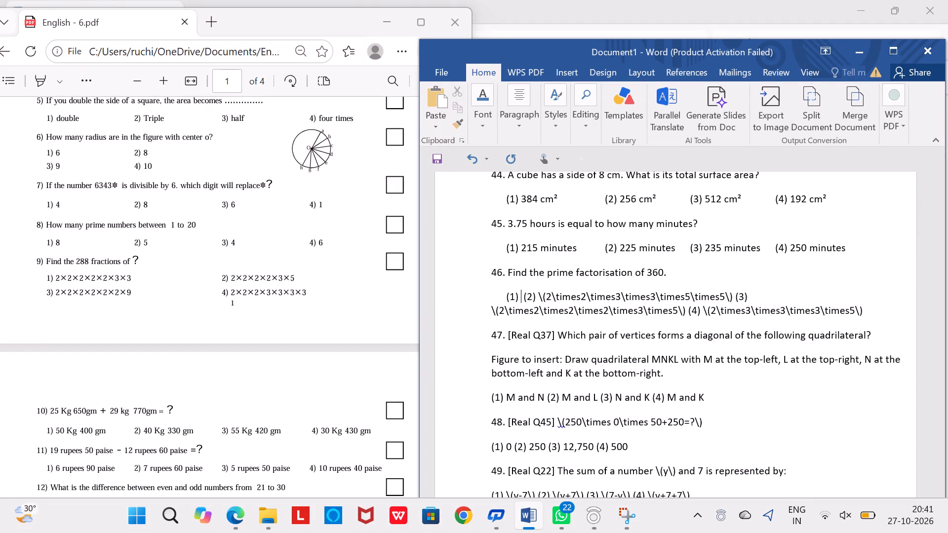
Write option (1) of question 46 as 2×2×2×3×3×5, inserting the × symbol once and copying it between the remaining factors.
{"action": "key", "text": "2"}
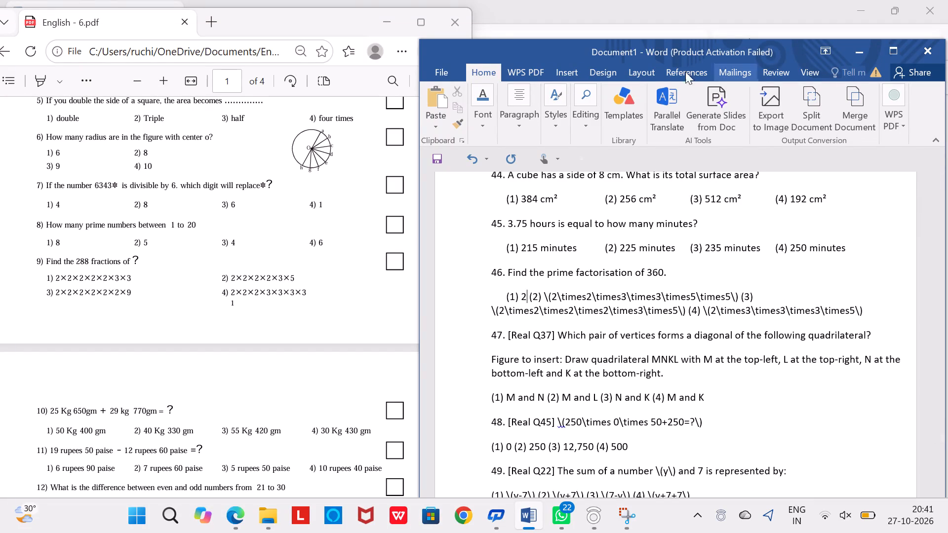
{"action": "left_click", "coordinate": [563, 75]}
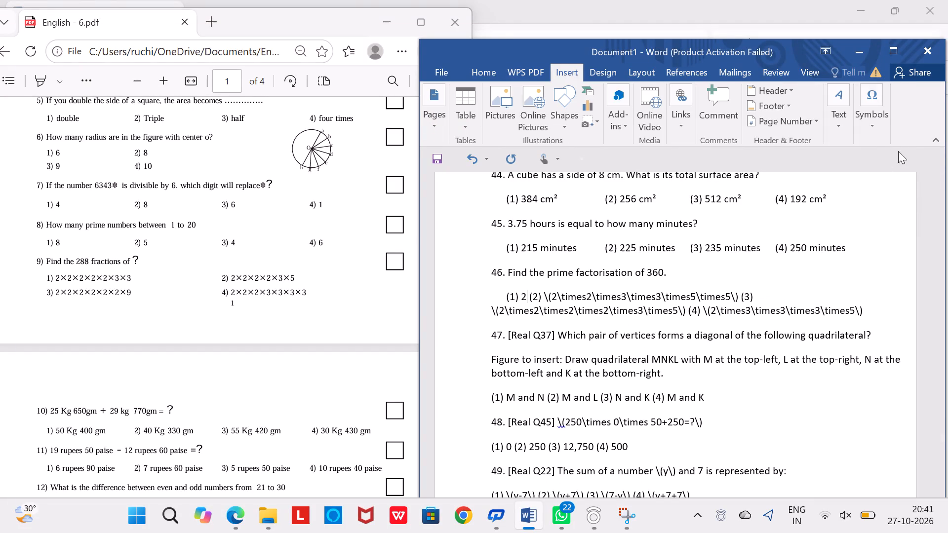
{"action": "left_click", "coordinate": [880, 128]}
{"action": "left_click", "coordinate": [903, 184]}
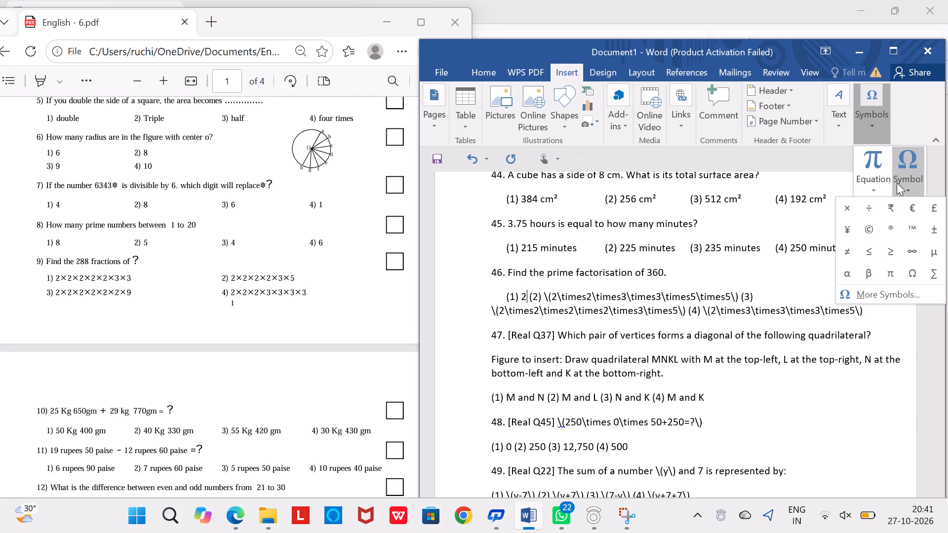
{"action": "left_click", "coordinate": [851, 207]}
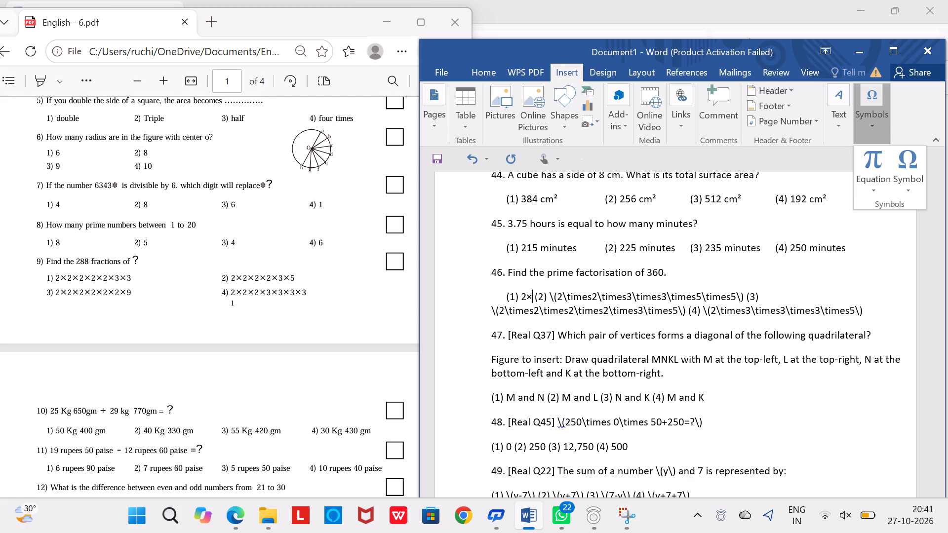
{"action": "key", "text": "shift+Left"}
{"action": "left_click", "coordinate": [533, 303]}
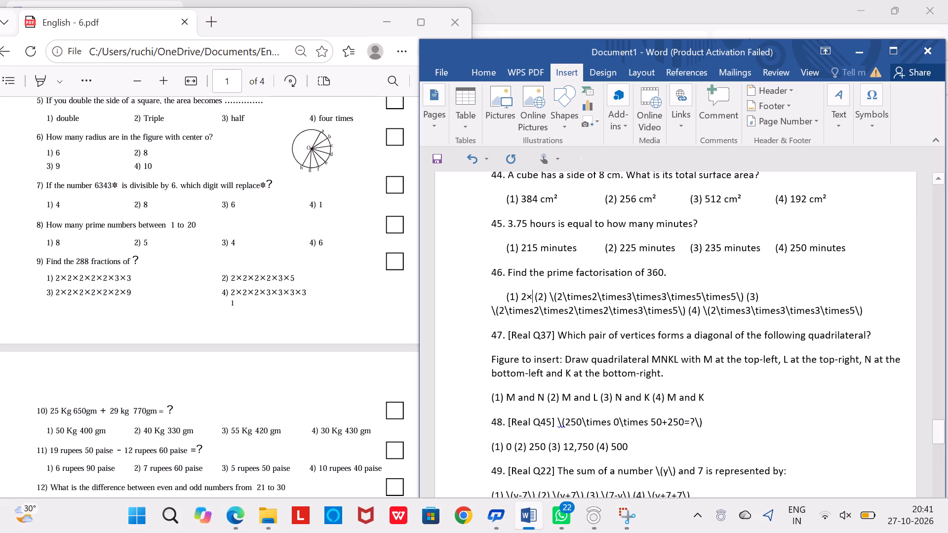
{"action": "key", "text": "shift+Left"}
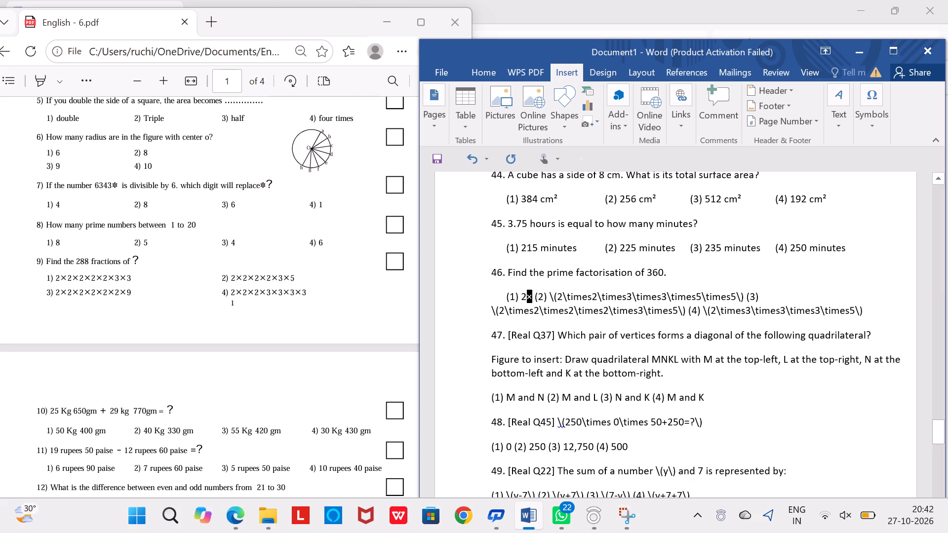
{"action": "key", "text": "ctrl+c"}
{"action": "left_click", "coordinate": [531, 294]}
{"action": "key", "text": "2"}
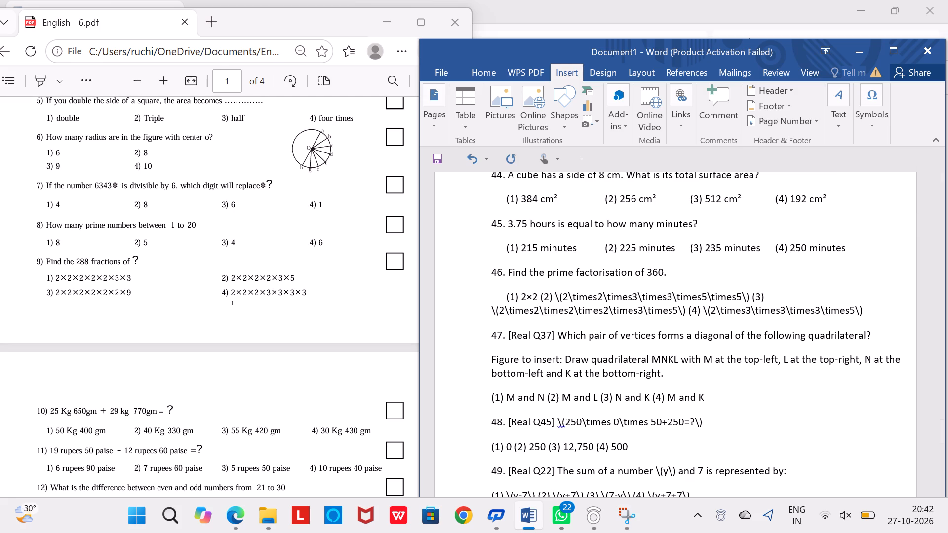
{"action": "key", "text": "ctrl+v"}
{"action": "key", "text": "2"}
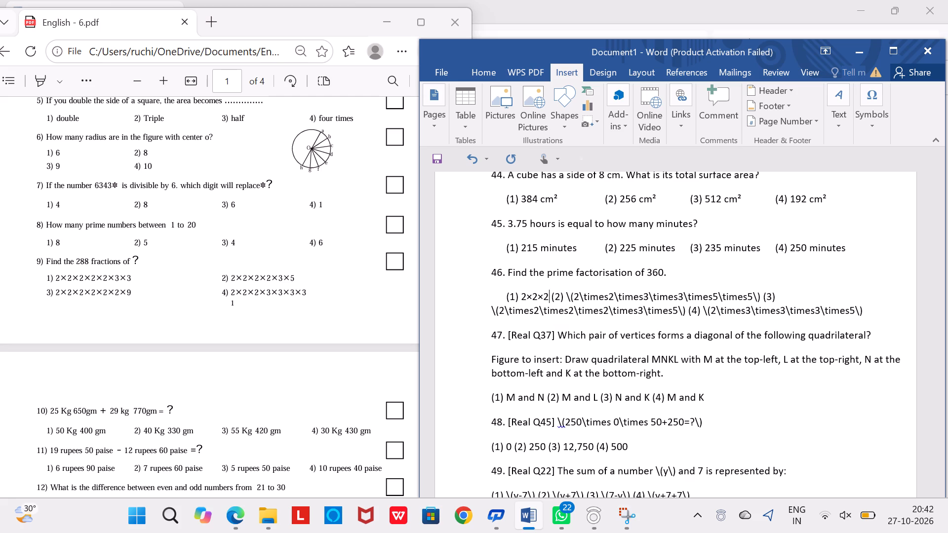
{"action": "key", "text": "ctrl+v"}
{"action": "key", "text": "3"}
{"action": "key", "text": "ctrl+v"}
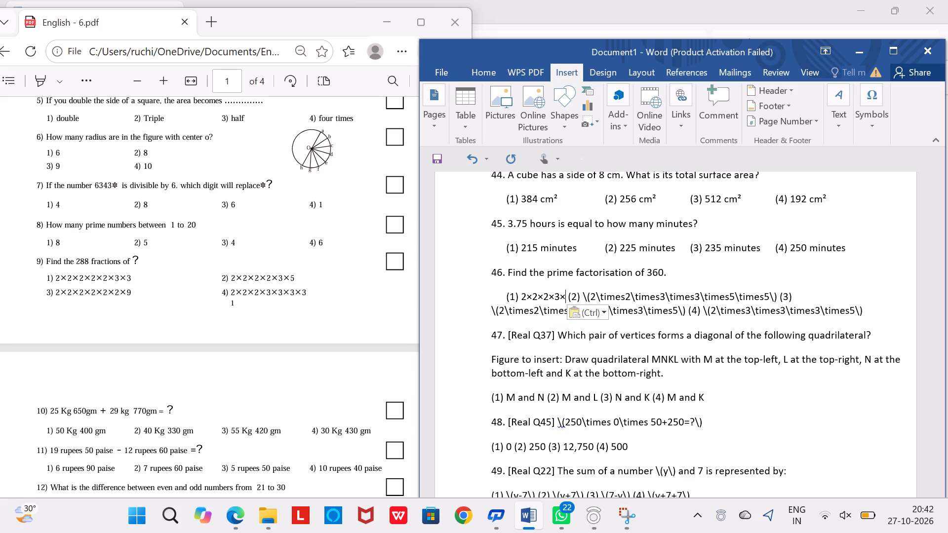
{"action": "key", "text": "3"}
{"action": "key", "text": "ctrl+v"}
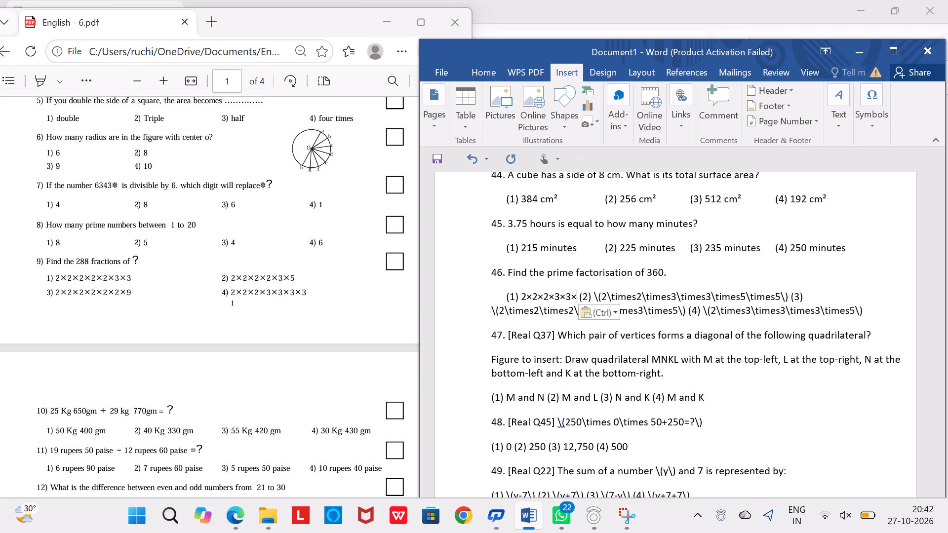
{"action": "key", "text": "5"}
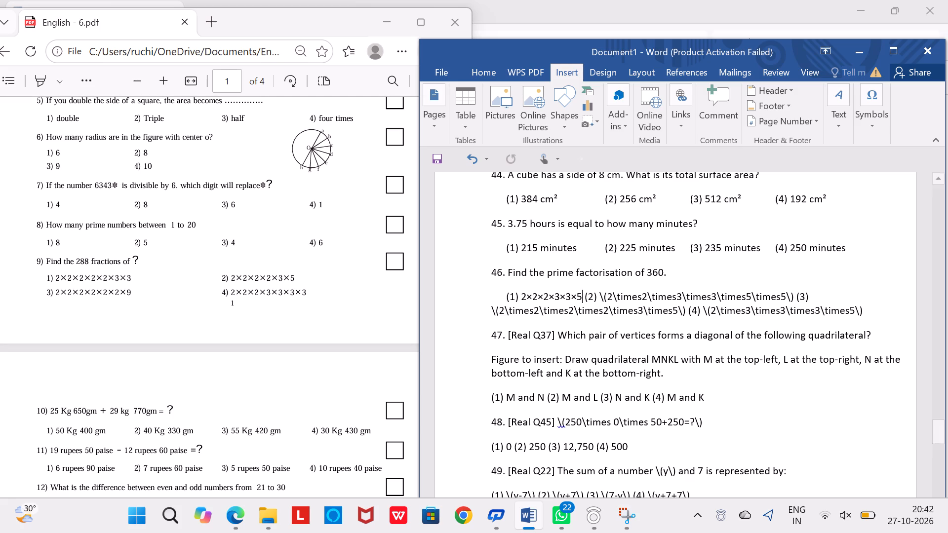
Align option (2) of question 46 with the second option column, leaving a single tab space after 2×2×2×3×3×5.
{"action": "left_click", "coordinate": [582, 296]}
{"action": "key", "text": "space"}
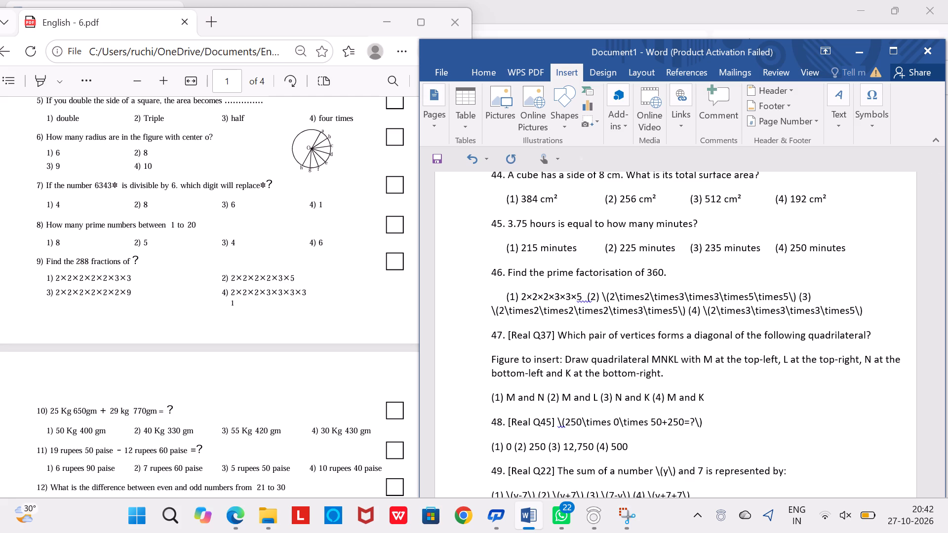
{"action": "key", "text": "Tab"}
{"action": "key", "text": "BackSpace"}
{"action": "key", "text": "BackSpace"}
{"action": "key", "text": "Tab"}
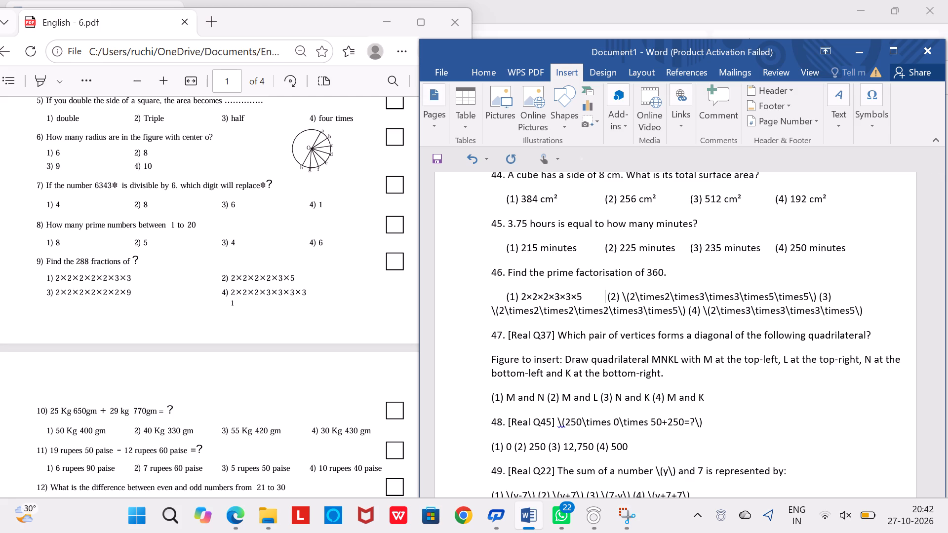
{"action": "key", "text": "Right"}
{"action": "key", "text": "BackSpace"}
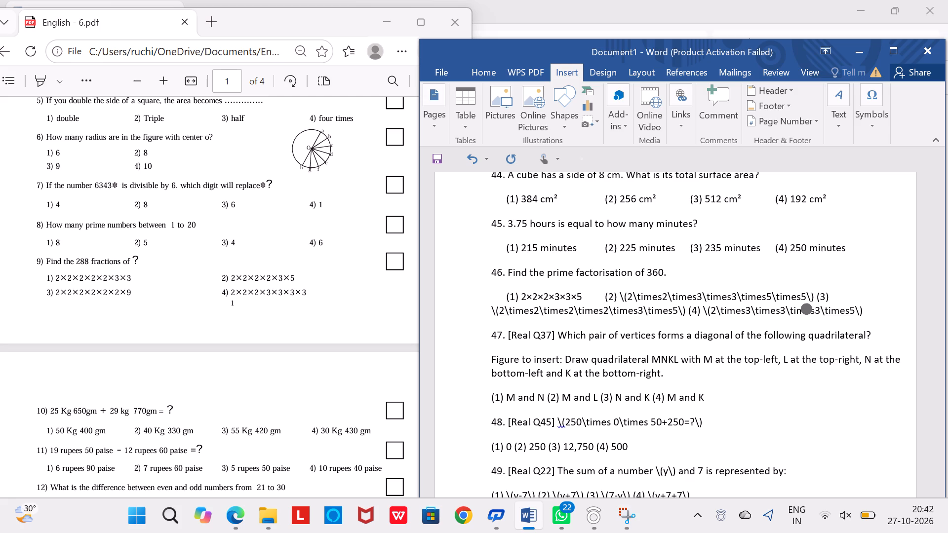
{"action": "key", "text": "Right"}
{"action": "key", "text": "Right"}
Delete the raw \times code expression of option (2) in question 46, leaving only the option number.
{"action": "key", "text": "BackSpace"}
{"action": "key", "text": "BackSpace"}
{"action": "key", "text": "BackSpace"}
{"action": "key", "text": "BackSpace"}
{"action": "key", "text": "BackSpace"}
{"action": "key", "text": "BackSpace"}
{"action": "key", "text": "BackSpace"}
{"action": "key", "text": "BackSpace"}
{"action": "key", "text": "BackSpace"}
{"action": "key", "text": "BackSpace"}
{"action": "key", "text": "BackSpace"}
{"action": "key", "text": "BackSpace"}
{"action": "key", "text": "BackSpace"}
{"action": "key", "text": "BackSpace"}
{"action": "key", "text": "BackSpace"}
{"action": "key", "text": "BackSpace"}
{"action": "key", "text": "BackSpace"}
{"action": "key", "text": "BackSpace"}
{"action": "key", "text": "BackSpace"}
{"action": "key", "text": "BackSpace"}
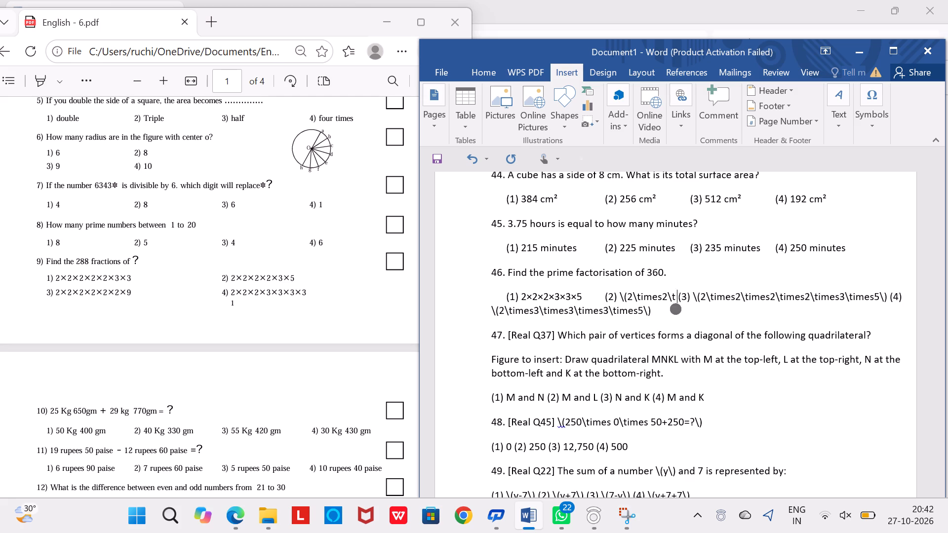
{"action": "key", "text": "BackSpace"}
{"action": "key", "text": "BackSpace"}
{"action": "key", "text": "BackSpace"}
{"action": "key", "text": "BackSpace"}
{"action": "key", "text": "BackSpace"}
{"action": "key", "text": "BackSpace"}
{"action": "key", "text": "BackSpace"}
{"action": "key", "text": "BackSpace"}
{"action": "key", "text": "BackSpace"}
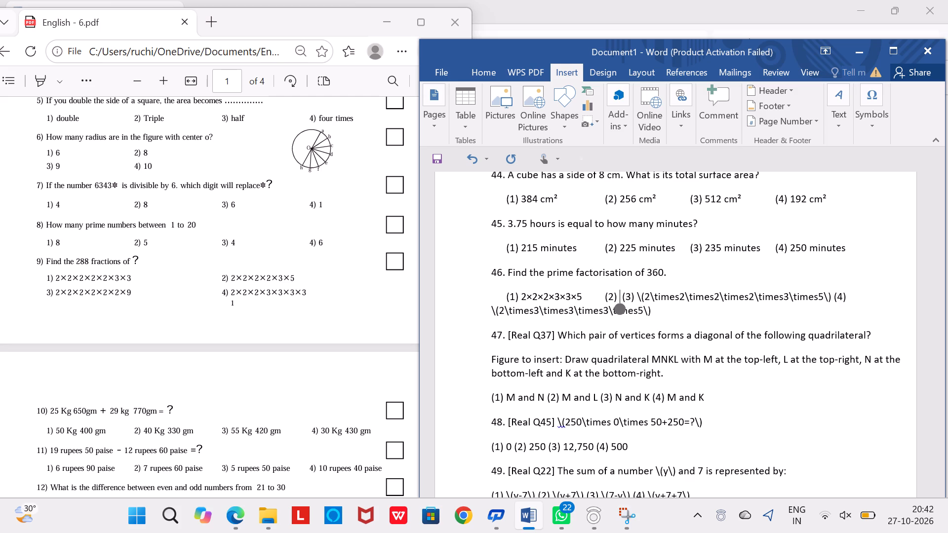
Write option (2) of question 46 as 2×2×3×3×5×5, reusing the copied × symbol between the factors.
{"action": "key", "text": "2"}
{"action": "key", "text": "ctrl+v"}
{"action": "key", "text": "2"}
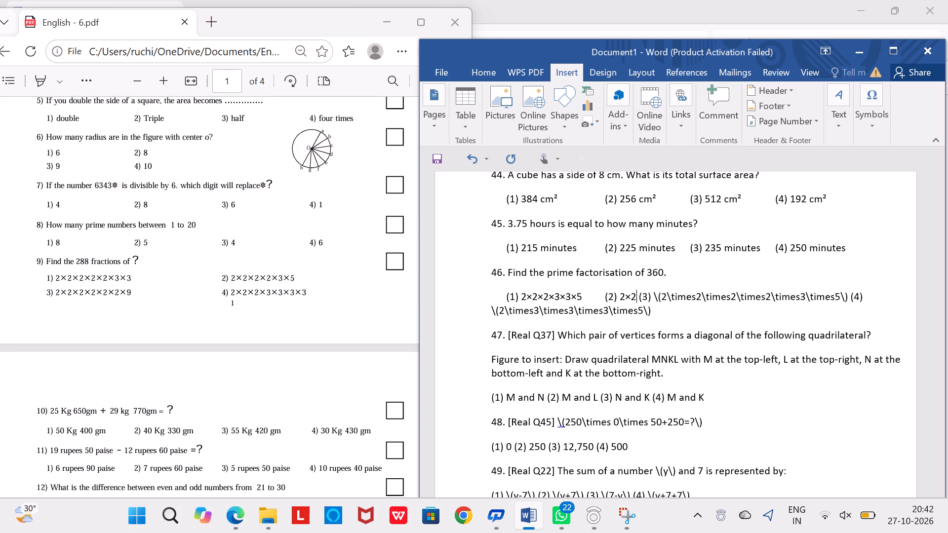
{"action": "key", "text": "ctrl+v"}
{"action": "key", "text": "3"}
{"action": "key", "text": "ctrl+v"}
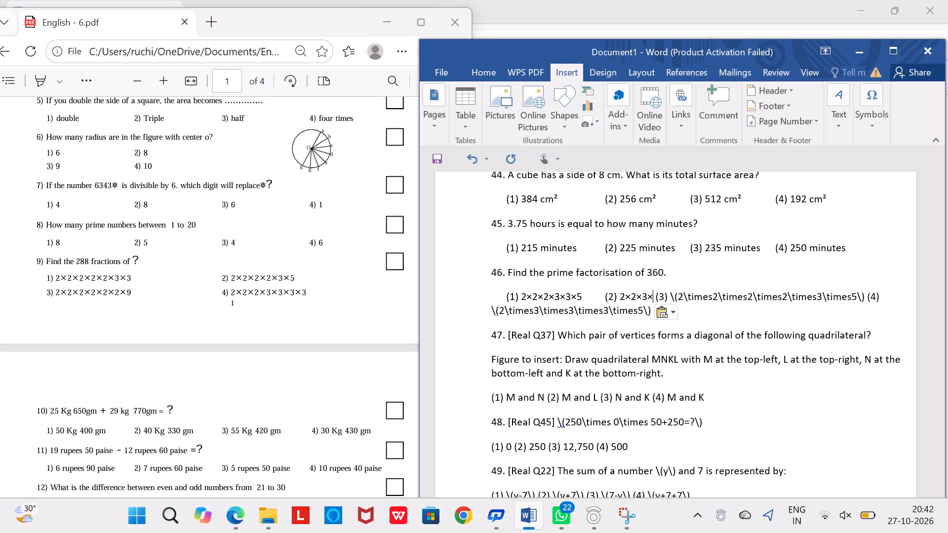
{"action": "key", "text": "3"}
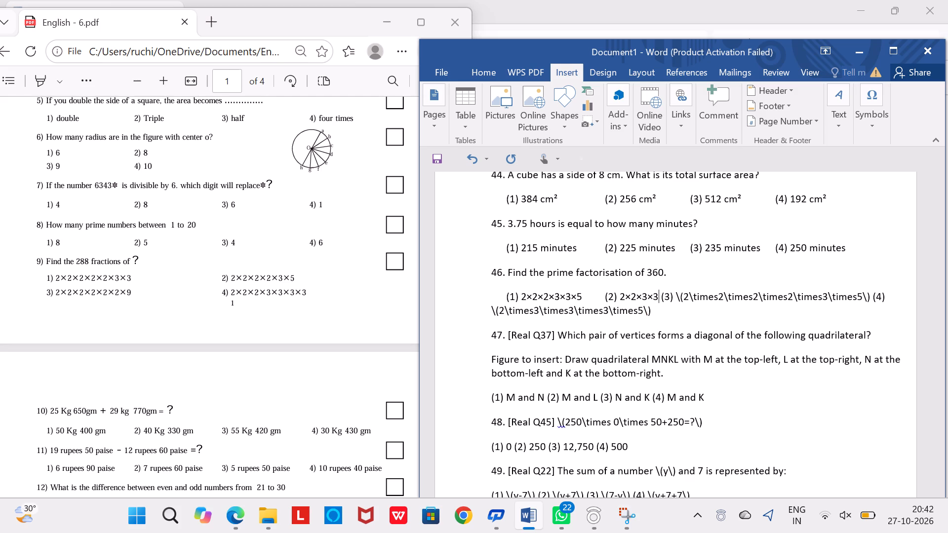
{"action": "key", "text": "ctrl+v"}
{"action": "key", "text": "5"}
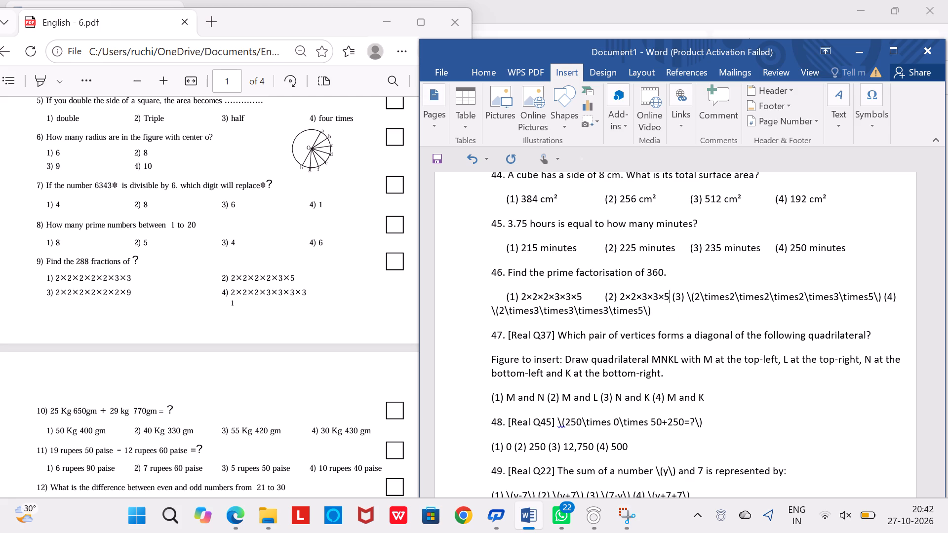
{"action": "key", "text": "ctrl+v"}
{"action": "key", "text": "5"}
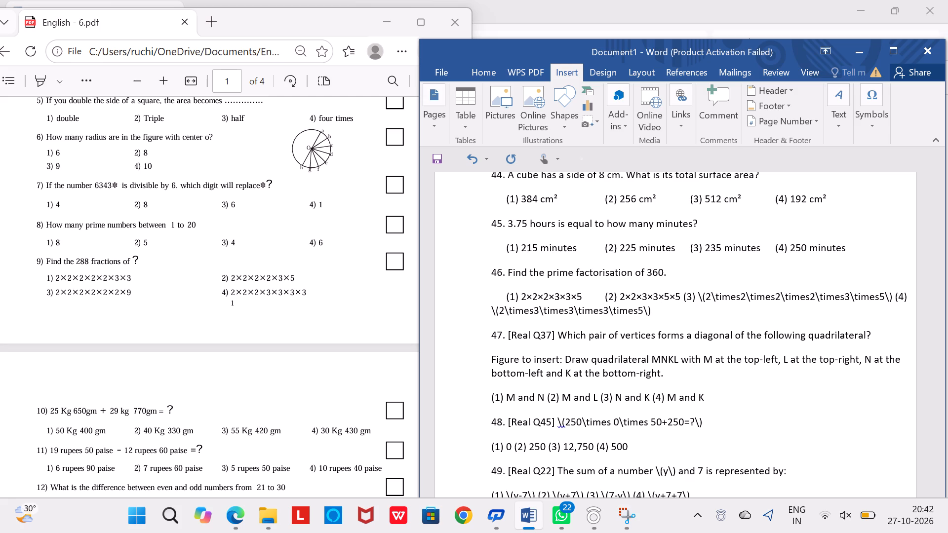
Insert a tab space after 2×2×3×3×5×5 to move option (3) of question 46 to the third option column.
{"action": "key", "text": "Tab"}
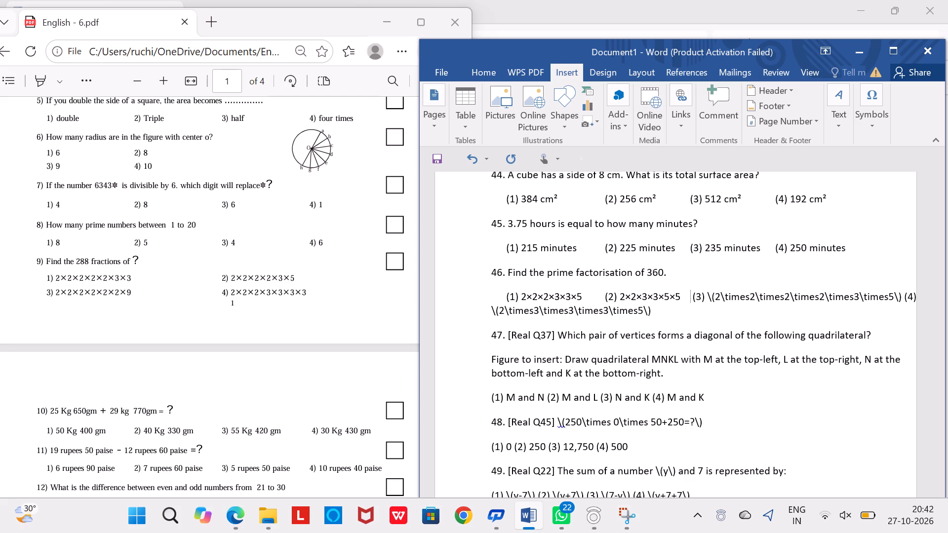
Delete the raw \times code expression of option (3) in question 46, leaving only the option number.
{"action": "key", "text": "Right"}
{"action": "key", "text": "Right"}
{"action": "key", "text": "Right"}
{"action": "key", "text": "Right"}
{"action": "key", "text": "Right"}
{"action": "key", "text": "Right"}
{"action": "key", "text": "Right"}
{"action": "key", "text": "Right"}
{"action": "key", "text": "Right"}
{"action": "key", "text": "Right"}
{"action": "key", "text": "Right"}
{"action": "key", "text": "Right"}
{"action": "key", "text": "Right"}
{"action": "key", "text": "Right"}
{"action": "key", "text": "Right"}
{"action": "key", "text": "Right"}
{"action": "key", "text": "Right"}
{"action": "key", "text": "Right"}
{"action": "key", "text": "Right"}
{"action": "key", "text": "Right"}
{"action": "key", "text": "Right"}
{"action": "key", "text": "Right"}
{"action": "key", "text": "Right"}
{"action": "key", "text": "Left"}
{"action": "key", "text": "BackSpace"}
{"action": "key", "text": "BackSpace"}
{"action": "key", "text": "BackSpace"}
{"action": "key", "text": "BackSpace"}
{"action": "key", "text": "BackSpace"}
{"action": "key", "text": "BackSpace"}
{"action": "key", "text": "BackSpace"}
{"action": "key", "text": "BackSpace"}
{"action": "key", "text": "BackSpace"}
{"action": "key", "text": "BackSpace"}
{"action": "key", "text": "BackSpace"}
{"action": "key", "text": "BackSpace"}
{"action": "key", "text": "BackSpace"}
{"action": "key", "text": "BackSpace"}
{"action": "key", "text": "BackSpace"}
{"action": "key", "text": "BackSpace"}
{"action": "key", "text": "BackSpace"}
{"action": "key", "text": "BackSpace"}
{"action": "key", "text": "BackSpace"}
{"action": "key", "text": "BackSpace"}
{"action": "key", "text": "BackSpace"}
{"action": "key", "text": "BackSpace"}
{"action": "key", "text": "BackSpace"}
{"action": "key", "text": "BackSpace"}
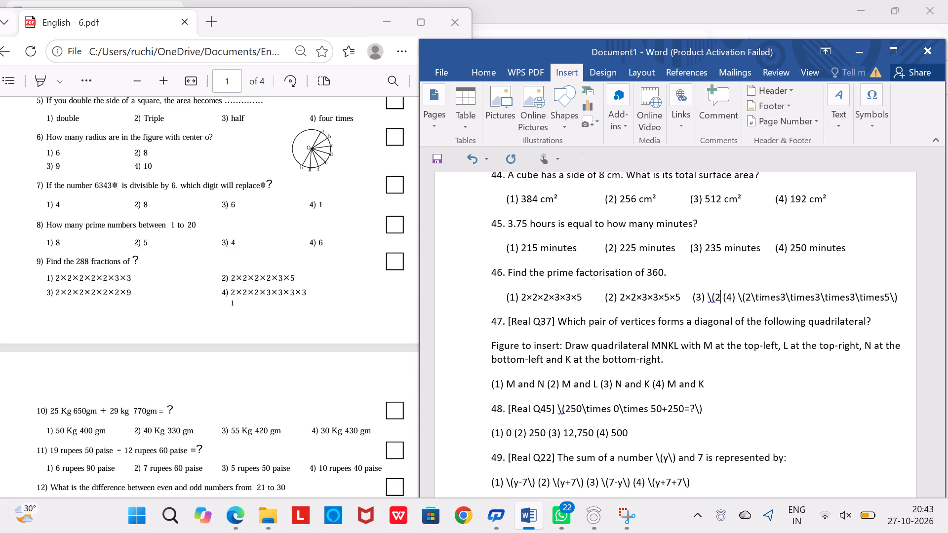
{"action": "key", "text": "BackSpace"}
{"action": "key", "text": "BackSpace"}
Write option (3) of question 46 as 2×2×2×2×3×5, reusing the copied × symbol between the factors.
{"action": "key", "text": "2"}
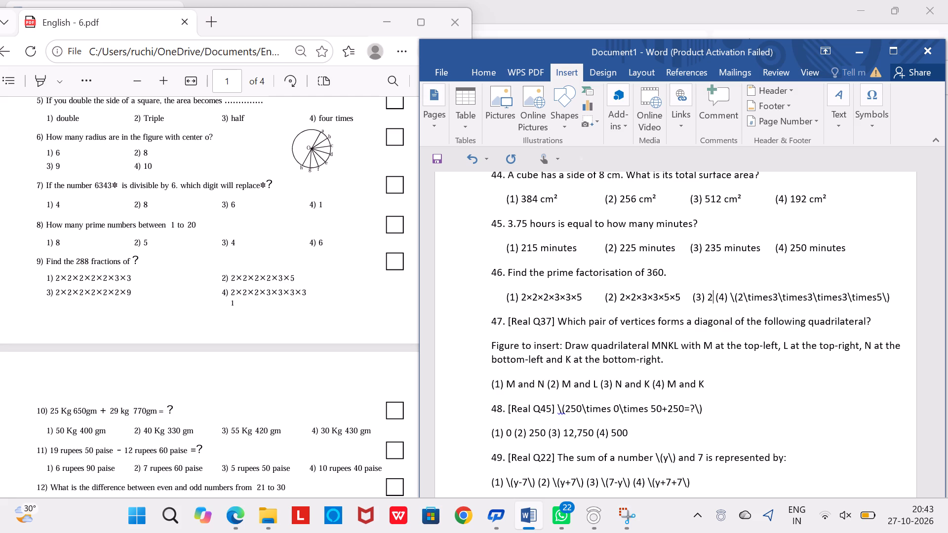
{"action": "key", "text": "ctrl+v"}
{"action": "key", "text": "2"}
{"action": "key", "text": "ctrl+v"}
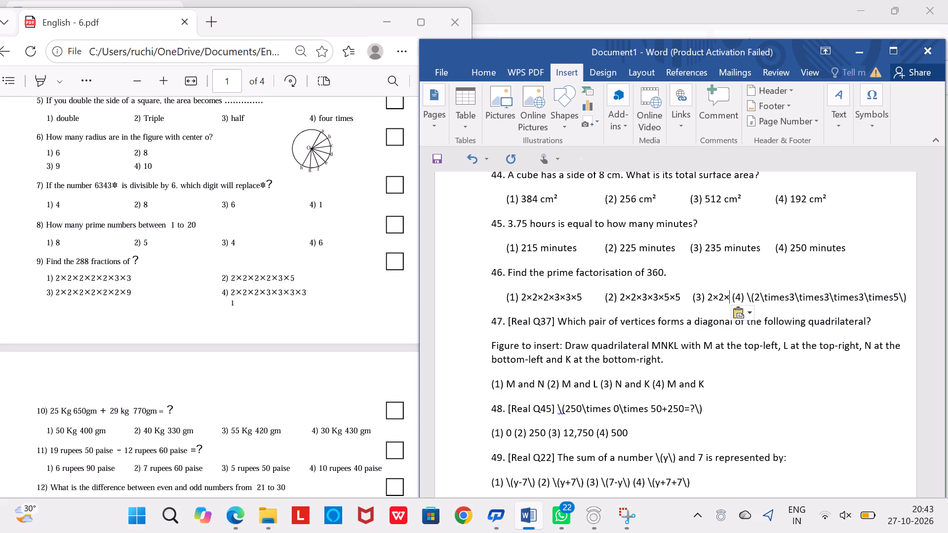
{"action": "key", "text": "2"}
{"action": "key", "text": "ctrl+v"}
{"action": "key", "text": "2"}
{"action": "key", "text": "ctrl+v"}
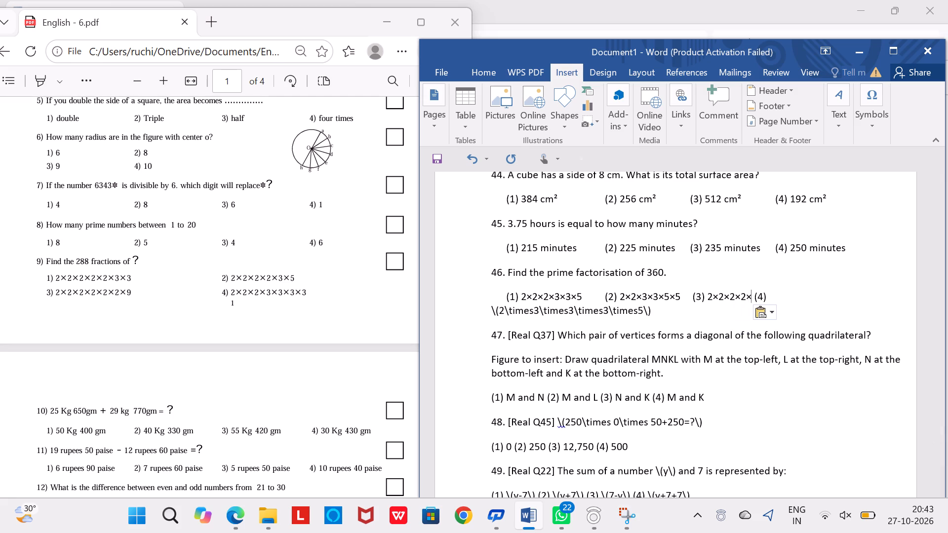
{"action": "key", "text": "3"}
{"action": "key", "text": "ctrl+v"}
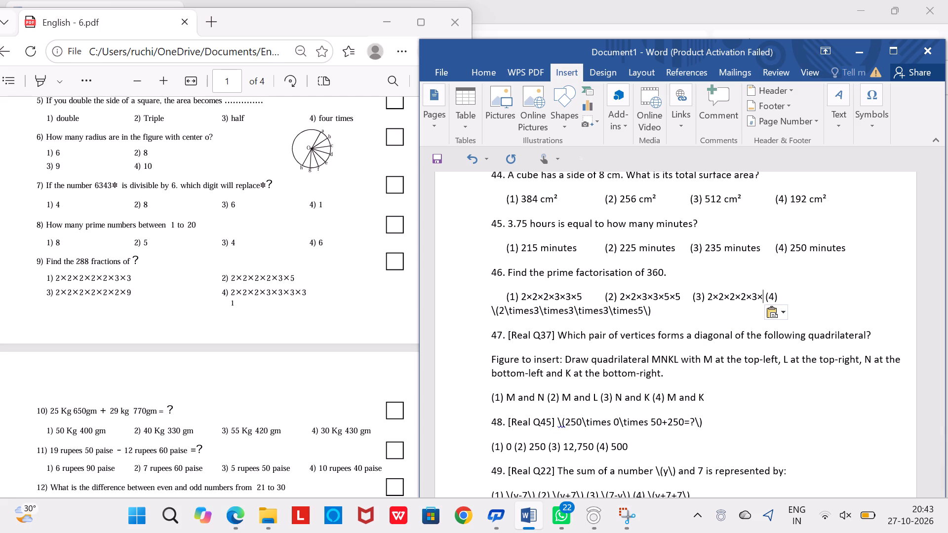
{"action": "key", "text": "5"}
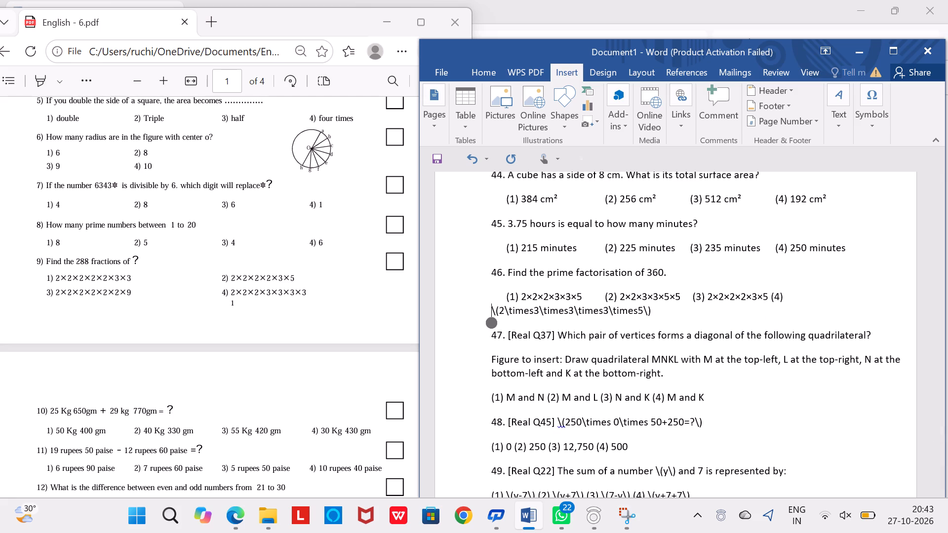
Delete the raw \times code expression of option (4) in question 46, leaving only the option number.
{"action": "key", "text": "Right"}
{"action": "key", "text": "Right"}
{"action": "key", "text": "Right"}
{"action": "key", "text": "Right"}
{"action": "key", "text": "Right"}
{"action": "key", "text": "Right"}
{"action": "key", "text": "Right"}
{"action": "key", "text": "Right"}
{"action": "key", "text": "Right"}
{"action": "key", "text": "Right"}
{"action": "key", "text": "Right"}
{"action": "key", "text": "Right"}
{"action": "key", "text": "Right"}
{"action": "key", "text": "Right"}
{"action": "key", "text": "Right"}
{"action": "key", "text": "Right"}
{"action": "key", "text": "Right"}
{"action": "key", "text": "Right"}
{"action": "key", "text": "Right"}
{"action": "key", "text": "Right"}
{"action": "key", "text": "Right"}
{"action": "key", "text": "Right"}
{"action": "key", "text": "Right"}
{"action": "key", "text": "Right"}
{"action": "key", "text": "Right"}
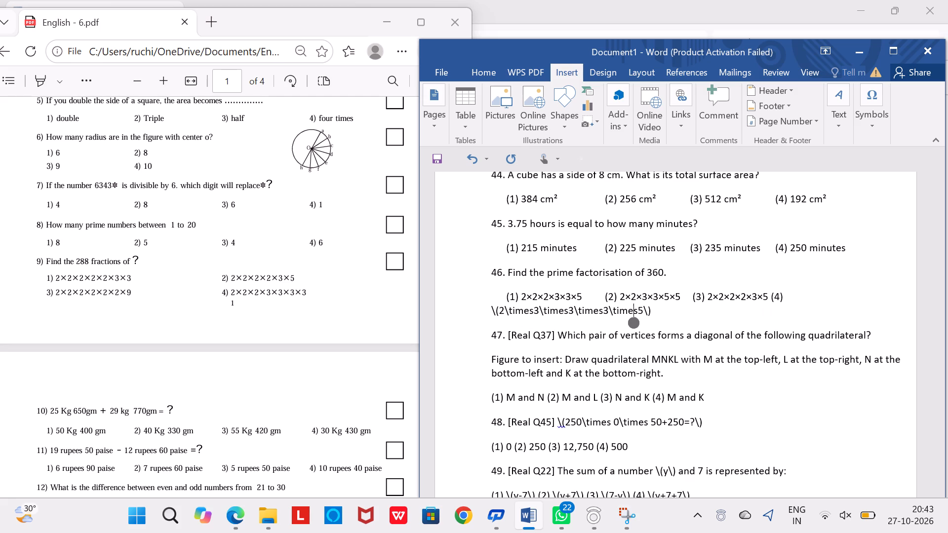
{"action": "key", "text": "Right"}
{"action": "key", "text": "Right"}
{"action": "key", "text": "Right"}
{"action": "key", "text": "BackSpace"}
{"action": "key", "text": "BackSpace"}
{"action": "key", "text": "BackSpace"}
{"action": "key", "text": "BackSpace"}
{"action": "key", "text": "BackSpace"}
{"action": "key", "text": "BackSpace"}
{"action": "key", "text": "BackSpace"}
{"action": "key", "text": "BackSpace"}
{"action": "key", "text": "BackSpace"}
{"action": "key", "text": "BackSpace"}
{"action": "key", "text": "BackSpace"}
{"action": "key", "text": "BackSpace"}
{"action": "key", "text": "BackSpace"}
{"action": "key", "text": "BackSpace"}
{"action": "key", "text": "BackSpace"}
{"action": "key", "text": "BackSpace"}
{"action": "key", "text": "BackSpace"}
{"action": "key", "text": "BackSpace"}
{"action": "key", "text": "BackSpace"}
{"action": "key", "text": "BackSpace"}
{"action": "key", "text": "BackSpace"}
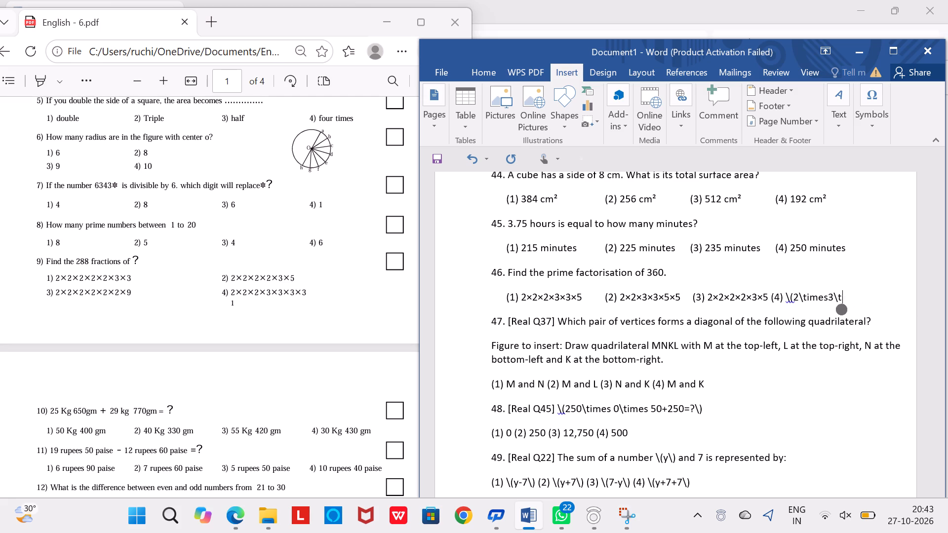
{"action": "key", "text": "BackSpace"}
{"action": "key", "text": "BackSpace"}
{"action": "key", "text": "BackSpace"}
{"action": "key", "text": "BackSpace"}
{"action": "key", "text": "BackSpace"}
{"action": "key", "text": "BackSpace"}
{"action": "key", "text": "BackSpace"}
{"action": "key", "text": "BackSpace"}
{"action": "key", "text": "BackSpace"}
{"action": "key", "text": "BackSpace"}
{"action": "key", "text": "BackSpace"}
{"action": "key", "text": "BackSpace"}
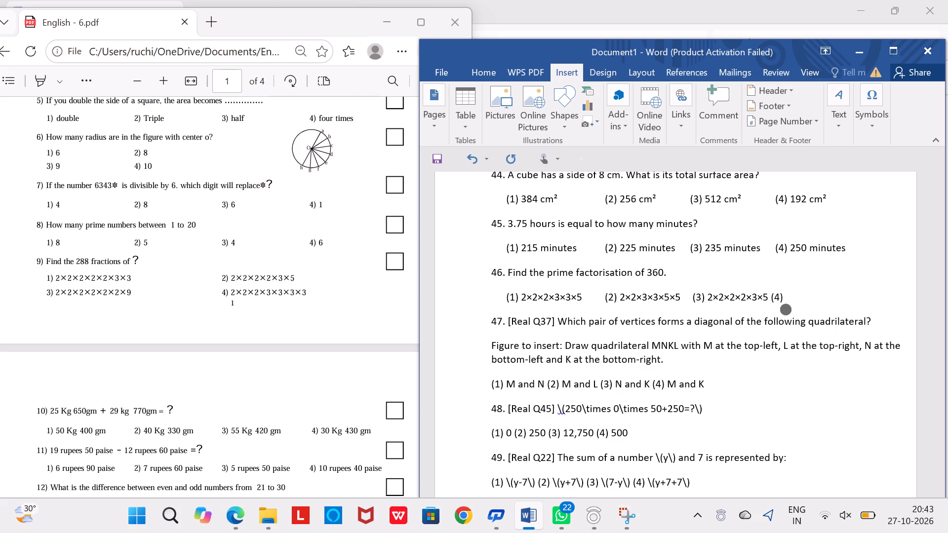
Insert a tab space before option (4) of question 46 to move it to the fourth option column.
{"action": "key", "text": "Left"}
{"action": "key", "text": "Left"}
{"action": "key", "text": "Left"}
{"action": "key", "text": "Left"}
{"action": "key", "text": "Tab"}
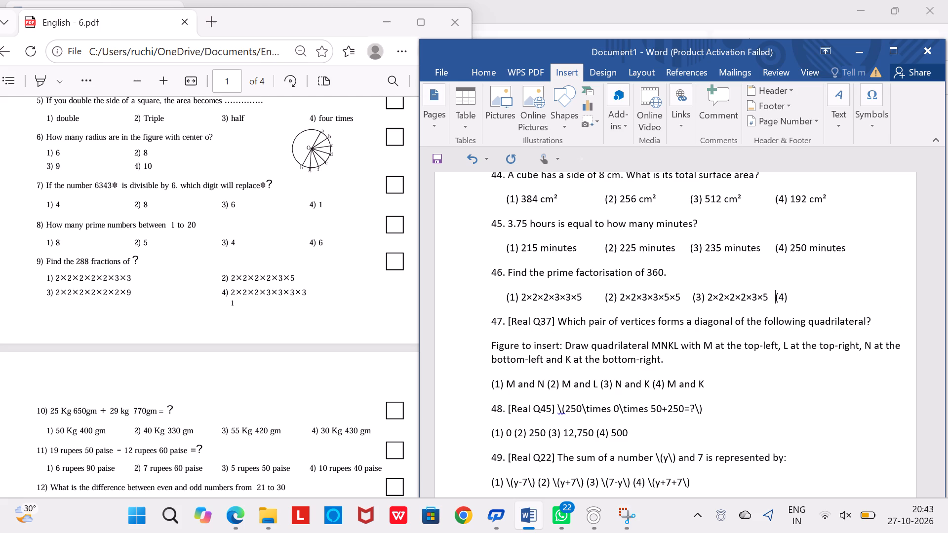
Write option (4) of question 46 as 2×3×3×3×5, reusing the copied × symbol between the factors.
{"action": "key", "text": "Right"}
{"action": "key", "text": "Right"}
{"action": "key", "text": "Right"}
{"action": "key", "text": "space"}
{"action": "key", "text": "2"}
{"action": "key", "text": "ctrl+v"}
{"action": "key", "text": "3"}
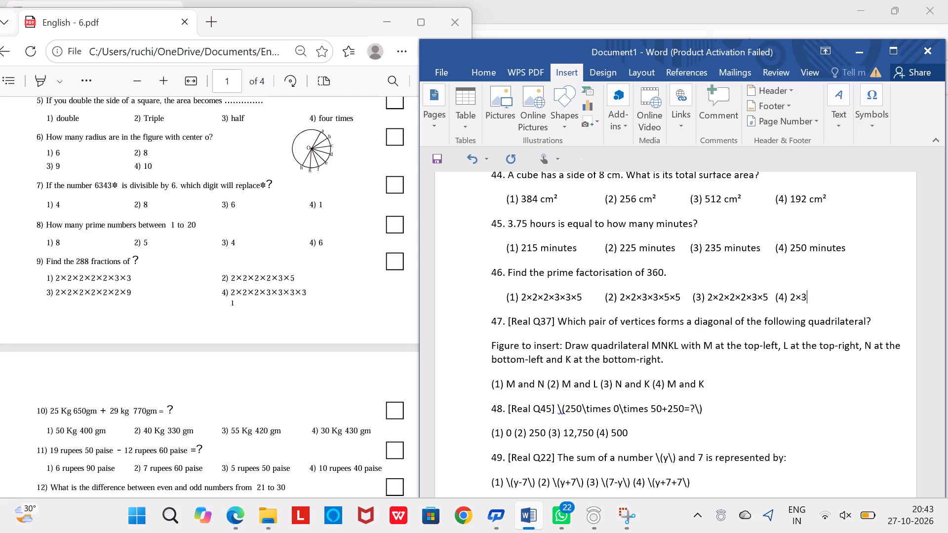
{"action": "key", "text": "ctrl+v"}
{"action": "key", "text": "3"}
{"action": "key", "text": "ctrl+v"}
{"action": "key", "text": "3"}
{"action": "key", "text": "ctrl+v"}
{"action": "key", "text": "5"}
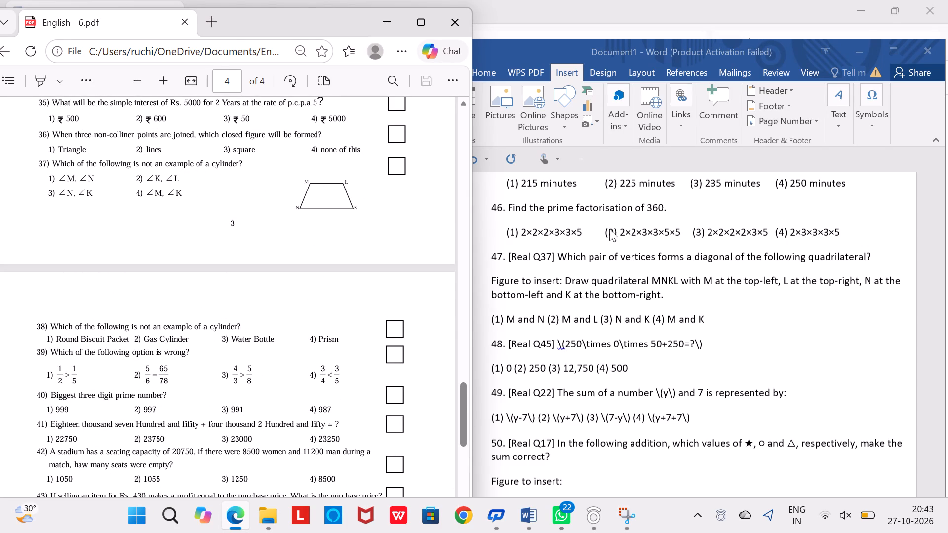
Remove the [Real Q37] source tag from the start of question 47.
{"action": "left_click", "coordinate": [556, 254]}
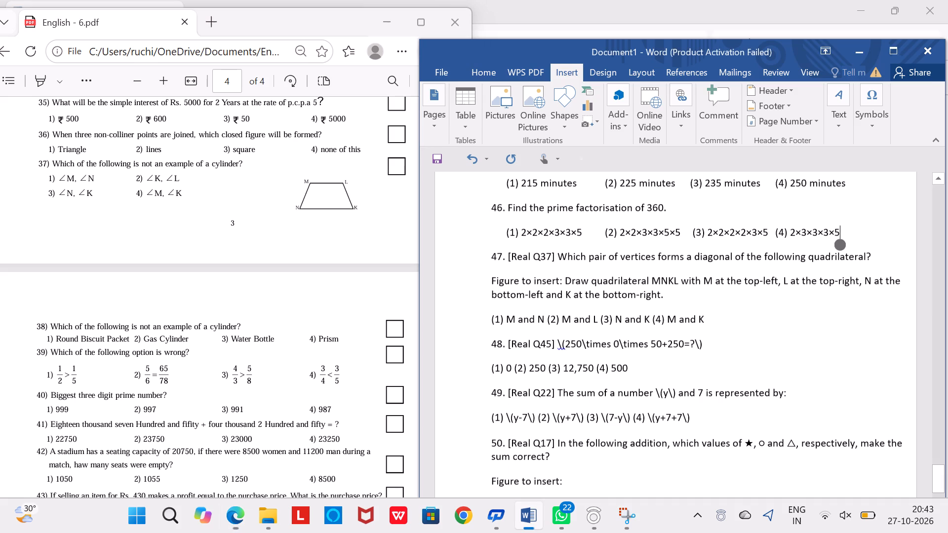
{"action": "left_click", "coordinate": [556, 254]}
{"action": "key", "text": "BackSpace"}
{"action": "key", "text": "BackSpace"}
{"action": "key", "text": "BackSpace"}
{"action": "key", "text": "BackSpace"}
{"action": "key", "text": "BackSpace"}
{"action": "key", "text": "BackSpace"}
{"action": "key", "text": "BackSpace"}
{"action": "key", "text": "BackSpace"}
{"action": "key", "text": "BackSpace"}
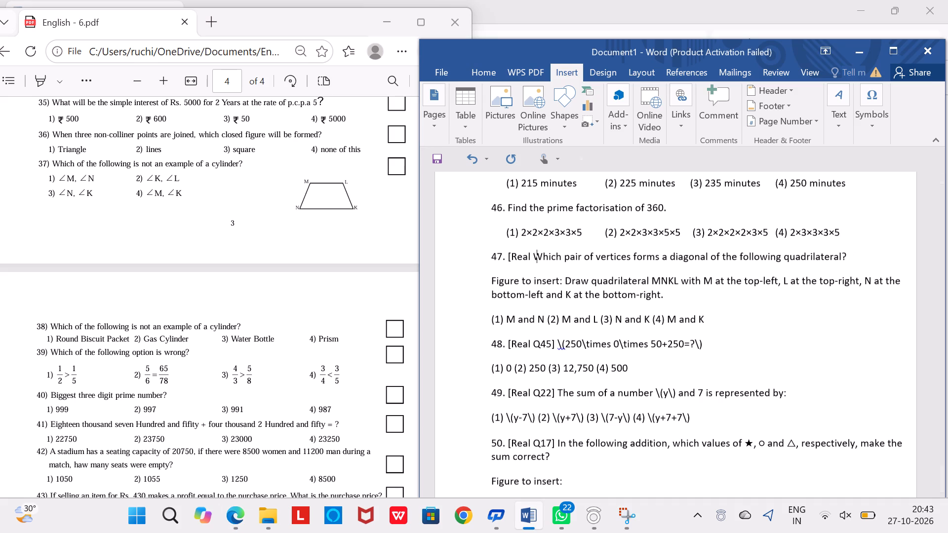
{"action": "key", "text": "BackSpace"}
{"action": "key", "text": "BackSpace"}
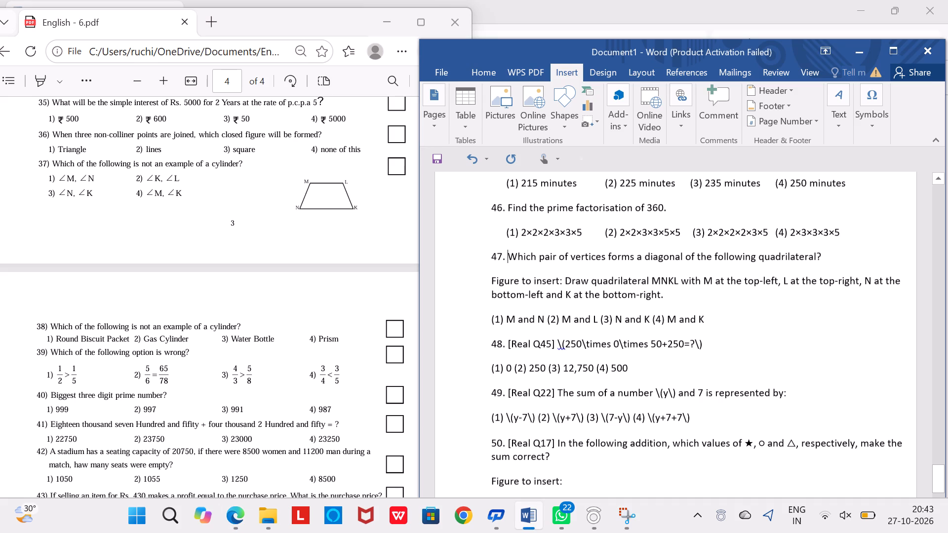
Delete the "Figure to insert" description of quadrilateral MNKL under question 47.
{"action": "left_click_drag", "start_coordinate": [492, 285], "coordinate": [677, 290]}
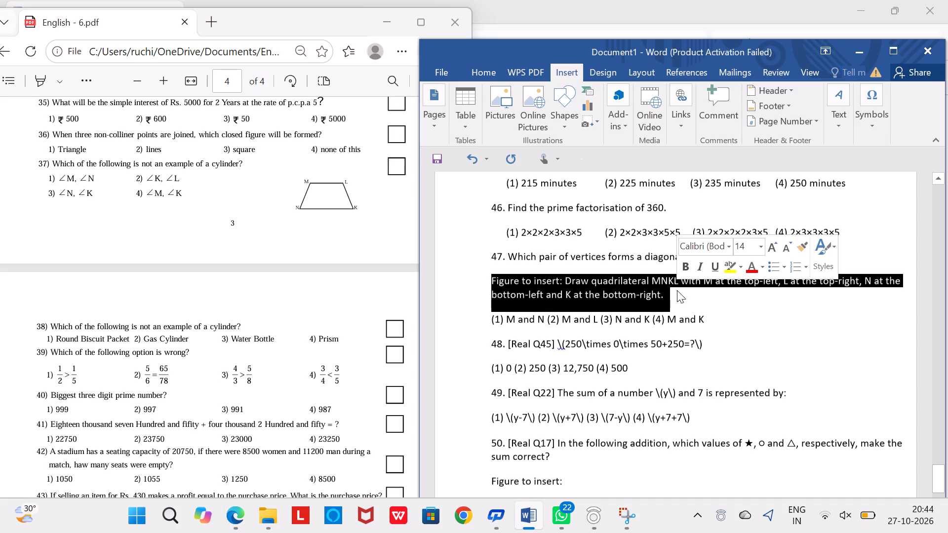
{"action": "key", "text": "Delete"}
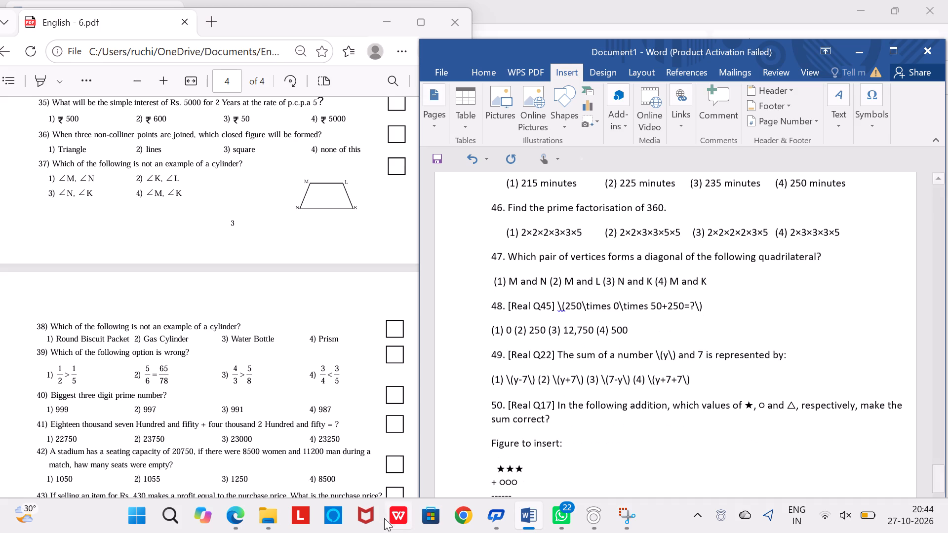
Switch to Snipping Tool, capture the complete MNKL quadrilateral beside question 37 in the PDF, and copy the snip.
{"action": "left_click", "coordinate": [615, 523]}
{"action": "left_click", "coordinate": [317, 153]}
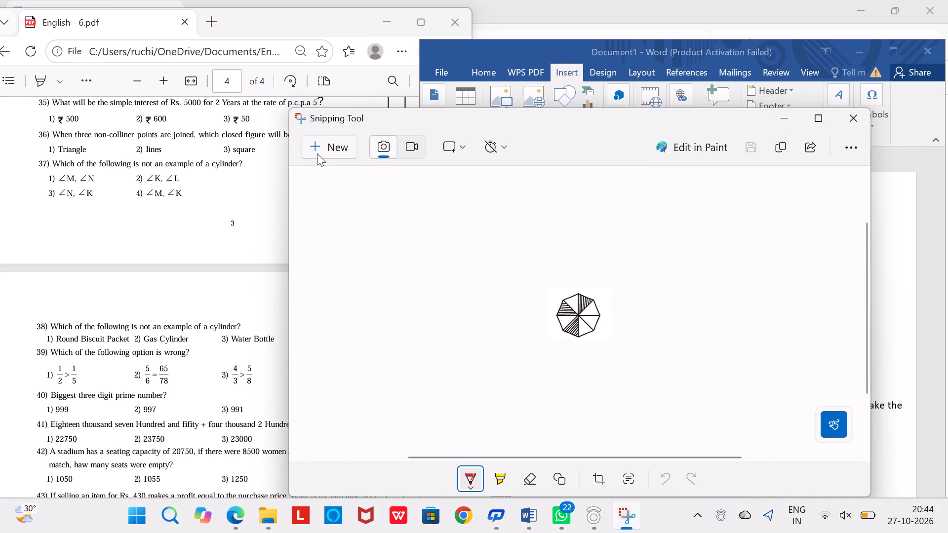
{"action": "left_click_drag", "start_coordinate": [297, 170], "coordinate": [329, 219]}
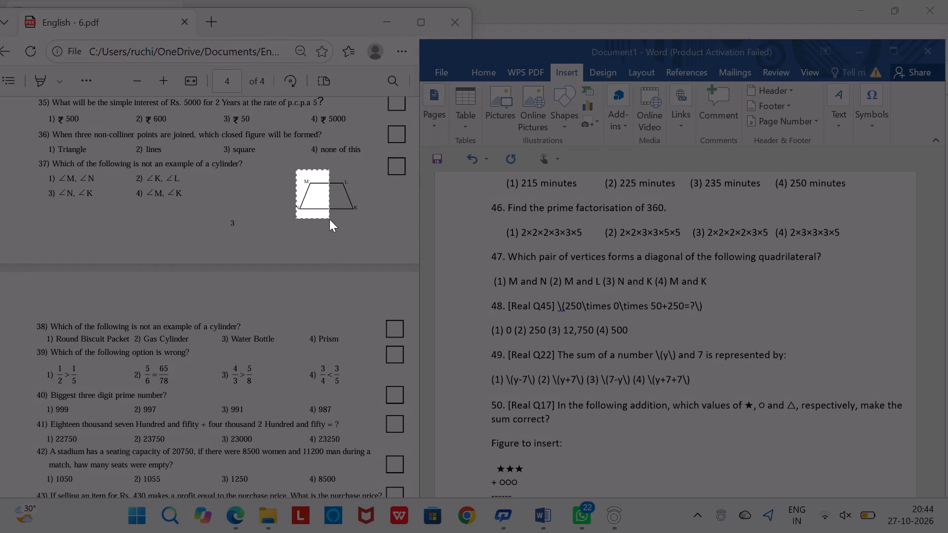
{"action": "left_click_drag", "start_coordinate": [329, 219], "coordinate": [350, 217]}
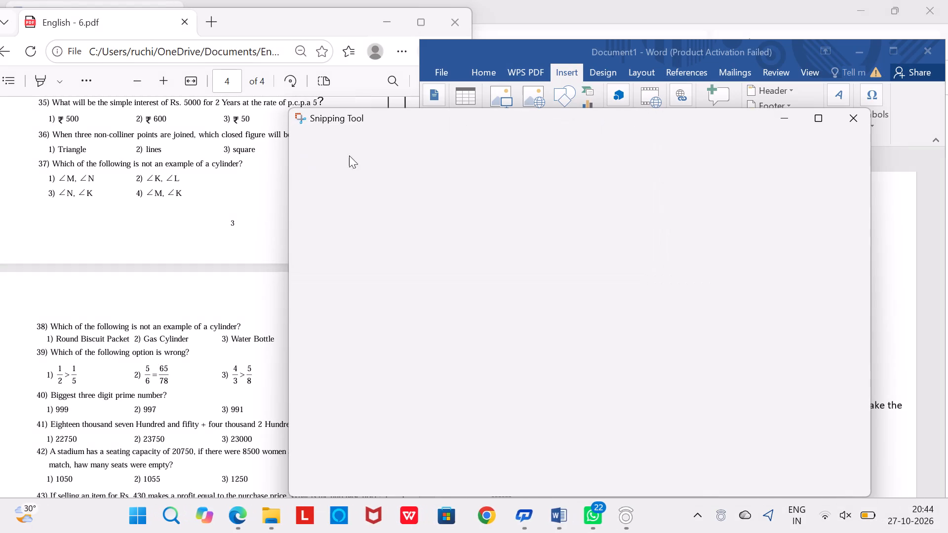
{"action": "left_click", "coordinate": [318, 146]}
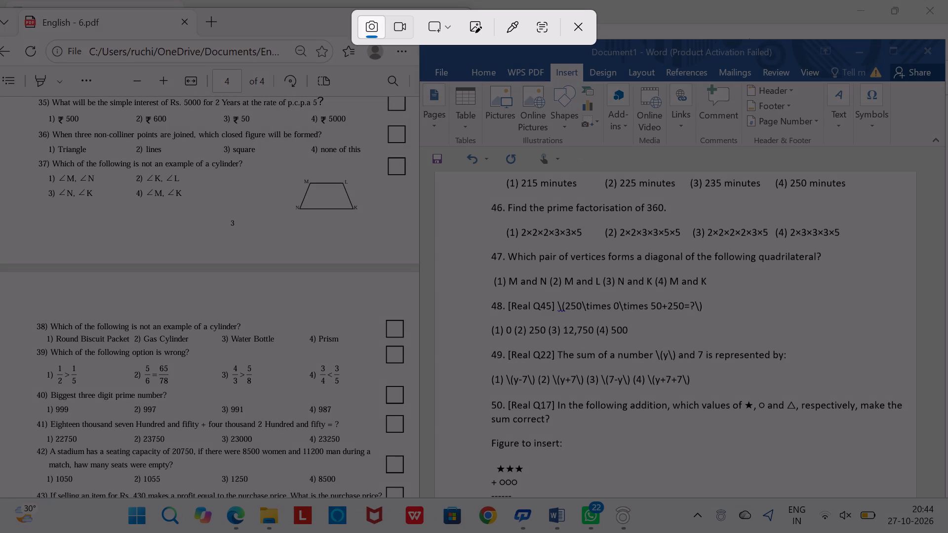
{"action": "left_click_drag", "start_coordinate": [291, 170], "coordinate": [361, 213]}
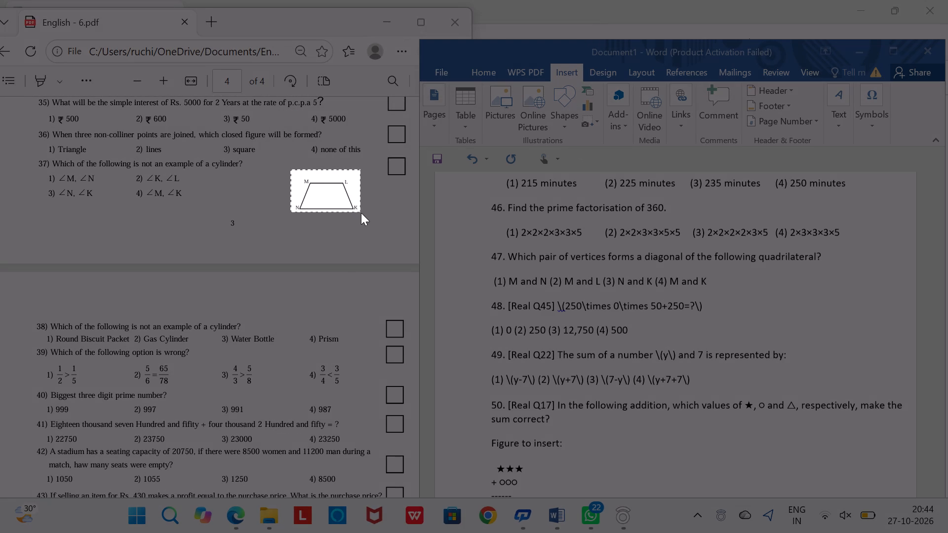
{"action": "left_click_drag", "start_coordinate": [361, 213], "coordinate": [363, 218]}
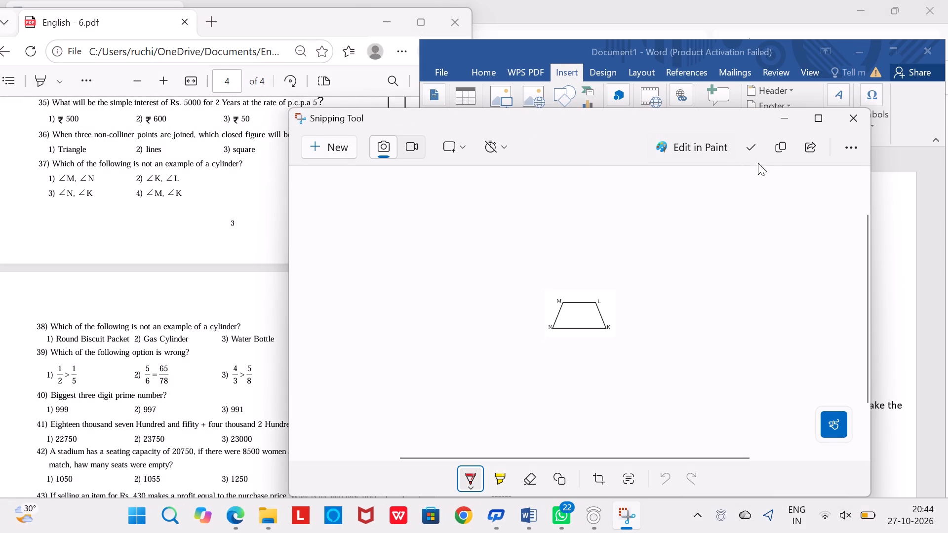
{"action": "left_click", "coordinate": [782, 143]}
{"action": "left_click", "coordinate": [787, 118]}
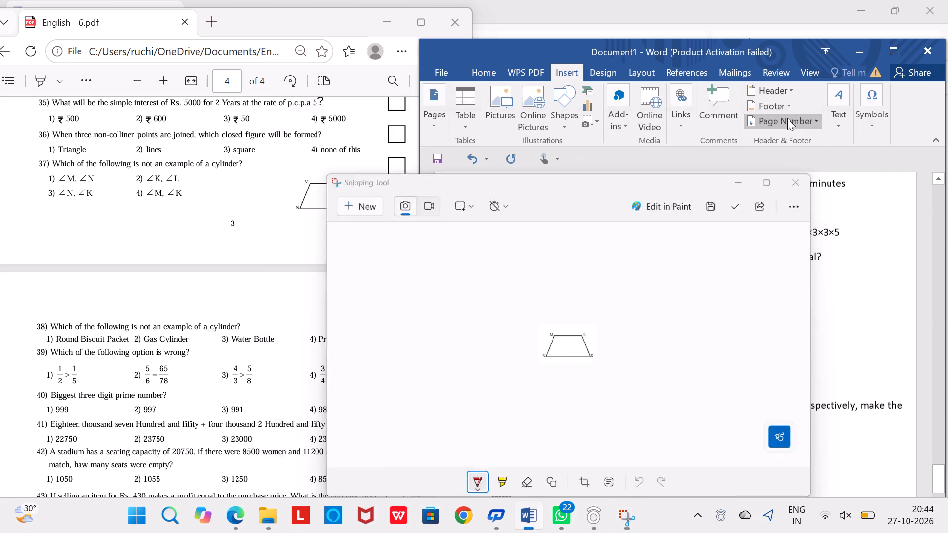
Paste the captured MNKL figure at the end of question 47's options line in Word.
{"action": "left_click", "coordinate": [729, 291]}
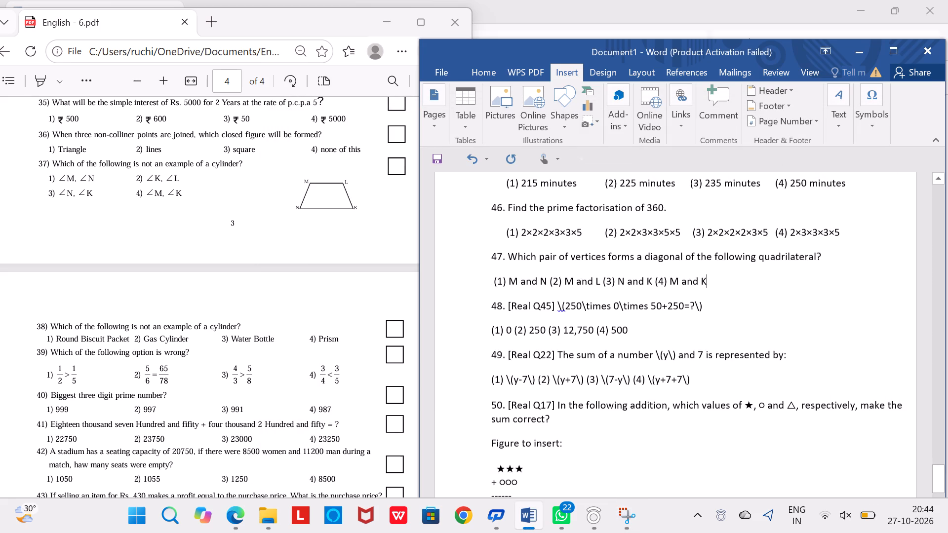
{"action": "key", "text": "ctrl+v"}
Give the MNKL picture tight text wrapping, place it to the right of question 47's options and enlarge it slightly.
{"action": "left_click", "coordinate": [729, 291]}
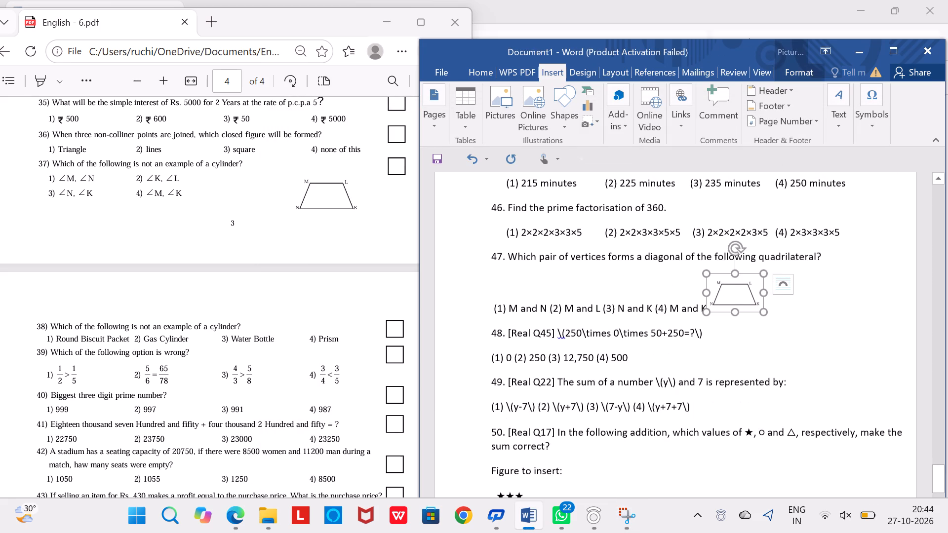
{"action": "left_click", "coordinate": [788, 278]}
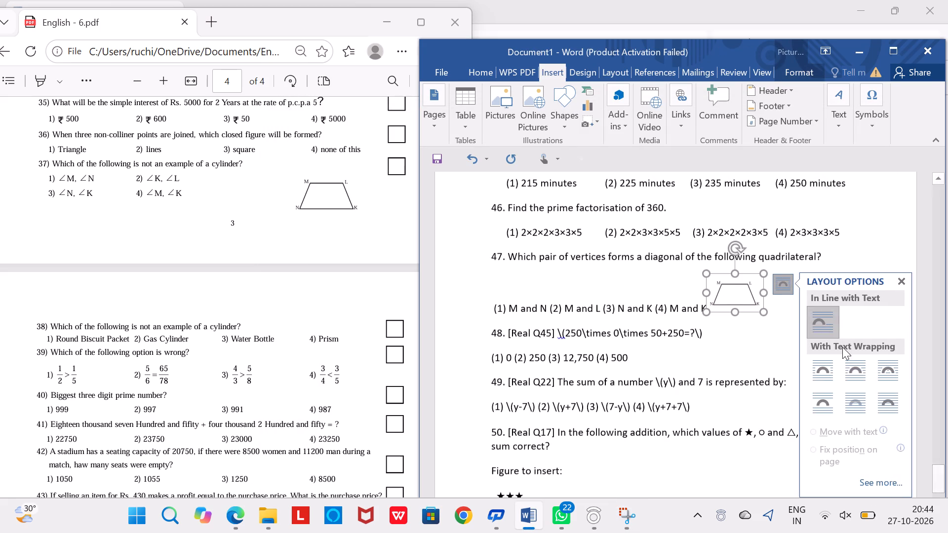
{"action": "left_click", "coordinate": [846, 362]}
{"action": "left_click_drag", "start_coordinate": [737, 291], "coordinate": [781, 285]}
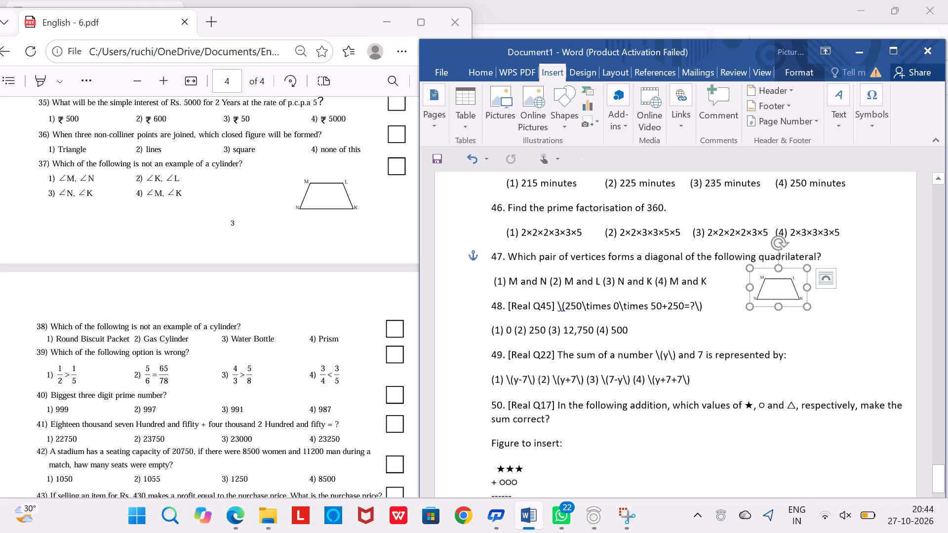
{"action": "left_click_drag", "start_coordinate": [806, 306], "coordinate": [808, 310]}
Break question 47's options before option (3) so that options (3) and (4) start a new line.
{"action": "left_click", "coordinate": [604, 282]}
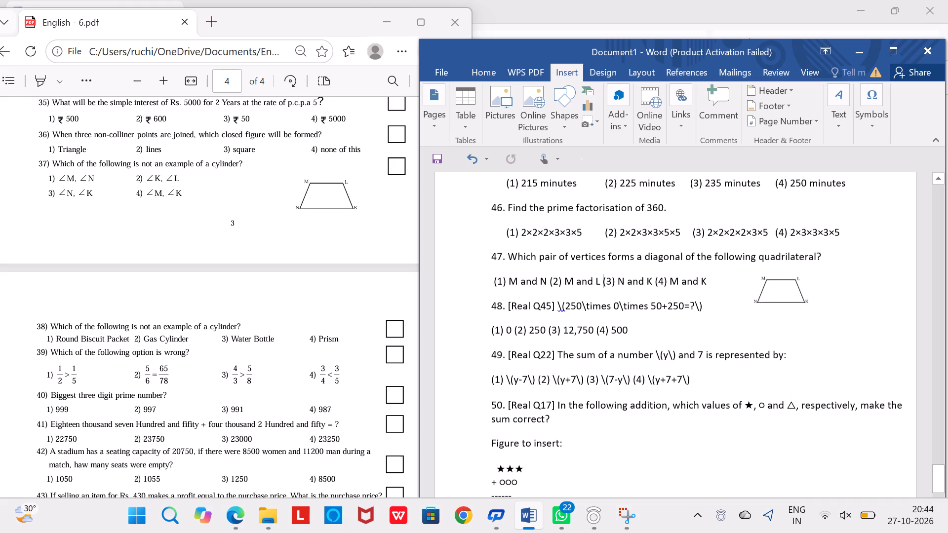
{"action": "key", "text": "Return"}
Indent both option lines of question 47 with spaces so options (1) and (3) line up with question 46's options.
{"action": "key", "text": "Up"}
{"action": "key", "text": "space"}
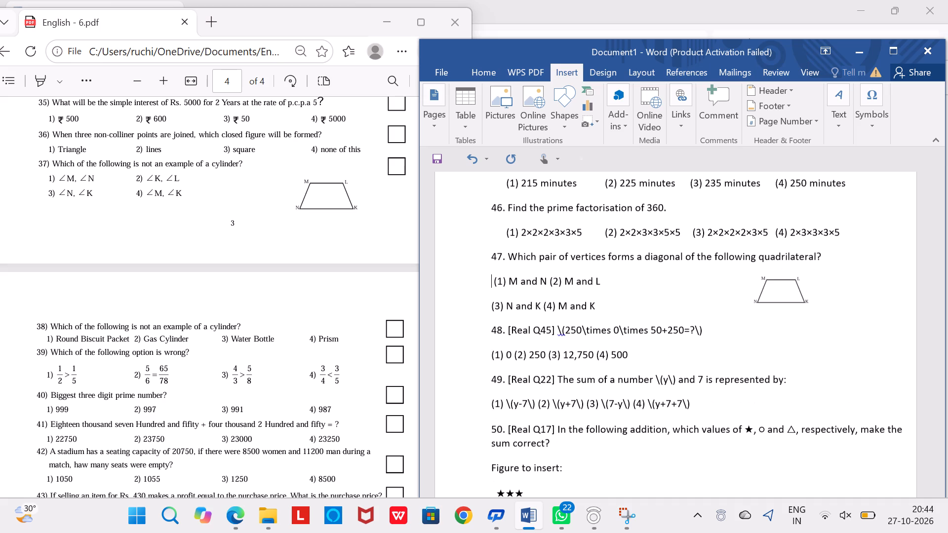
{"action": "key", "text": "space"}
{"action": "key", "text": "space"}
{"action": "key", "text": "space"}
{"action": "key", "text": "space"}
{"action": "key", "text": "Down"}
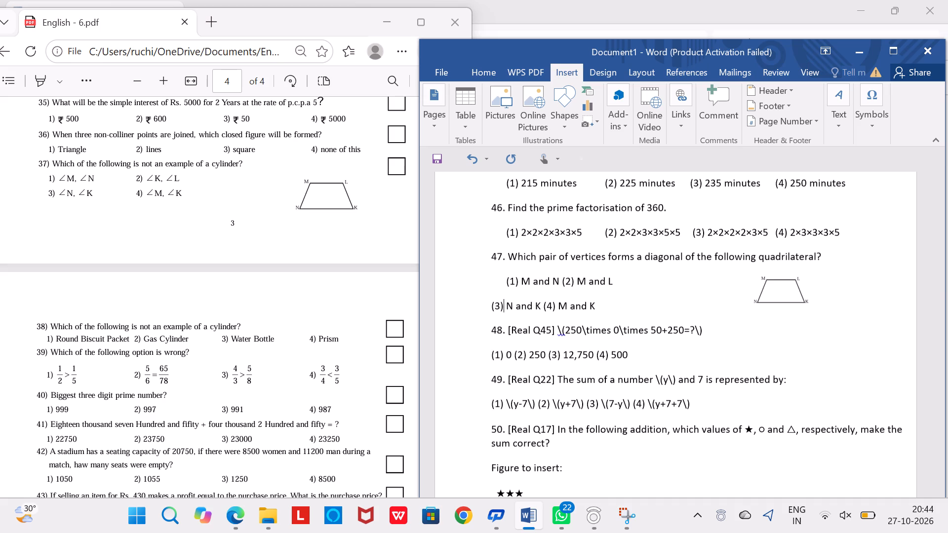
{"action": "key", "text": "Left"}
{"action": "key", "text": "Left"}
{"action": "key", "text": "Left"}
{"action": "key", "text": "space"}
{"action": "key", "text": "space"}
{"action": "key", "text": "space"}
{"action": "key", "text": "space"}
{"action": "key", "text": "space"}
{"action": "key", "text": "space"}
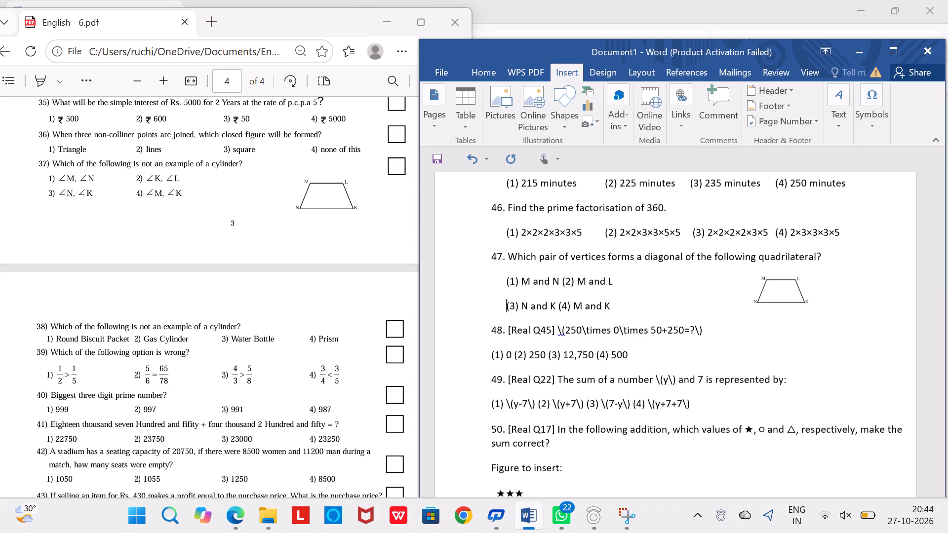
Insert two tab spaces after "M and N" to move option (2) of question 47 to the second option column.
{"action": "key", "text": "Right"}
{"action": "key", "text": "Right"}
{"action": "key", "text": "Right"}
{"action": "key", "text": "Right"}
{"action": "key", "text": "Right"}
{"action": "key", "text": "Right"}
{"action": "key", "text": "Right"}
{"action": "key", "text": "Right"}
{"action": "key", "text": "Up"}
{"action": "key", "text": "Up"}
{"action": "key", "text": "Down"}
{"action": "key", "text": "Right"}
{"action": "key", "text": "Right"}
{"action": "key", "text": "Right"}
{"action": "key", "text": "Right"}
{"action": "key", "text": "Tab"}
{"action": "key", "text": "Tab"}
Insert two tab spaces after "N and K" to line up option (4) of question 47 under option (2).
{"action": "key", "text": "Down"}
{"action": "key", "text": "Left"}
{"action": "key", "text": "Left"}
{"action": "key", "text": "Left"}
{"action": "key", "text": "Left"}
{"action": "key", "text": "Left"}
{"action": "key", "text": "Left"}
{"action": "key", "text": "Left"}
{"action": "key", "text": "Left"}
{"action": "key", "text": "Left"}
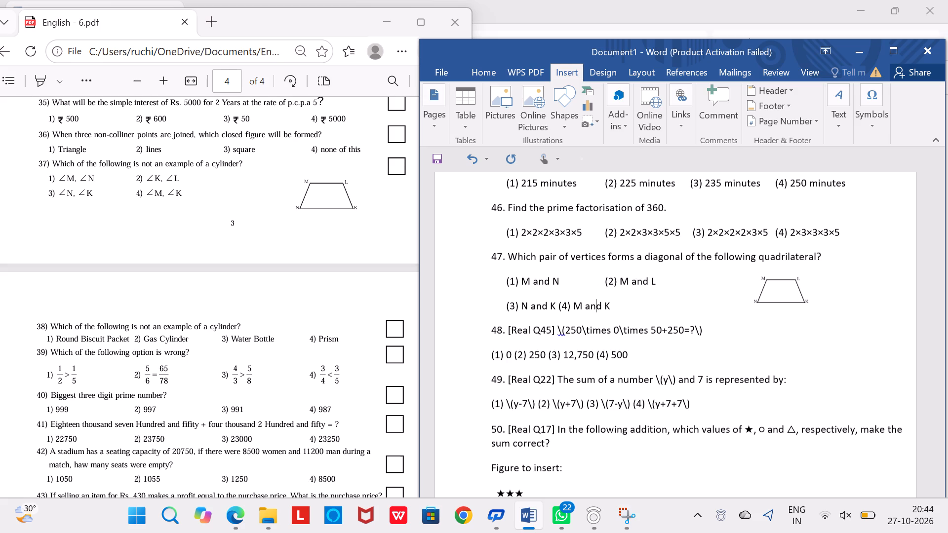
{"action": "key", "text": "Left"}
{"action": "key", "text": "Tab"}
{"action": "key", "text": "Tab"}
Look through the normal-text symbol set for an angle sign (∠) to put before "M and N" in question 47's option (1).
{"action": "key", "text": "Left"}
{"action": "key", "text": "Left"}
{"action": "key", "text": "Left"}
{"action": "key", "text": "Left"}
{"action": "key", "text": "Left"}
{"action": "key", "text": "Left"}
{"action": "key", "text": "Left"}
{"action": "key", "text": "Left"}
{"action": "key", "text": "Left"}
{"action": "key", "text": "Left"}
{"action": "key", "text": "Up"}
{"action": "key", "text": "Up"}
{"action": "key", "text": "Down"}
{"action": "left_click", "coordinate": [857, 135]}
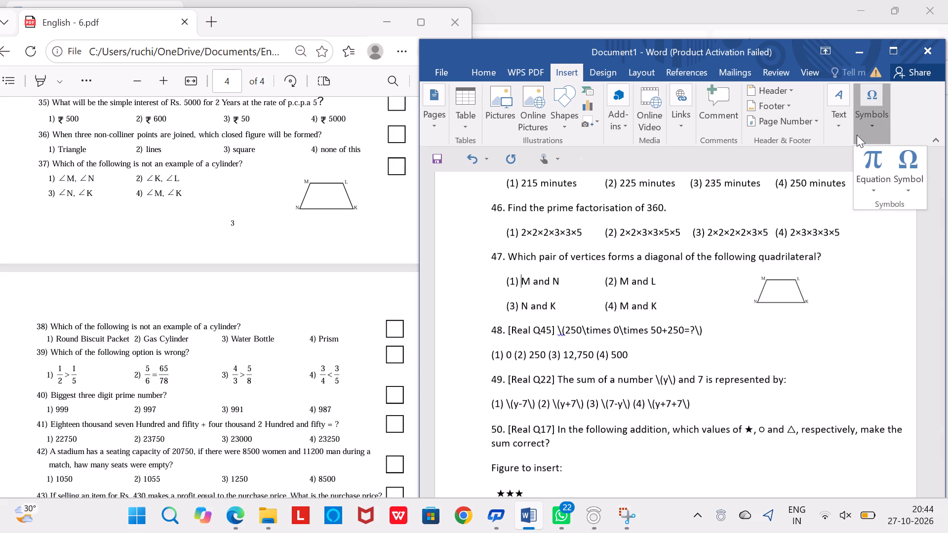
{"action": "left_click", "coordinate": [902, 181]}
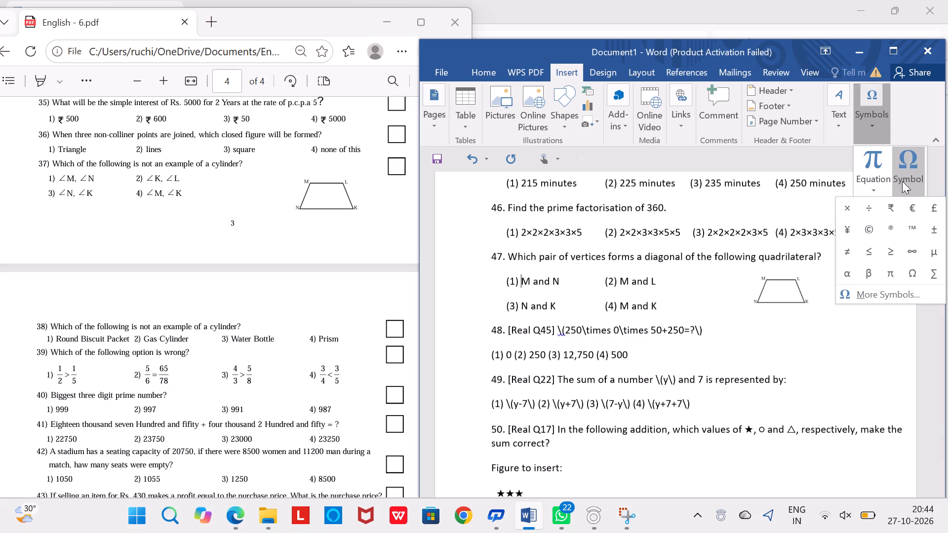
{"action": "left_click", "coordinate": [899, 294]}
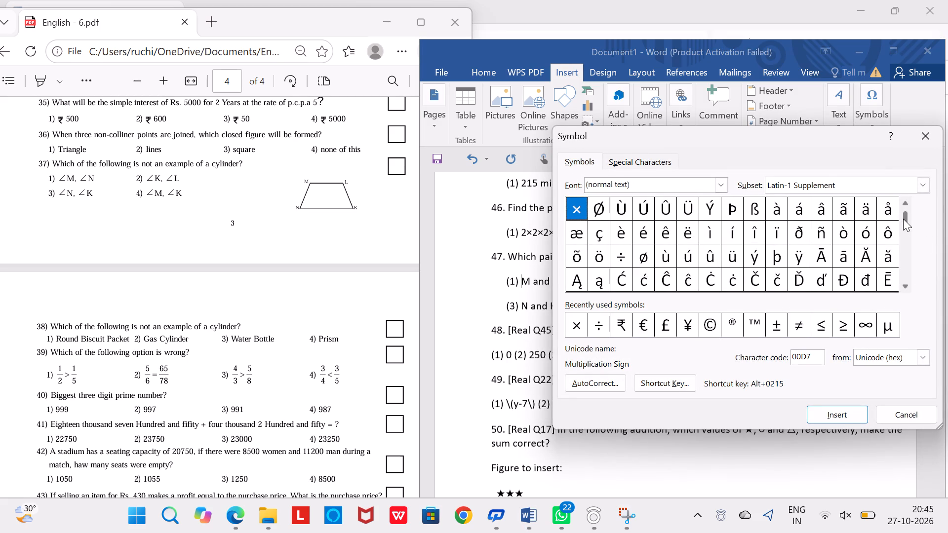
{"action": "left_click_drag", "start_coordinate": [897, 219], "coordinate": [898, 223]}
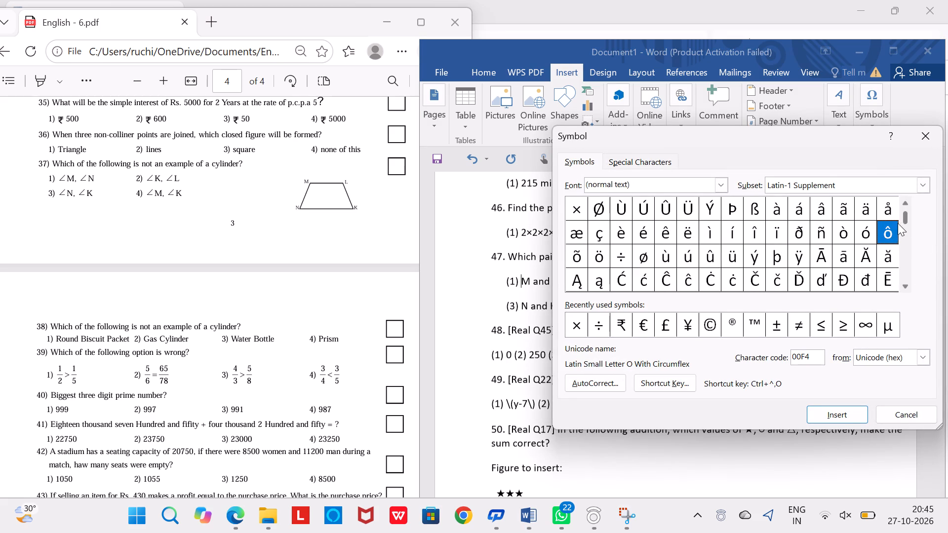
{"action": "left_click_drag", "start_coordinate": [898, 223], "coordinate": [905, 220]}
{"action": "left_click_drag", "start_coordinate": [902, 220], "coordinate": [904, 226]}
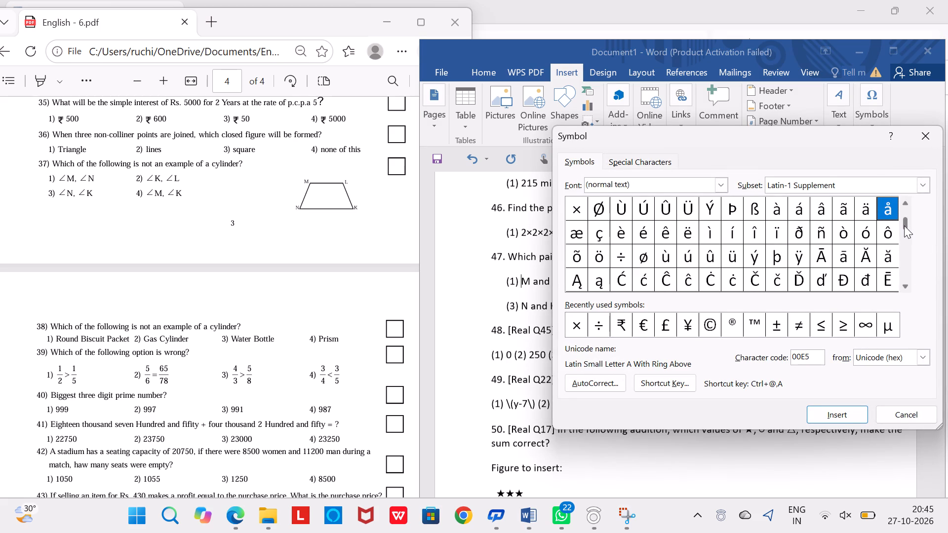
{"action": "left_click_drag", "start_coordinate": [904, 226], "coordinate": [907, 237]}
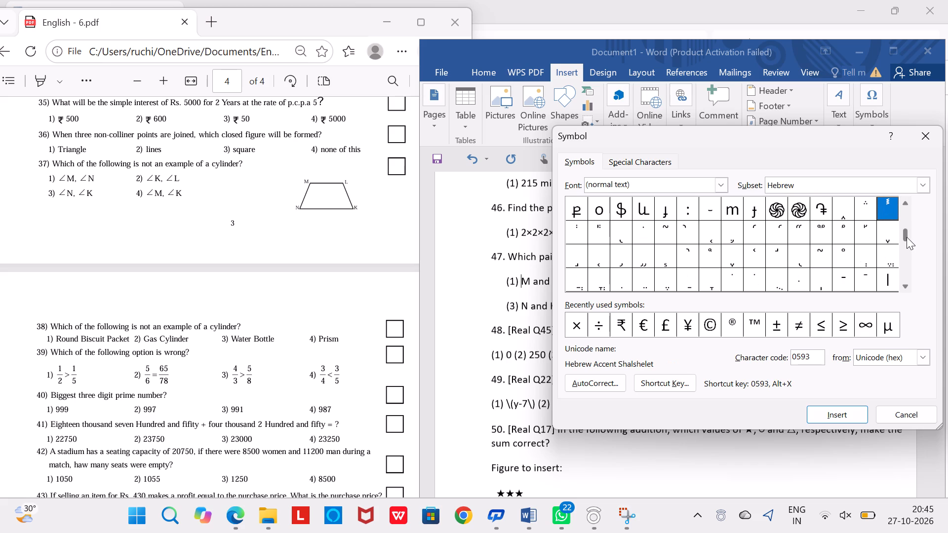
{"action": "left_click_drag", "start_coordinate": [908, 236], "coordinate": [901, 297]}
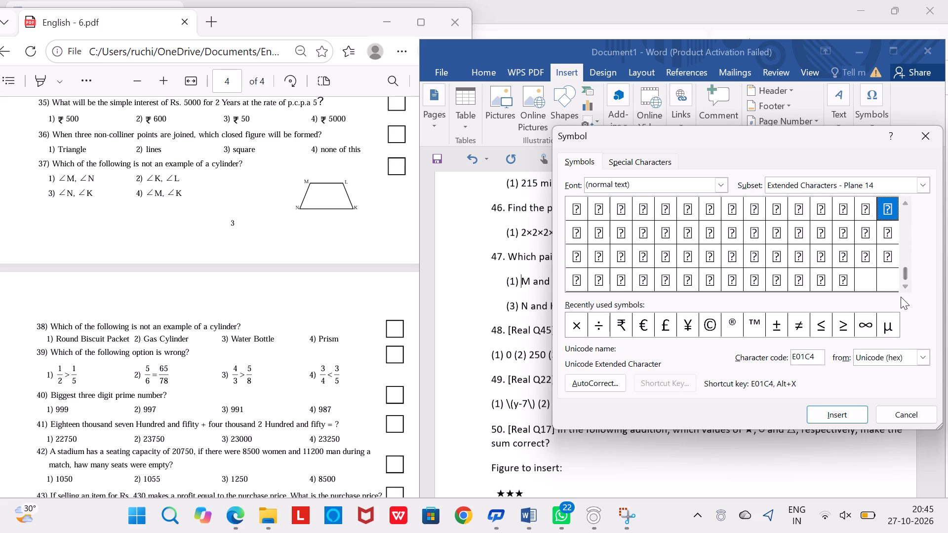
{"action": "left_click", "coordinate": [908, 207]}
{"action": "triple_click", "coordinate": [908, 207]}
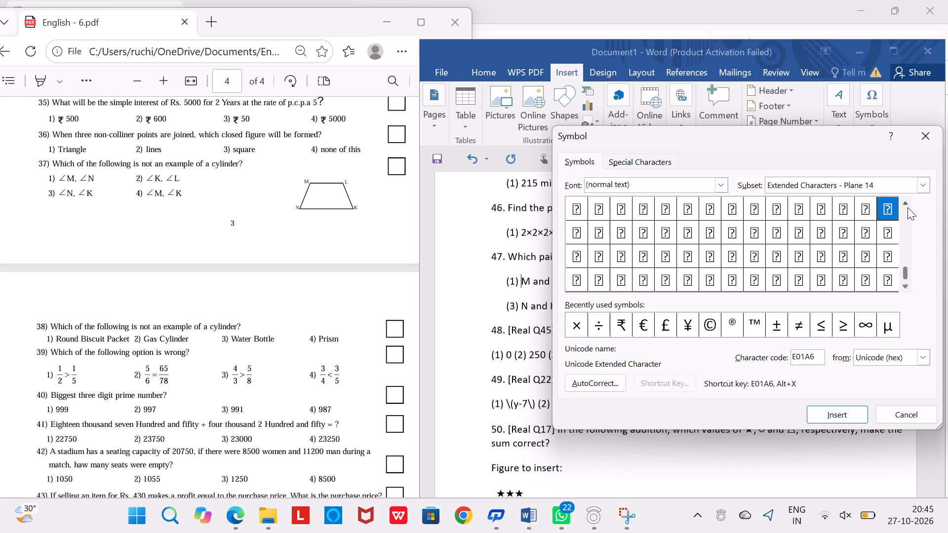
{"action": "triple_click", "coordinate": [908, 207]}
{"action": "triple_click", "coordinate": [908, 207]}
{"action": "triple_click", "coordinate": [908, 207]}
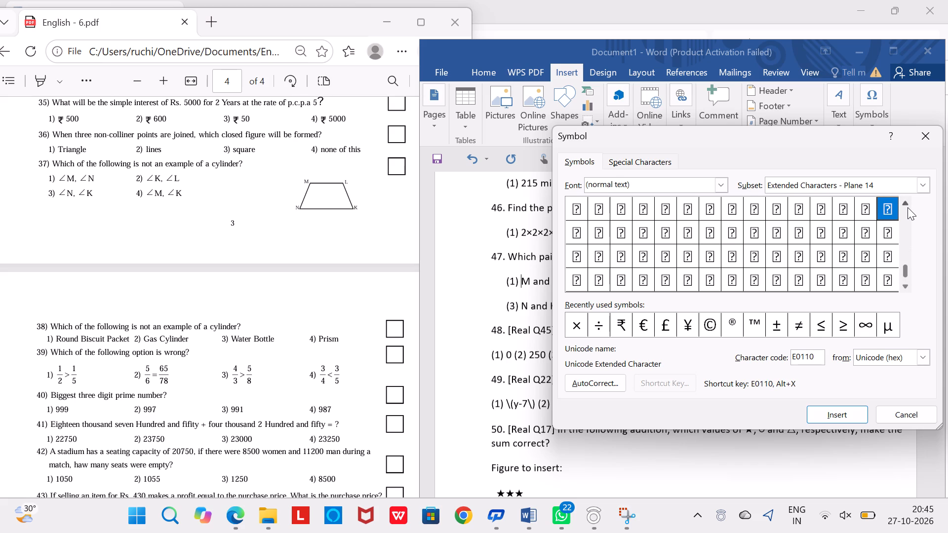
{"action": "left_click", "coordinate": [908, 207]}
{"action": "triple_click", "coordinate": [907, 205]}
{"action": "triple_click", "coordinate": [907, 205]}
{"action": "triple_click", "coordinate": [907, 205]}
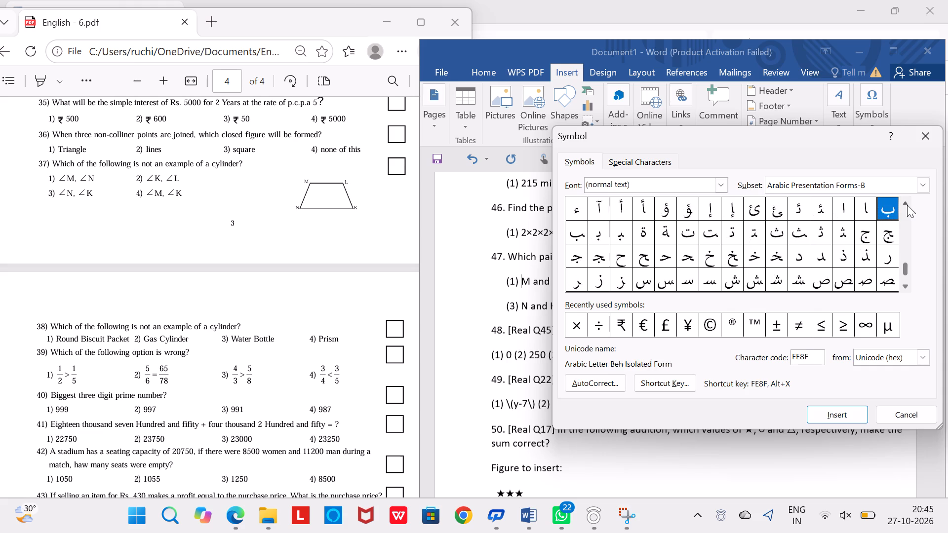
{"action": "triple_click", "coordinate": [907, 205]}
{"action": "triple_click", "coordinate": [907, 205]}
{"action": "triple_click", "coordinate": [907, 205]}
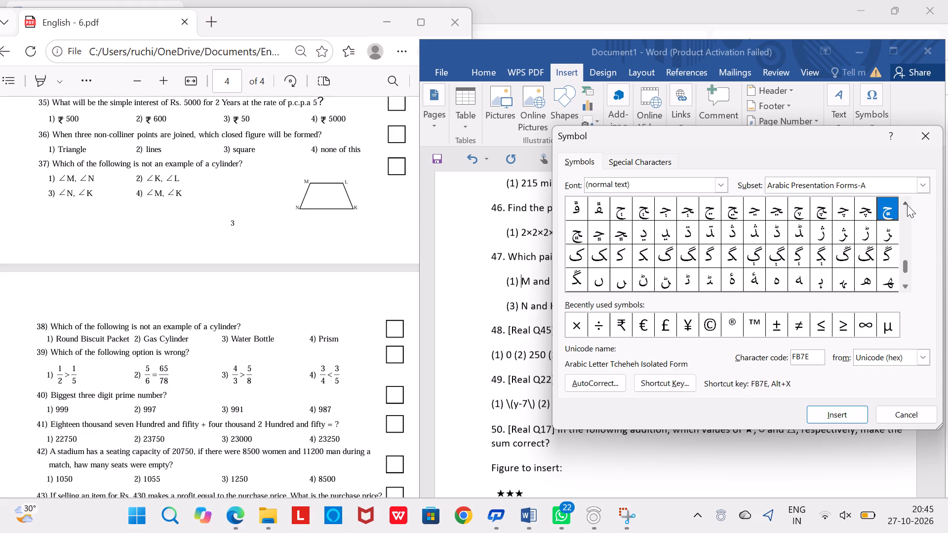
{"action": "triple_click", "coordinate": [907, 205]}
{"action": "triple_click", "coordinate": [907, 205]}
{"action": "triple_click", "coordinate": [907, 205]}
{"action": "triple_click", "coordinate": [907, 205]}
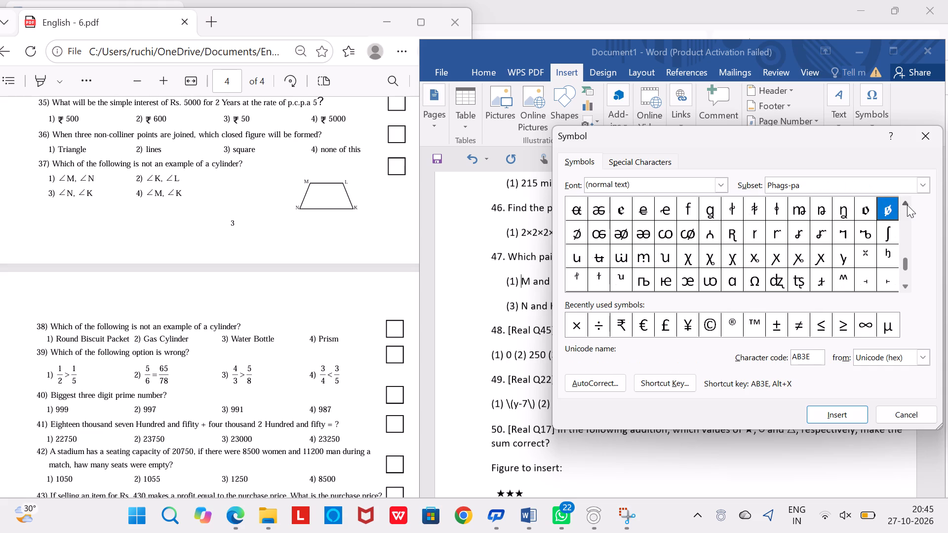
{"action": "triple_click", "coordinate": [907, 205]}
{"action": "triple_click", "coordinate": [907, 205]}
{"action": "triple_click", "coordinate": [907, 205]}
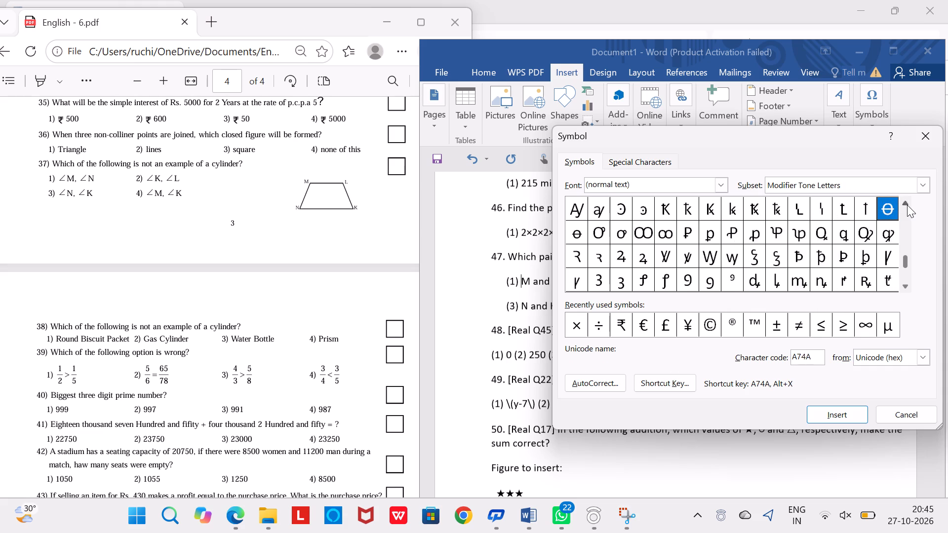
{"action": "triple_click", "coordinate": [907, 205]}
{"action": "triple_click", "coordinate": [907, 205]}
{"action": "triple_click", "coordinate": [907, 205]}
{"action": "triple_click", "coordinate": [907, 205]}
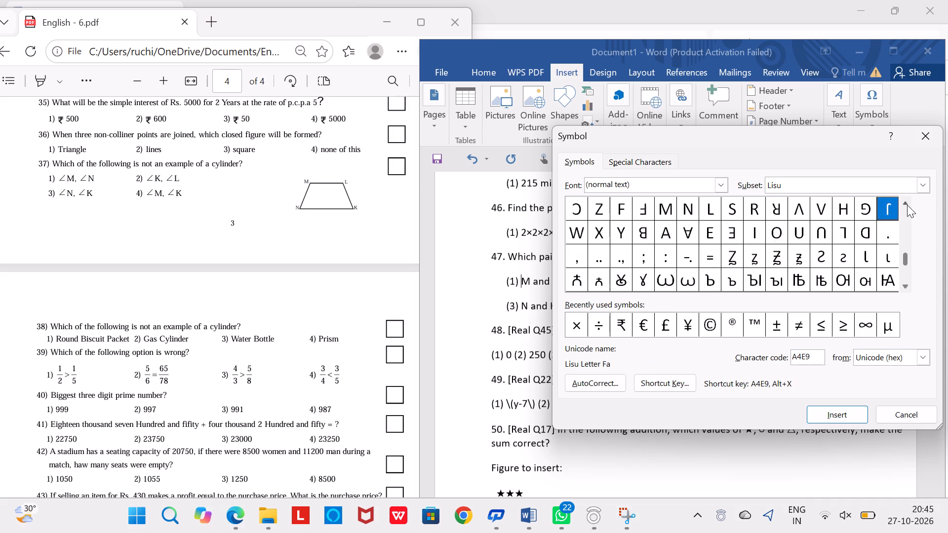
{"action": "triple_click", "coordinate": [907, 205]}
{"action": "triple_click", "coordinate": [907, 205]}
{"action": "triple_click", "coordinate": [907, 205]}
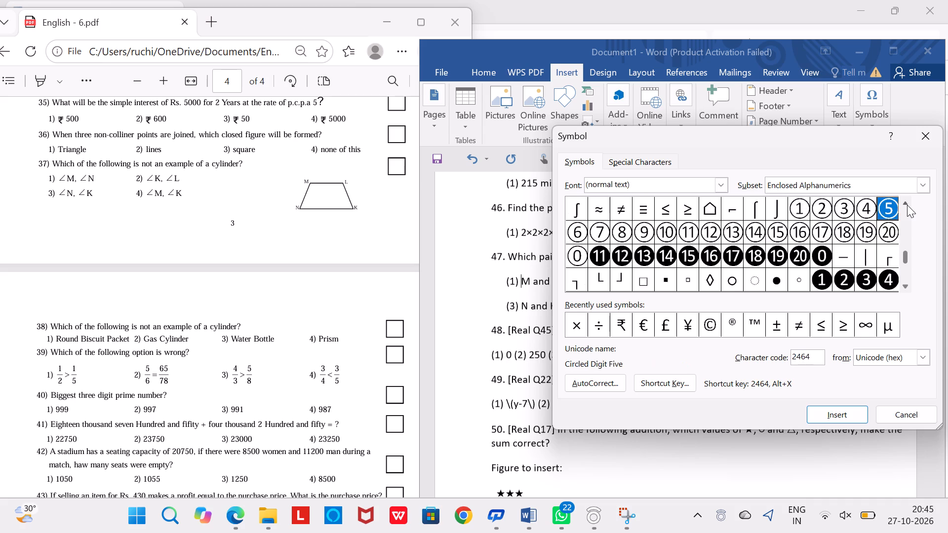
{"action": "triple_click", "coordinate": [907, 205]}
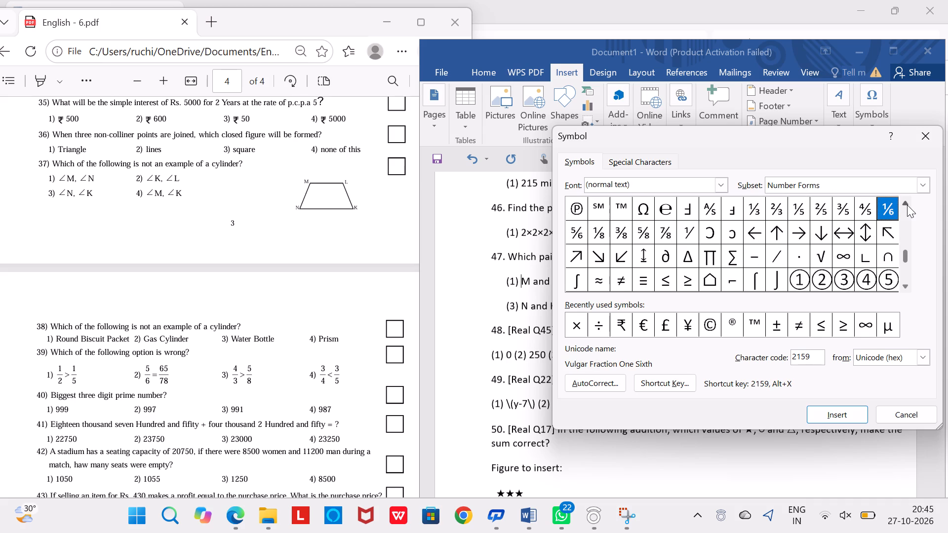
{"action": "left_click", "coordinate": [907, 205]}
{"action": "left_click", "coordinate": [907, 205]}
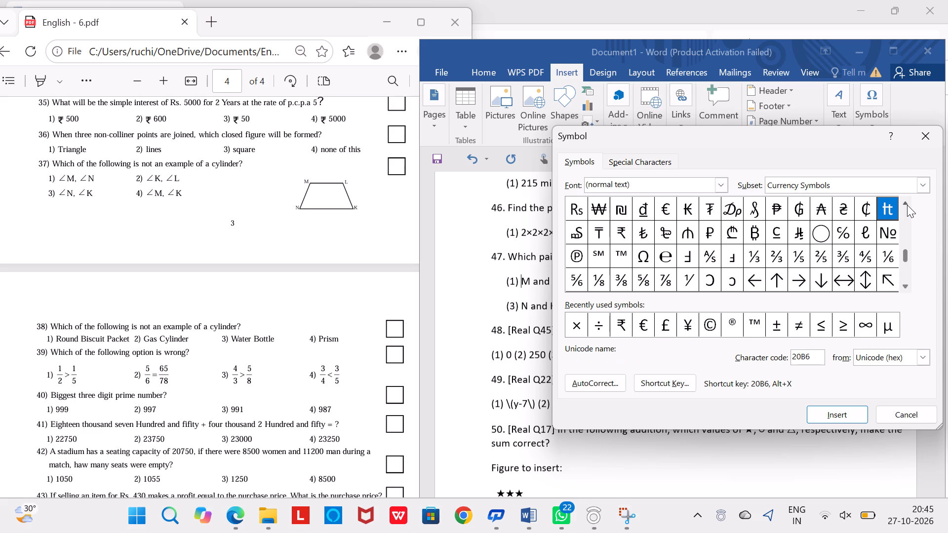
{"action": "left_click", "coordinate": [907, 205]}
{"action": "double_click", "coordinate": [907, 205]}
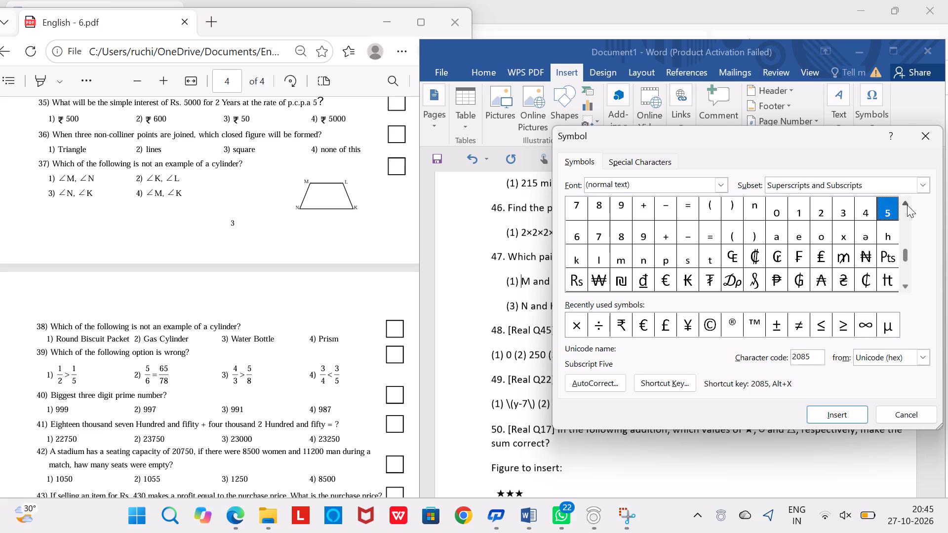
{"action": "left_click", "coordinate": [907, 205]}
{"action": "left_click", "coordinate": [907, 205]}
{"action": "left_click", "coordinate": [907, 205]}
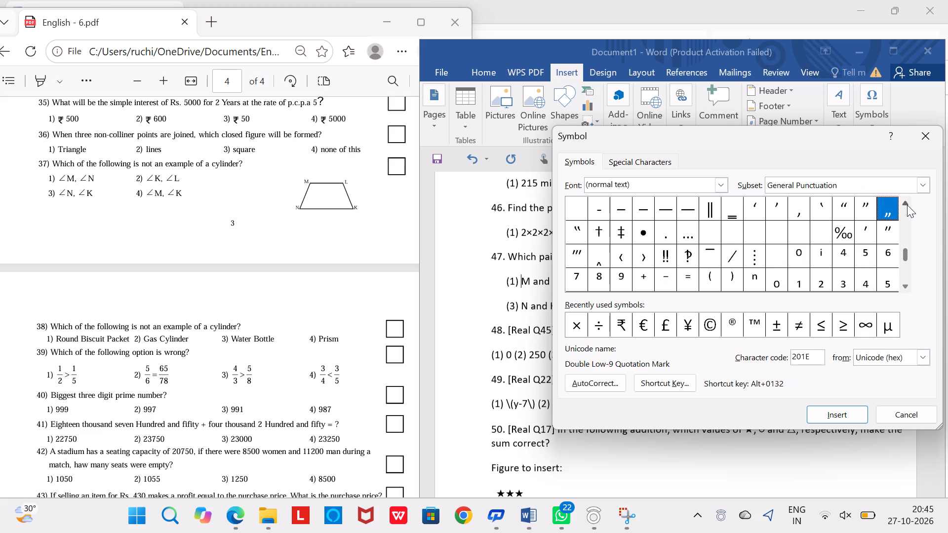
{"action": "triple_click", "coordinate": [907, 205]}
{"action": "left_click", "coordinate": [907, 205]}
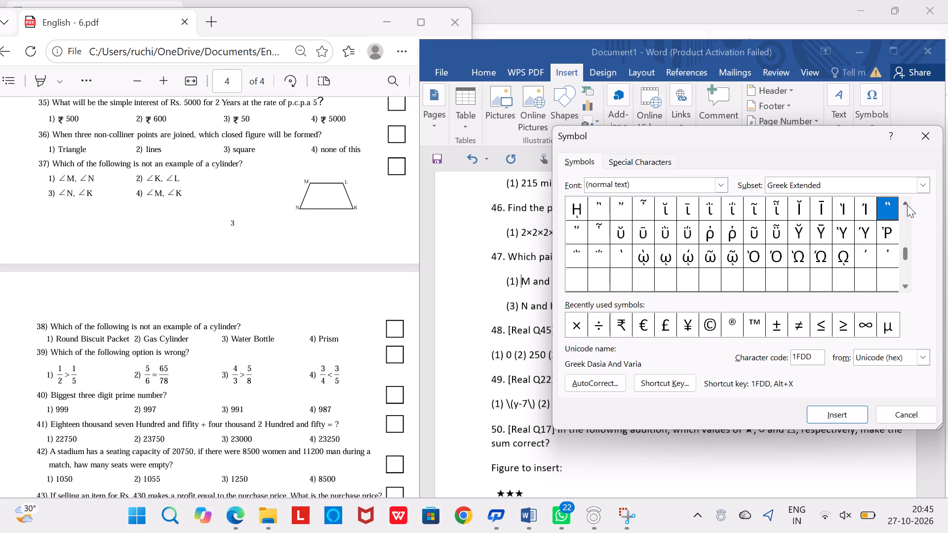
{"action": "triple_click", "coordinate": [907, 205]}
{"action": "triple_click", "coordinate": [907, 205]}
{"action": "triple_click", "coordinate": [907, 205]}
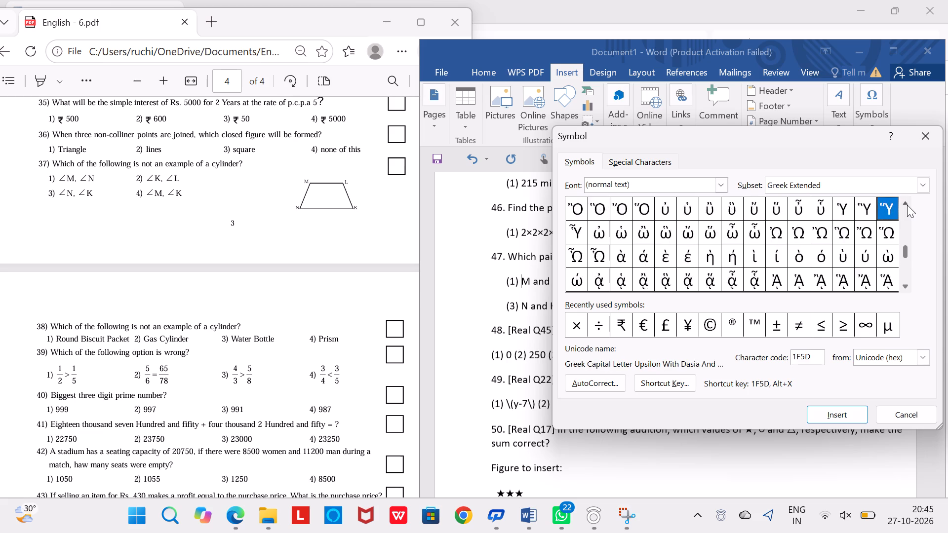
{"action": "triple_click", "coordinate": [907, 205]}
{"action": "triple_click", "coordinate": [907, 205]}
{"action": "triple_click", "coordinate": [907, 205]}
{"action": "triple_click", "coordinate": [907, 205]}
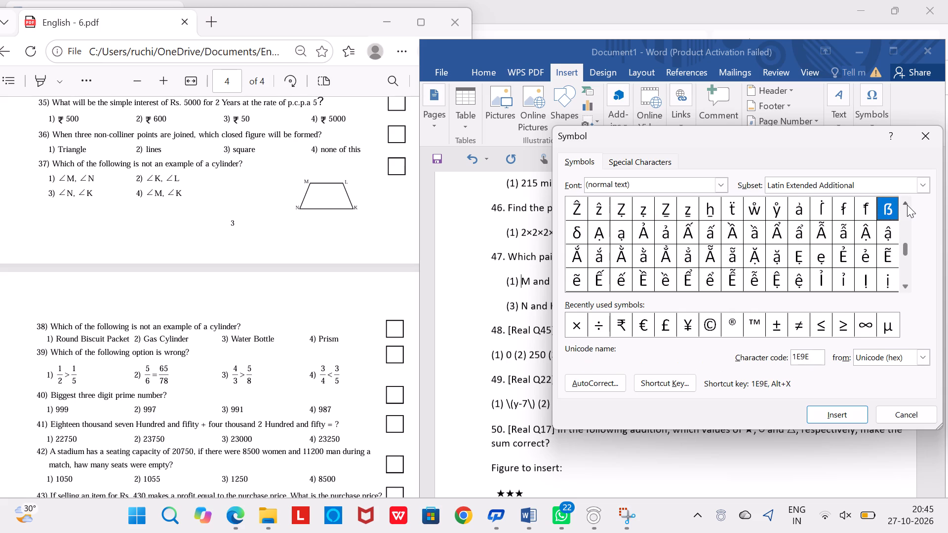
{"action": "triple_click", "coordinate": [907, 205]}
{"action": "triple_click", "coordinate": [907, 205]}
{"action": "triple_click", "coordinate": [907, 205]}
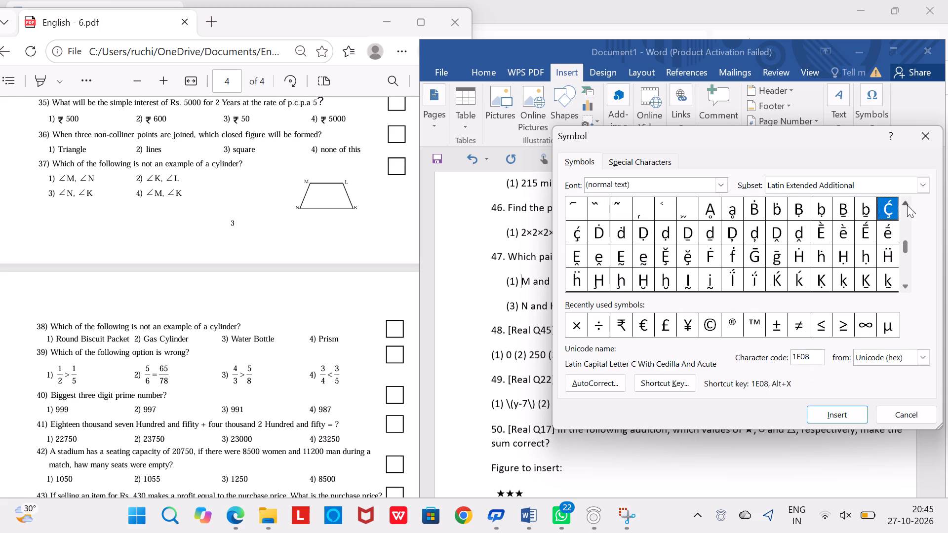
{"action": "triple_click", "coordinate": [907, 205]}
{"action": "left_click", "coordinate": [907, 205]}
{"action": "triple_click", "coordinate": [907, 205]}
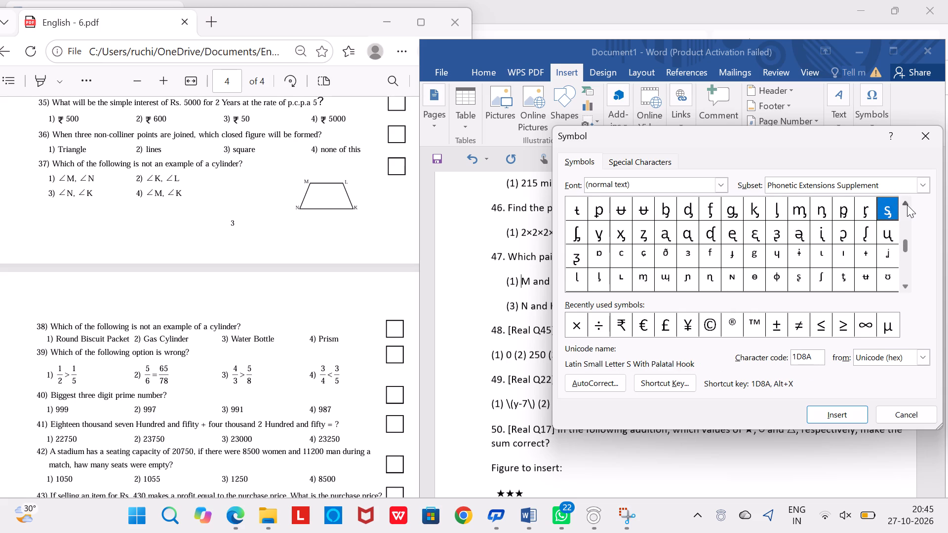
{"action": "triple_click", "coordinate": [907, 205]}
{"action": "triple_click", "coordinate": [907, 205]}
{"action": "triple_click", "coordinate": [907, 205]}
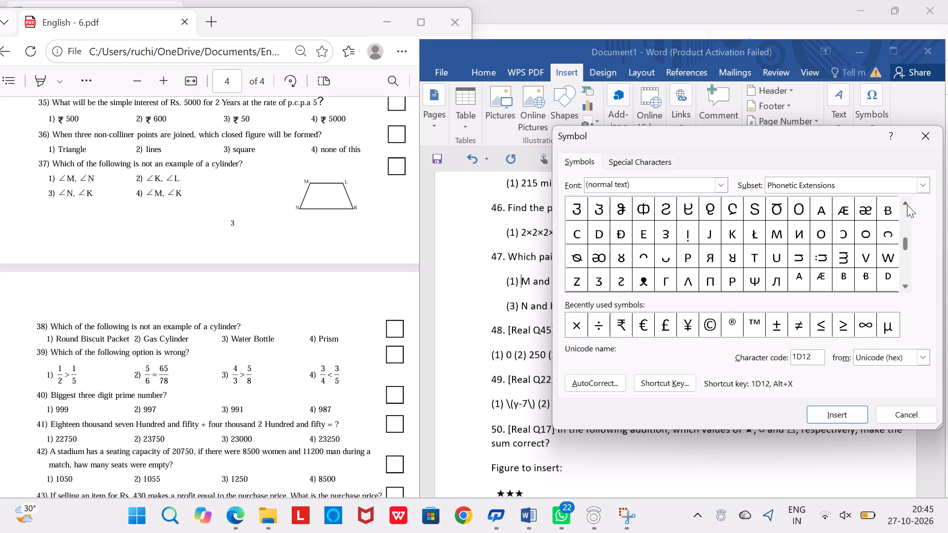
{"action": "triple_click", "coordinate": [907, 205]}
{"action": "triple_click", "coordinate": [907, 205]}
{"action": "triple_click", "coordinate": [907, 205]}
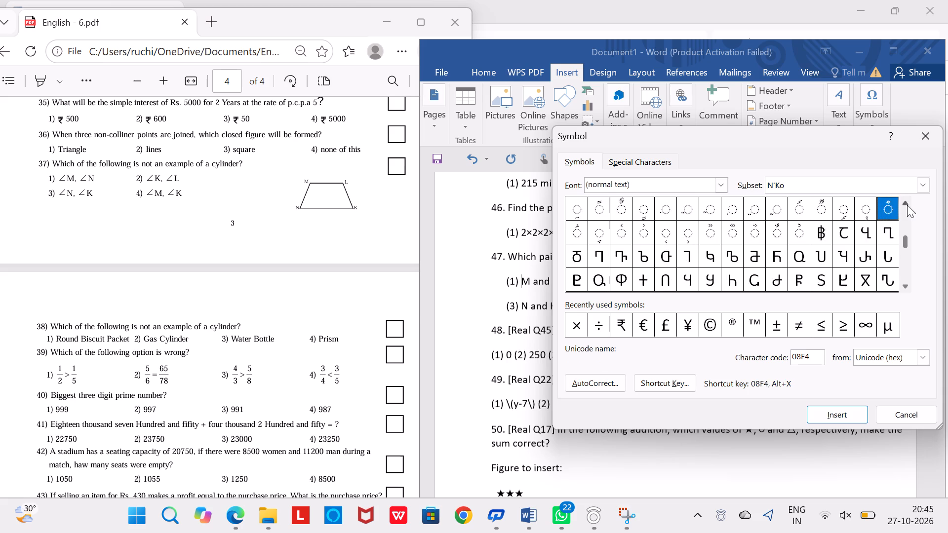
{"action": "triple_click", "coordinate": [907, 205]}
{"action": "triple_click", "coordinate": [907, 205]}
{"action": "triple_click", "coordinate": [907, 205]}
{"action": "triple_click", "coordinate": [907, 205]}
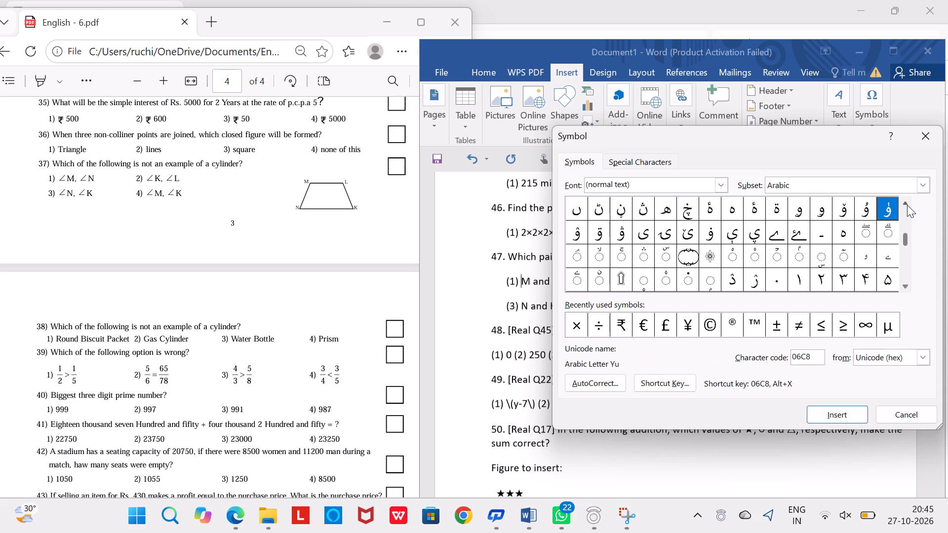
{"action": "triple_click", "coordinate": [907, 205]}
{"action": "triple_click", "coordinate": [907, 205]}
{"action": "triple_click", "coordinate": [907, 205]}
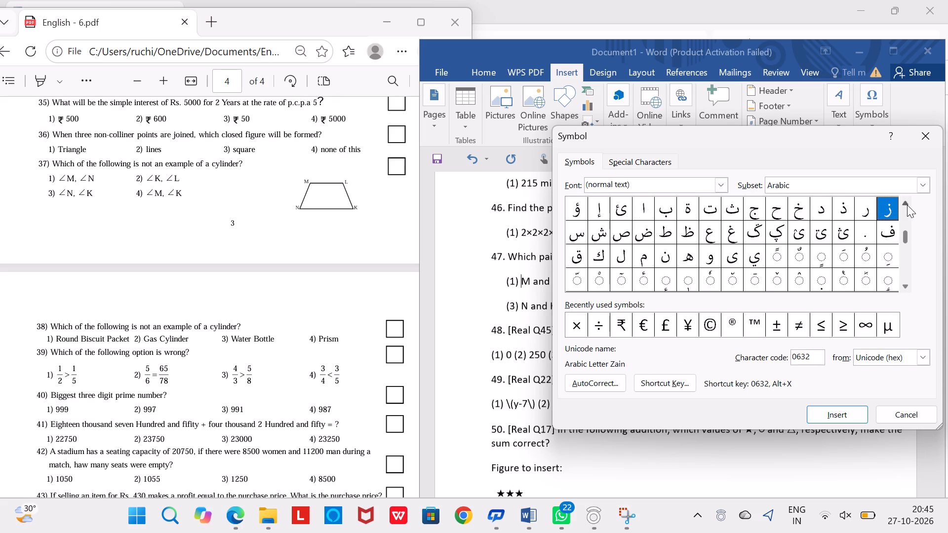
{"action": "triple_click", "coordinate": [907, 205]}
{"action": "double_click", "coordinate": [907, 205]}
{"action": "triple_click", "coordinate": [907, 205]}
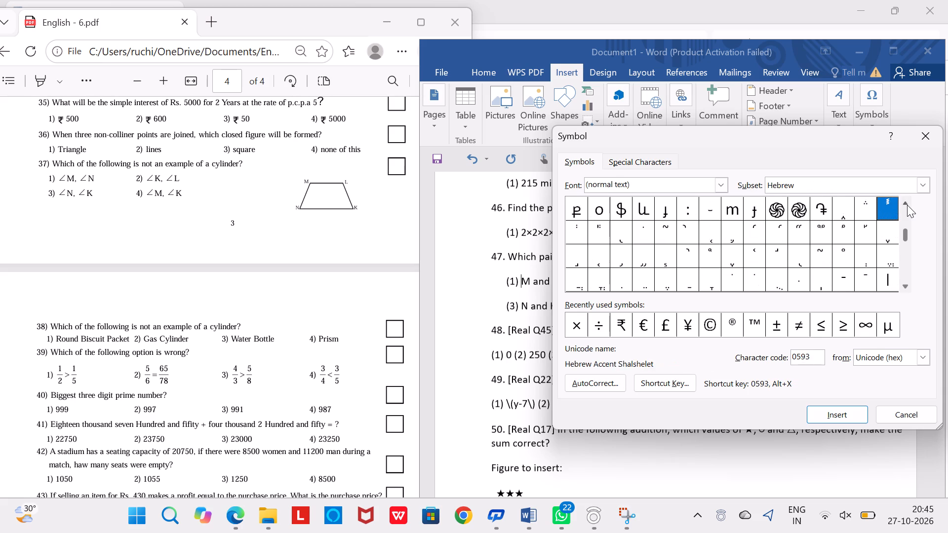
{"action": "triple_click", "coordinate": [907, 205]}
{"action": "triple_click", "coordinate": [907, 205]}
{"action": "triple_click", "coordinate": [907, 205]}
{"action": "triple_click", "coordinate": [907, 205]}
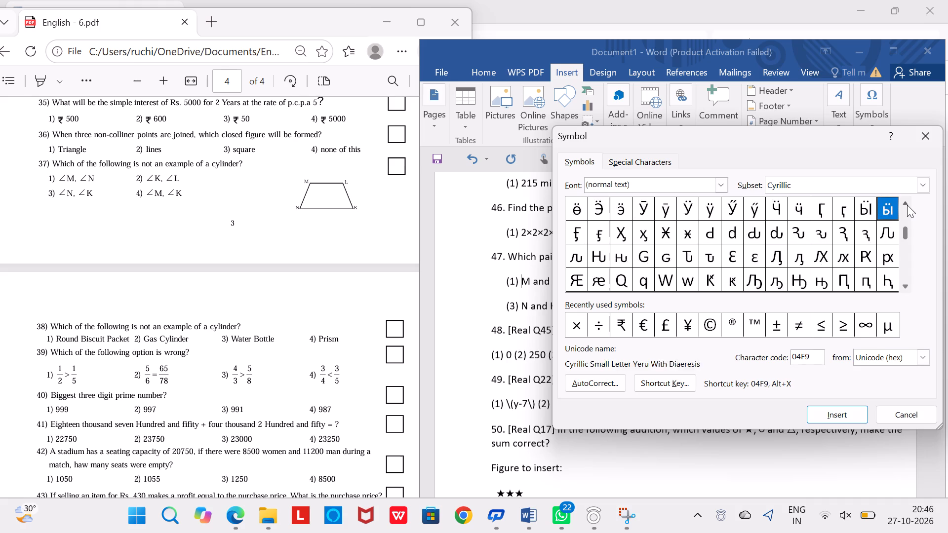
{"action": "triple_click", "coordinate": [907, 205]}
{"action": "triple_click", "coordinate": [907, 205]}
{"action": "triple_click", "coordinate": [907, 205]}
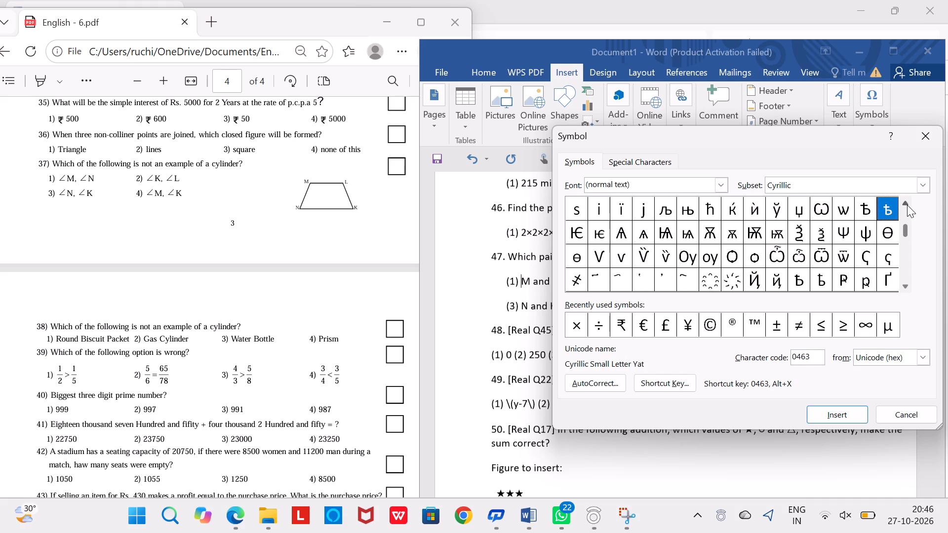
Look back through the normal-text symbol set once more for an angle sign, closing the symbol window without inserting anything.
{"action": "triple_click", "coordinate": [907, 205]}
{"action": "triple_click", "coordinate": [907, 205]}
{"action": "triple_click", "coordinate": [907, 205]}
{"action": "left_click_drag", "start_coordinate": [907, 205], "coordinate": [920, 137]}
{"action": "left_click", "coordinate": [920, 137]}
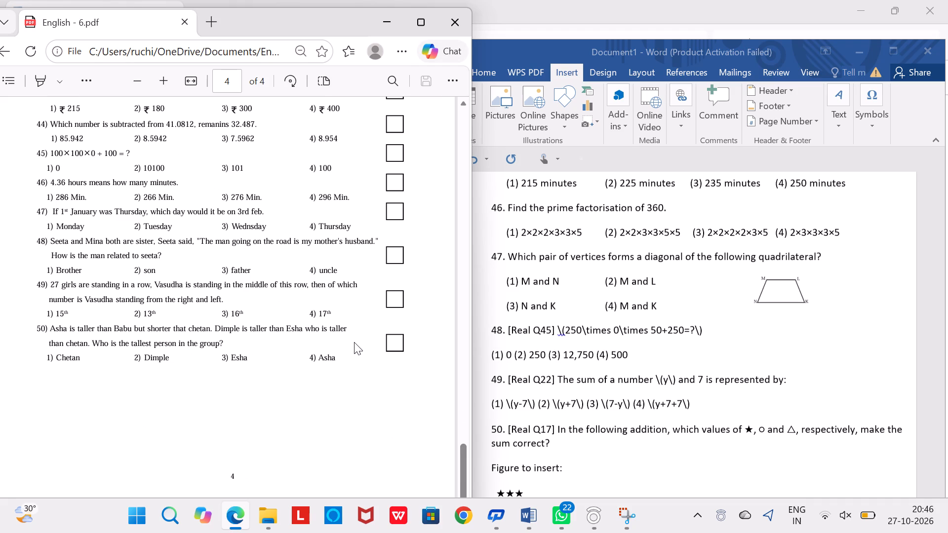
Replace the source tag and LaTeX text "[Real Q45] \(250\times 0\times" in question 48 with plain 250.
{"action": "left_click", "coordinate": [558, 330]}
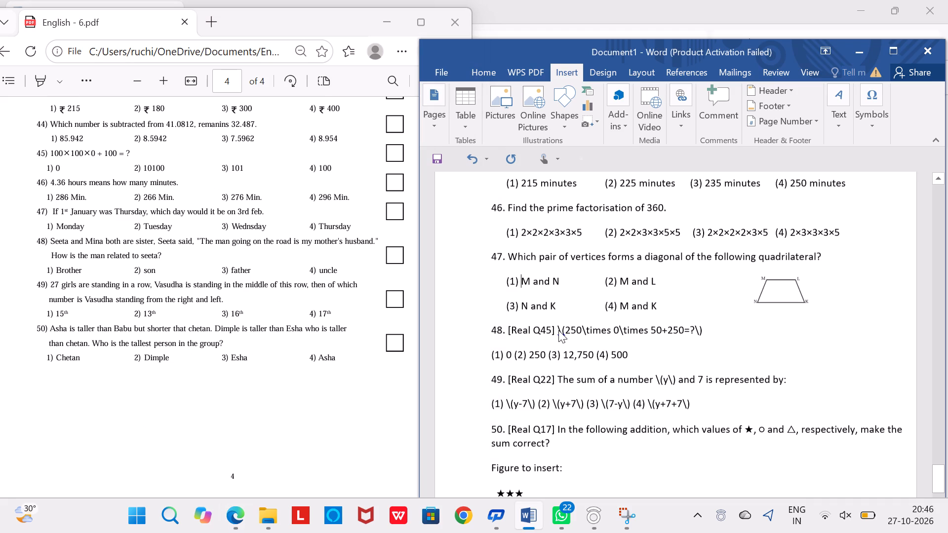
{"action": "left_click", "coordinate": [558, 330]}
{"action": "key", "text": "Right"}
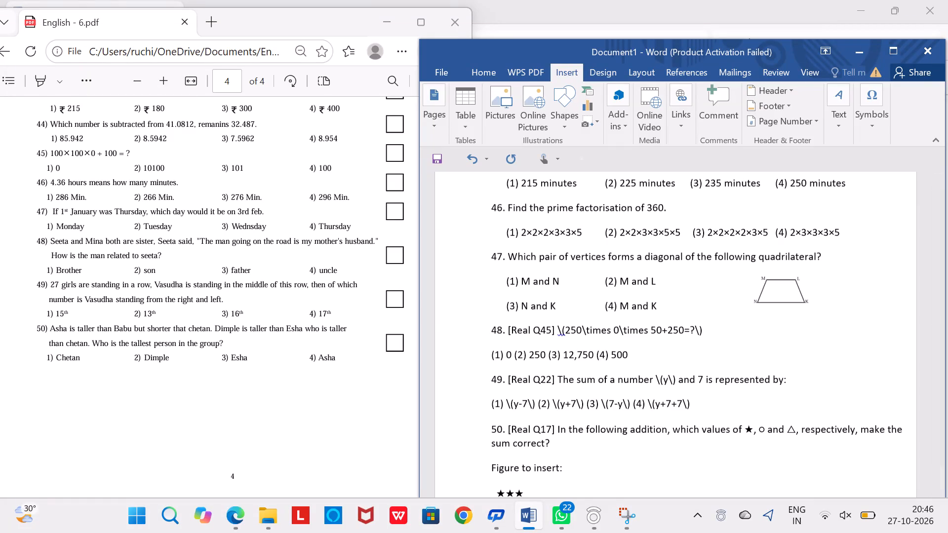
{"action": "key", "text": "Right"}
{"action": "key", "text": "Right"}
{"action": "key", "text": "Right"}
{"action": "key", "text": "Right"}
{"action": "key", "text": "Right"}
{"action": "key", "text": "Right"}
{"action": "key", "text": "Right"}
{"action": "key", "text": "Right"}
{"action": "key", "text": "Right"}
{"action": "key", "text": "Right"}
{"action": "key", "text": "Right"}
{"action": "key", "text": "Right"}
{"action": "key", "text": "Right"}
{"action": "key", "text": "Right"}
{"action": "key", "text": "Right"}
{"action": "key", "text": "Right"}
{"action": "key", "text": "Right"}
{"action": "key", "text": "Right"}
{"action": "key", "text": "BackSpace"}
{"action": "key", "text": "BackSpace"}
{"action": "key", "text": "BackSpace"}
{"action": "key", "text": "BackSpace"}
{"action": "key", "text": "BackSpace"}
{"action": "key", "text": "BackSpace"}
{"action": "key", "text": "BackSpace"}
{"action": "key", "text": "BackSpace"}
{"action": "key", "text": "BackSpace"}
{"action": "key", "text": "BackSpace"}
{"action": "key", "text": "BackSpace"}
{"action": "key", "text": "BackSpace"}
{"action": "key", "text": "BackSpace"}
{"action": "key", "text": "BackSpace"}
{"action": "key", "text": "BackSpace"}
{"action": "key", "text": "BackSpace"}
{"action": "key", "text": "BackSpace"}
{"action": "key", "text": "BackSpace"}
{"action": "key", "text": "BackSpace"}
{"action": "key", "text": "BackSpace"}
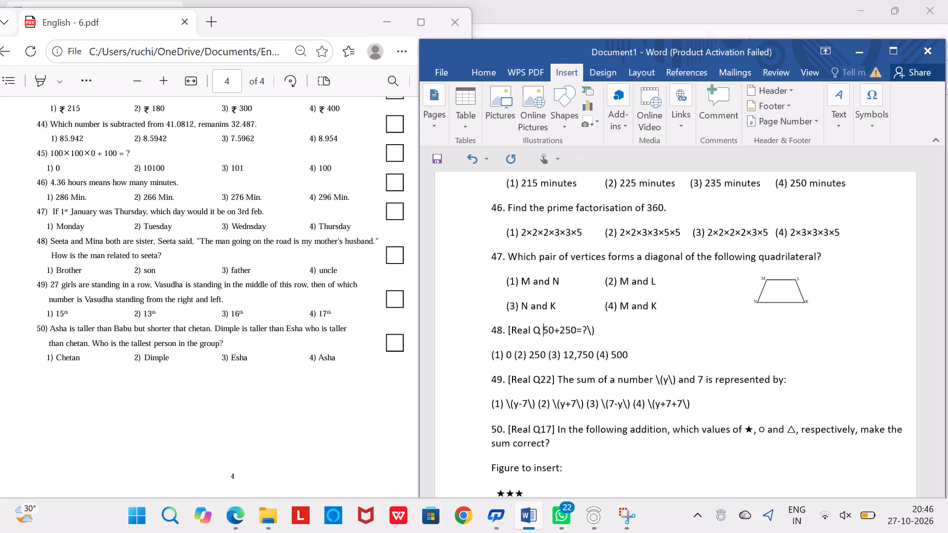
{"action": "key", "text": "BackSpace"}
{"action": "key", "text": "BackSpace"}
{"action": "key", "text": "BackSpace"}
{"action": "key", "text": "BackSpace"}
{"action": "key", "text": "BackSpace"}
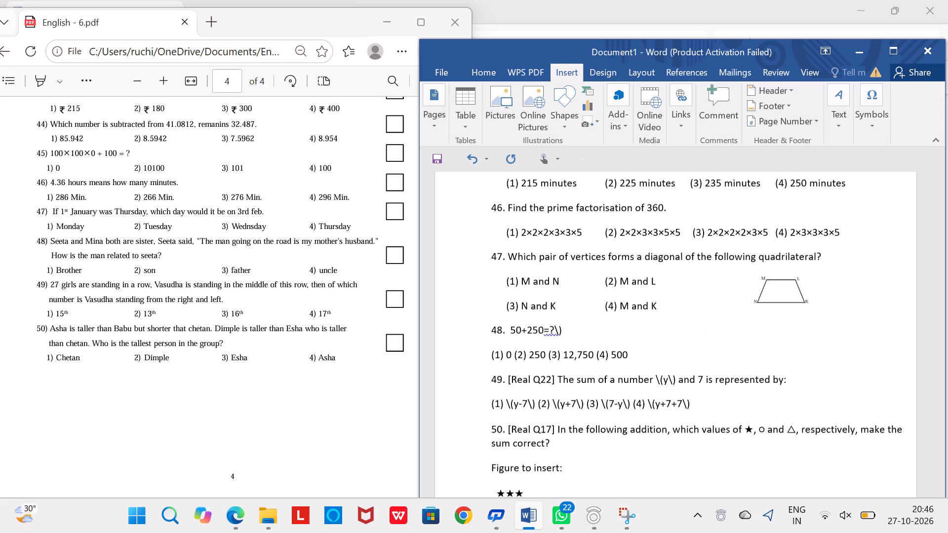
{"action": "type", "text": "250"}
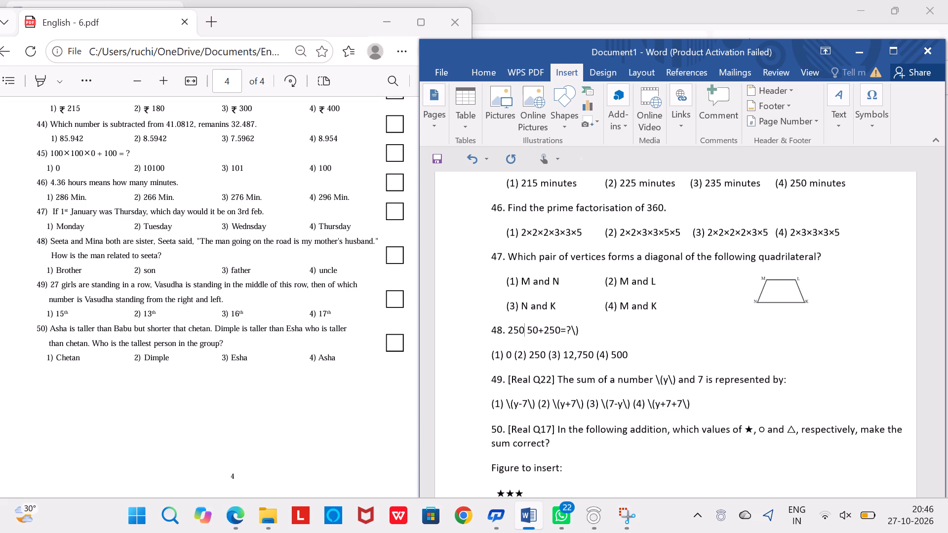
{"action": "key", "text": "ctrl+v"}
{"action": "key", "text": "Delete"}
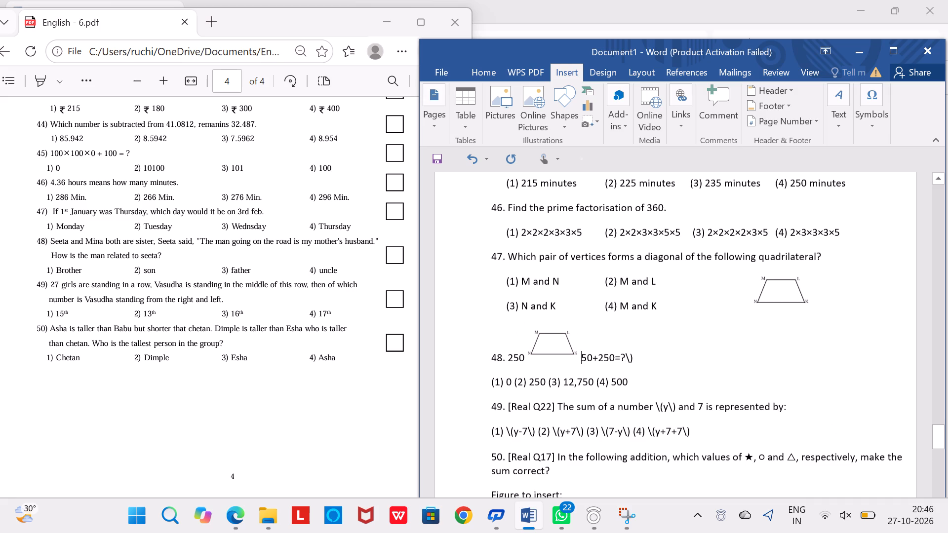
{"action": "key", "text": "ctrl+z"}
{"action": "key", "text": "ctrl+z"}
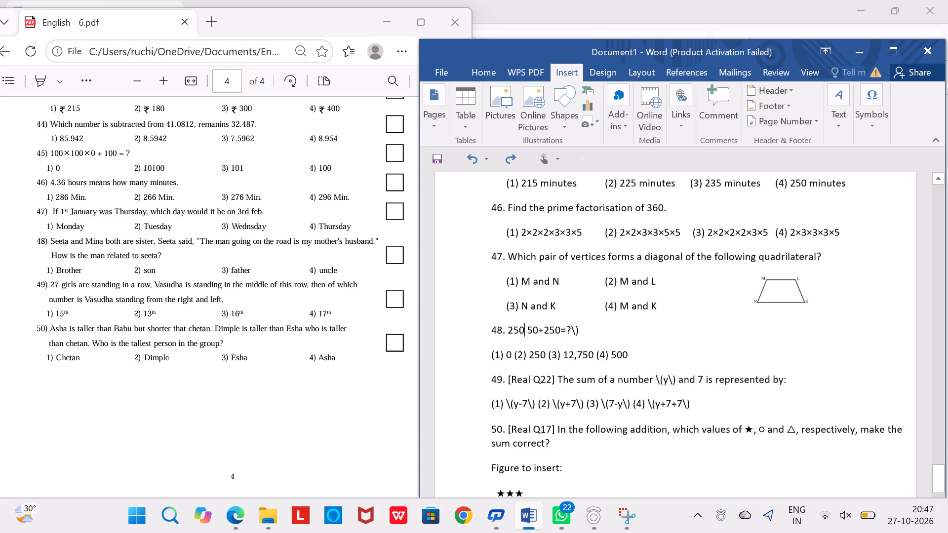
Copy a × sign from question 46's option (1) to follow 250 in question 48, and add 0 after it.
{"action": "left_click", "coordinate": [530, 232]}
{"action": "key", "text": "shift+Left"}
{"action": "key", "text": "ctrl+c"}
{"action": "left_click", "coordinate": [523, 327]}
{"action": "key", "text": "ctrl+v"}
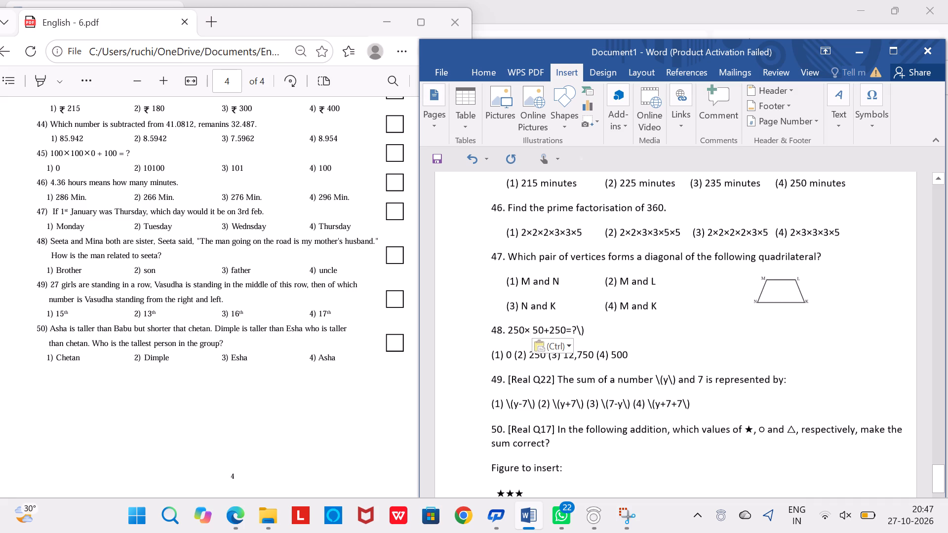
{"action": "key", "text": "shift+parenright"}
{"action": "key", "text": "BackSpace"}
{"action": "key", "text": "0"}
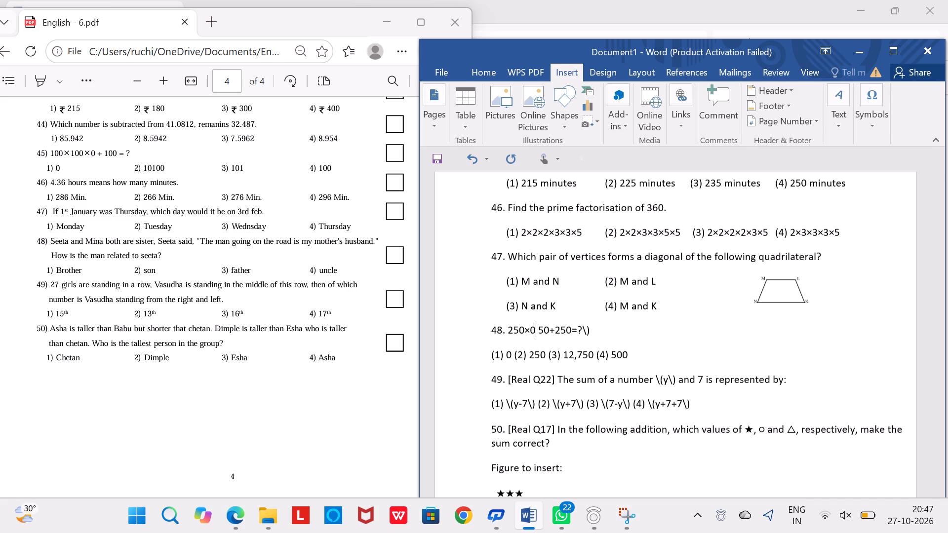
Remove the trailing "\)" from question 48 so that the expression ends with a question mark.
{"action": "left_click", "coordinate": [587, 333]}
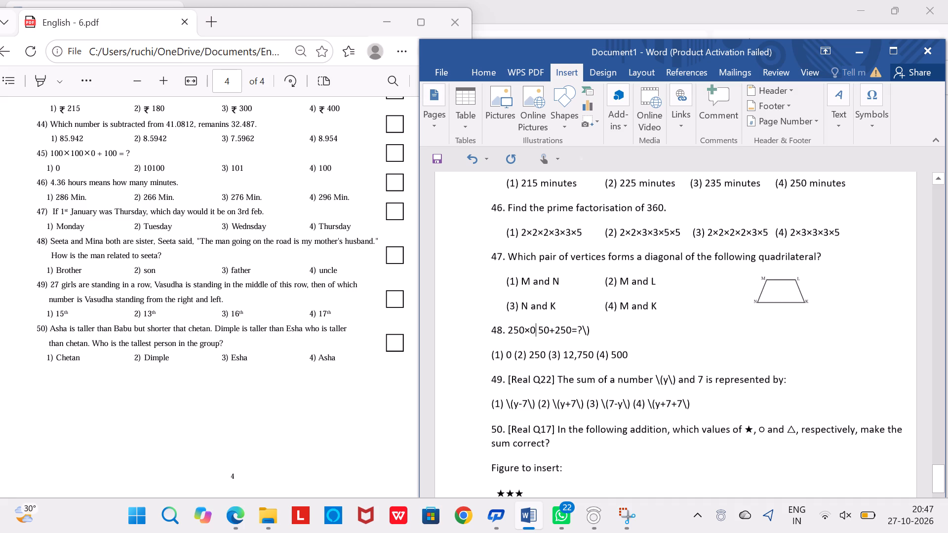
{"action": "key", "text": "Right"}
{"action": "key", "text": "BackSpace"}
{"action": "key", "text": "BackSpace"}
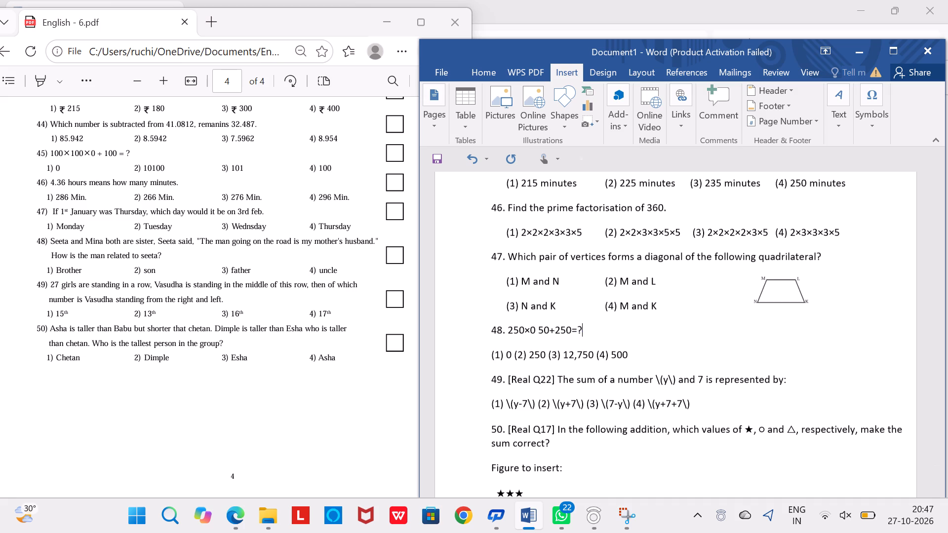
{"action": "key", "text": "BackSpace"}
{"action": "key", "text": "shift+question"}
Add single spaces around the =, + and × signs in question 48's expression.
{"action": "key", "text": "Left"}
{"action": "key", "text": "space"}
{"action": "key", "text": "Left"}
{"action": "key", "text": "Left"}
{"action": "key", "text": "space"}
{"action": "key", "text": "space"}
{"action": "key", "text": "Left"}
{"action": "key", "text": "Left"}
{"action": "key", "text": "Left"}
{"action": "key", "text": "Right"}
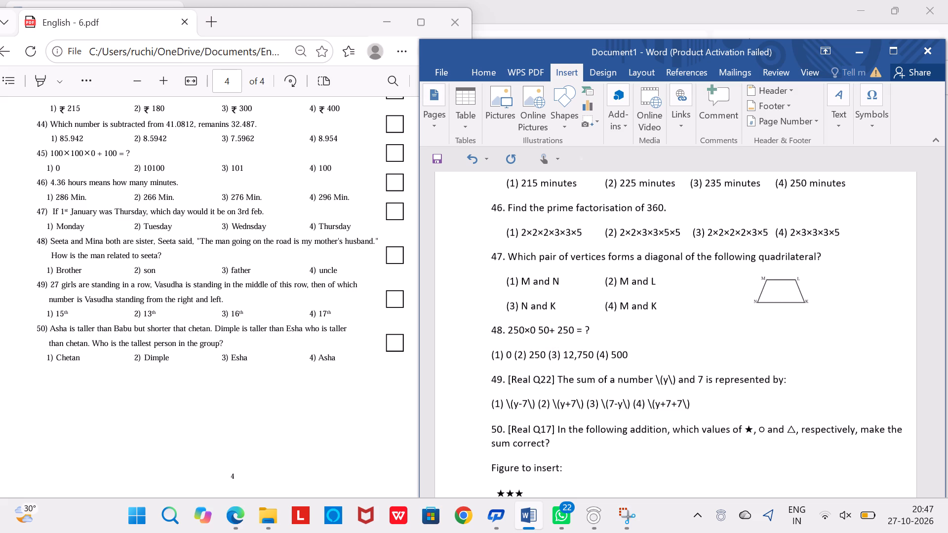
{"action": "key", "text": "space"}
{"action": "key", "text": "Left"}
{"action": "key", "text": "Left"}
{"action": "key", "text": "Left"}
{"action": "key", "text": "Left"}
{"action": "key", "text": "Left"}
{"action": "key", "text": "space"}
{"action": "key", "text": "Left"}
{"action": "key", "text": "Left"}
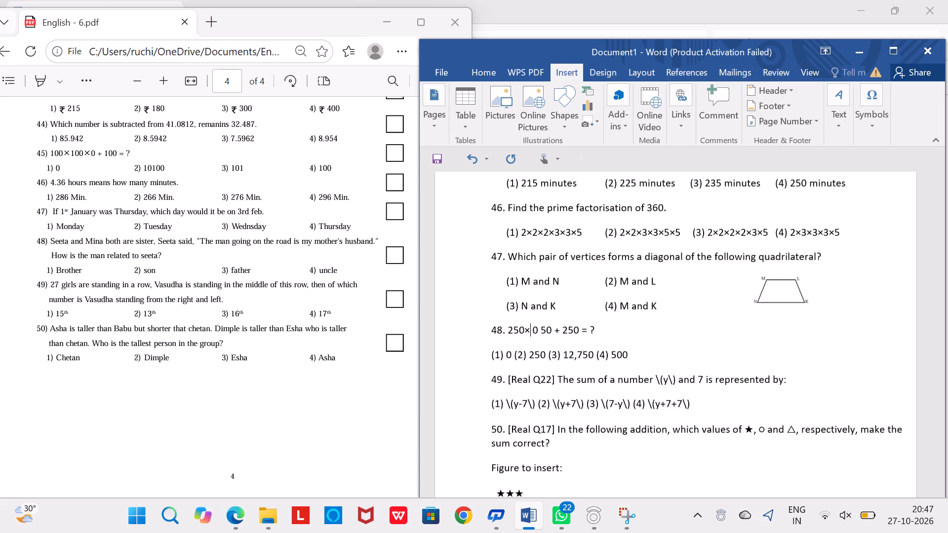
{"action": "key", "text": "space"}
{"action": "key", "text": "Right"}
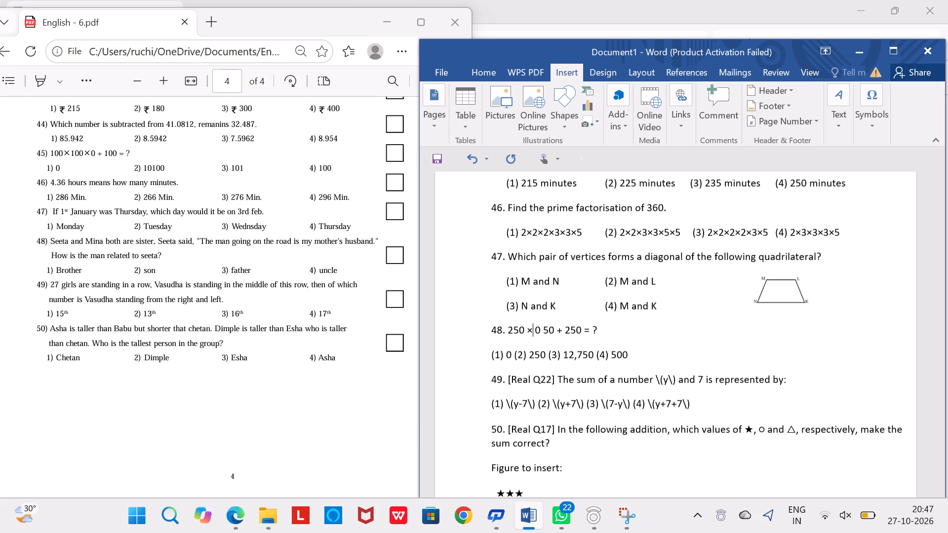
{"action": "key", "text": "Right"}
{"action": "key", "text": "Right"}
Paste a second × sign, with a space before it, between 0 and 50 in question 48.
{"action": "key", "text": "space"}
{"action": "key", "text": "ctrl+b"}
{"action": "key", "text": "ctrl+v"}
Indent question 48's option line with six spaces and insert three tabs before option (2) to align it with question 47's second column.
{"action": "key", "text": "space"}
{"action": "key", "text": "space"}
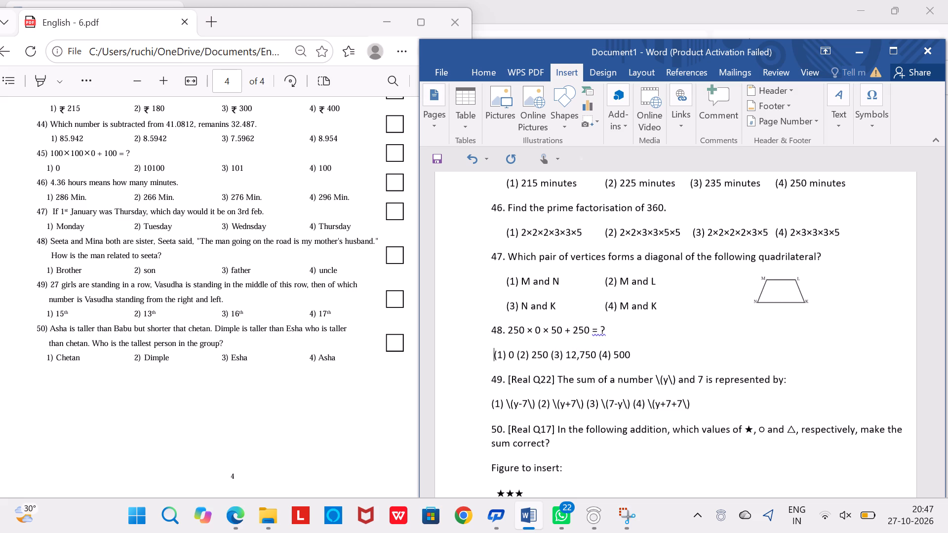
{"action": "key", "text": "space"}
{"action": "key", "text": "space"}
{"action": "key", "text": "space"}
{"action": "key", "text": "space"}
{"action": "key", "text": "Right"}
{"action": "key", "text": "Right"}
{"action": "key", "text": "Right"}
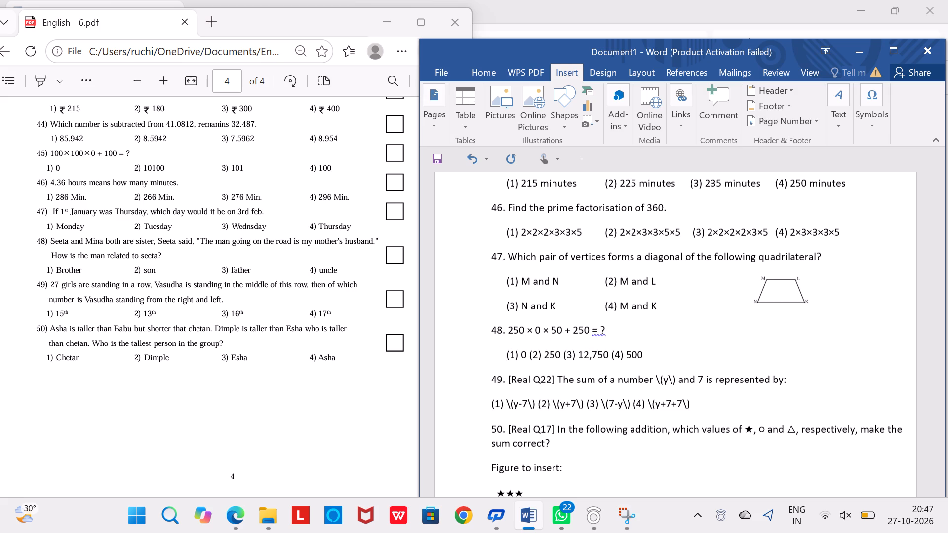
{"action": "key", "text": "Right"}
{"action": "key", "text": "Right"}
{"action": "key", "text": "Right"}
{"action": "key", "text": "Tab"}
{"action": "key", "text": "Tab"}
{"action": "key", "text": "Tab"}
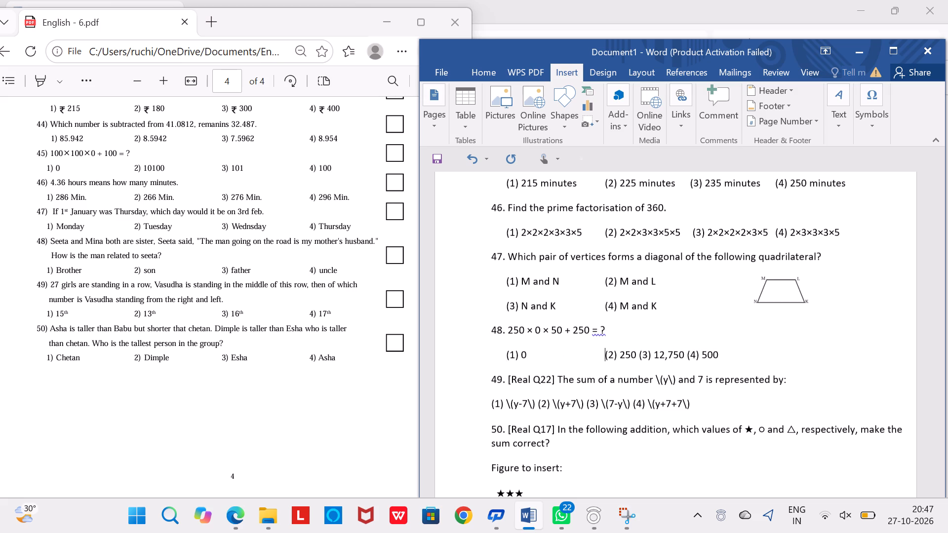
Insert two tabs before option (3) and two before option (4) of question 48 to spread them into separate columns.
{"action": "key", "text": "Right"}
{"action": "key", "text": "Right"}
{"action": "key", "text": "Right"}
{"action": "key", "text": "Right"}
{"action": "key", "text": "Right"}
{"action": "key", "text": "Right"}
{"action": "key", "text": "Right"}
{"action": "key", "text": "Right"}
{"action": "key", "text": "Right"}
{"action": "key", "text": "Left"}
{"action": "key", "text": "Tab"}
{"action": "key", "text": "Tab"}
{"action": "key", "text": "Right"}
{"action": "key", "text": "Right"}
{"action": "key", "text": "Right"}
{"action": "key", "text": "Right"}
{"action": "key", "text": "Right"}
{"action": "key", "text": "Right"}
{"action": "key", "text": "Right"}
{"action": "key", "text": "Right"}
{"action": "key", "text": "Right"}
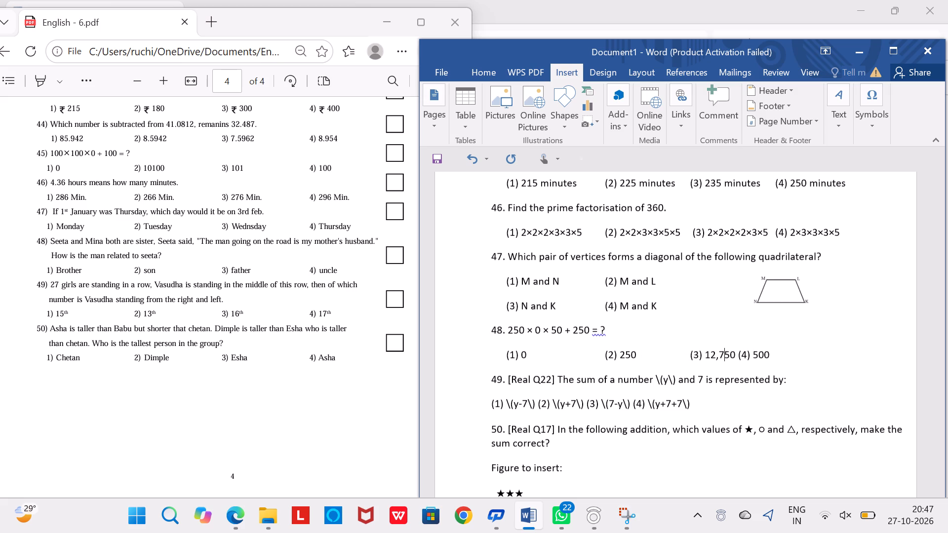
{"action": "key", "text": "Right"}
{"action": "key", "text": "Right"}
{"action": "key", "text": "Tab"}
{"action": "key", "text": "Tab"}
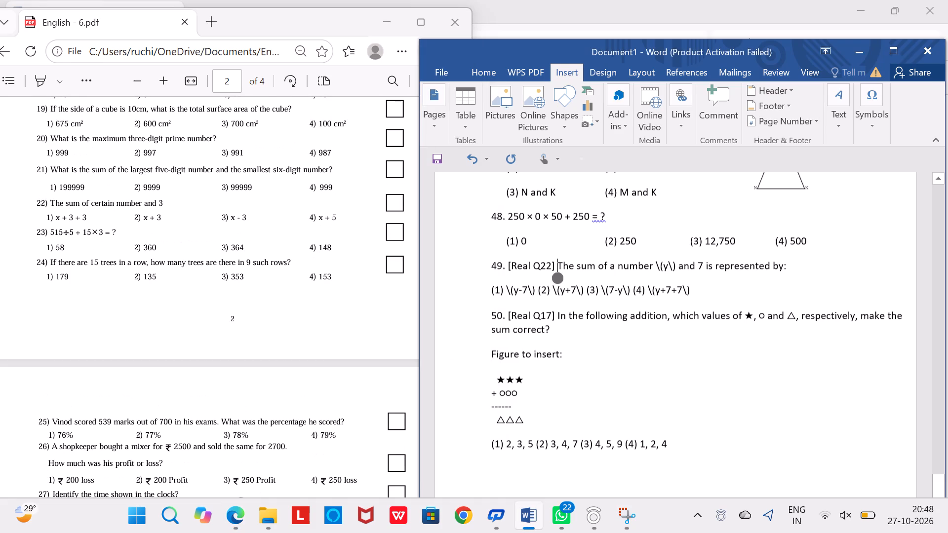
Delete the [Real Q22] source tag from the start of question 49.
{"action": "key", "text": "BackSpace"}
{"action": "key", "text": "BackSpace"}
{"action": "key", "text": "BackSpace"}
{"action": "key", "text": "BackSpace"}
{"action": "key", "text": "BackSpace"}
{"action": "key", "text": "BackSpace"}
{"action": "key", "text": "BackSpace"}
{"action": "key", "text": "BackSpace"}
{"action": "key", "text": "BackSpace"}
{"action": "key", "text": "BackSpace"}
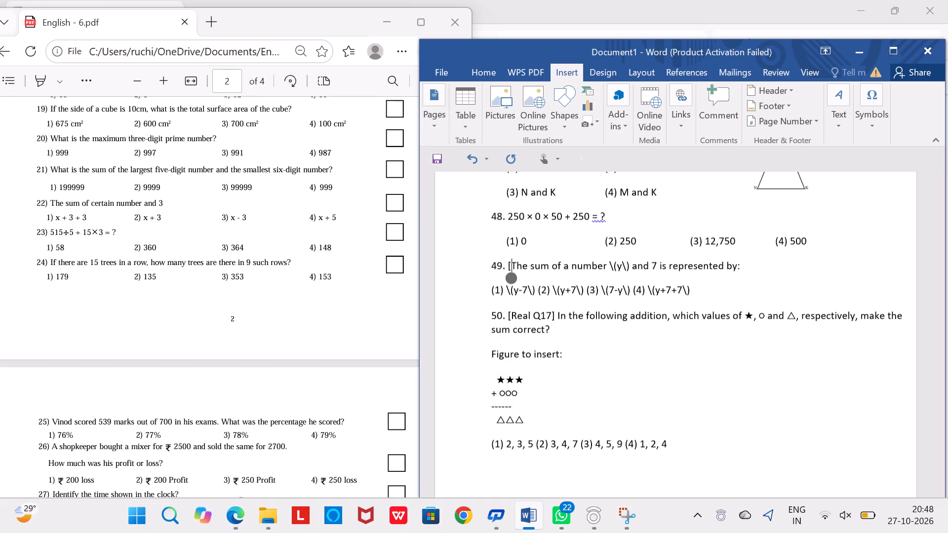
{"action": "key", "text": "BackSpace"}
Remove the LaTeX variable \(y\) after "number" in question 49.
{"action": "key", "text": "Right"}
{"action": "key", "text": "Right"}
{"action": "key", "text": "Right"}
{"action": "key", "text": "Right"}
{"action": "key", "text": "Right"}
{"action": "key", "text": "Right"}
{"action": "key", "text": "Right"}
{"action": "key", "text": "Right"}
{"action": "key", "text": "Right"}
{"action": "key", "text": "Right"}
{"action": "key", "text": "Right"}
{"action": "key", "text": "Right"}
{"action": "key", "text": "Right"}
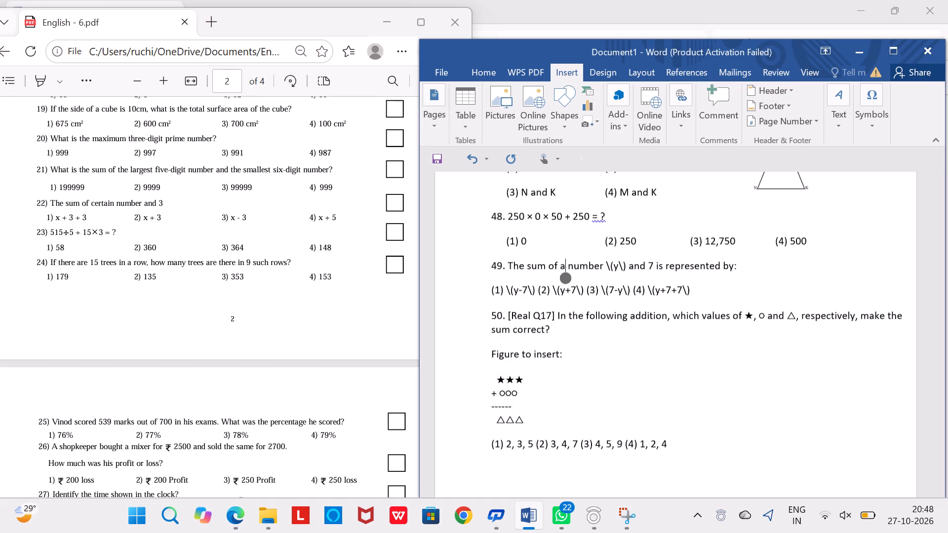
{"action": "key", "text": "Right"}
{"action": "key", "text": "Right"}
{"action": "key", "text": "Right"}
{"action": "key", "text": "Right"}
{"action": "key", "text": "Right"}
{"action": "key", "text": "Right"}
{"action": "key", "text": "Right"}
{"action": "key", "text": "Right"}
{"action": "key", "text": "Right"}
{"action": "key", "text": "Right"}
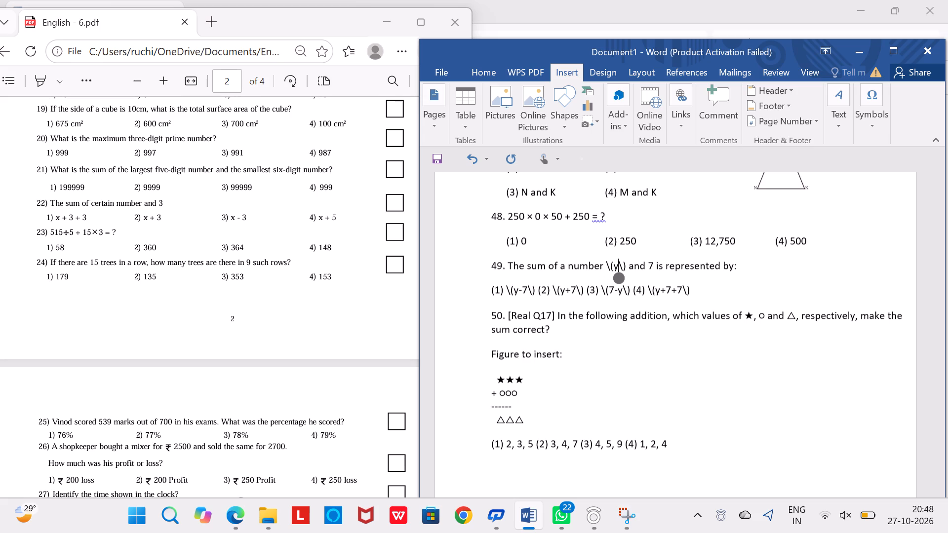
{"action": "key", "text": "Right"}
{"action": "key", "text": "Right"}
{"action": "key", "text": "BackSpace"}
{"action": "key", "text": "BackSpace"}
{"action": "key", "text": "BackSpace"}
{"action": "key", "text": "BackSpace"}
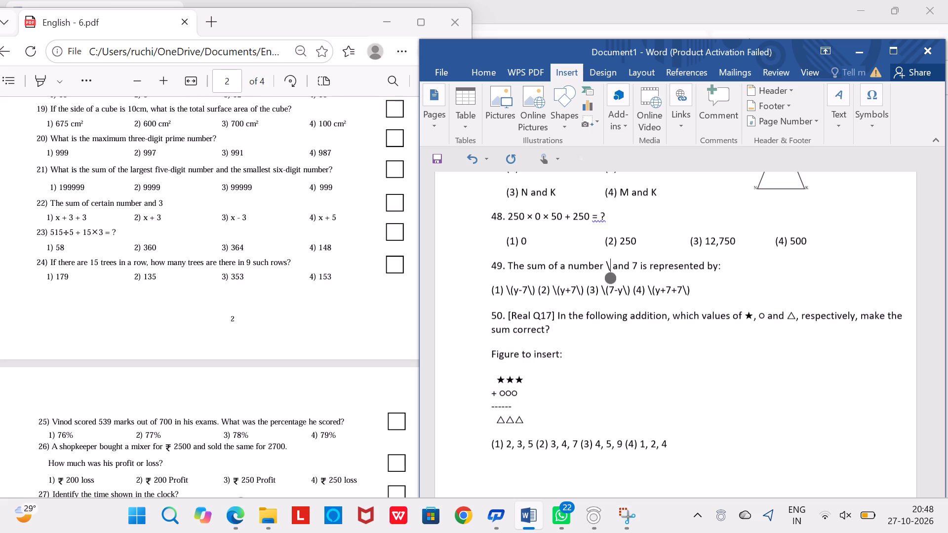
{"action": "key", "text": "BackSpace"}
Reword question 49 so its opening reads "The sum of a certain number", with a space after "number".
{"action": "key", "text": "c"}
{"action": "type", "text": "ertain"}
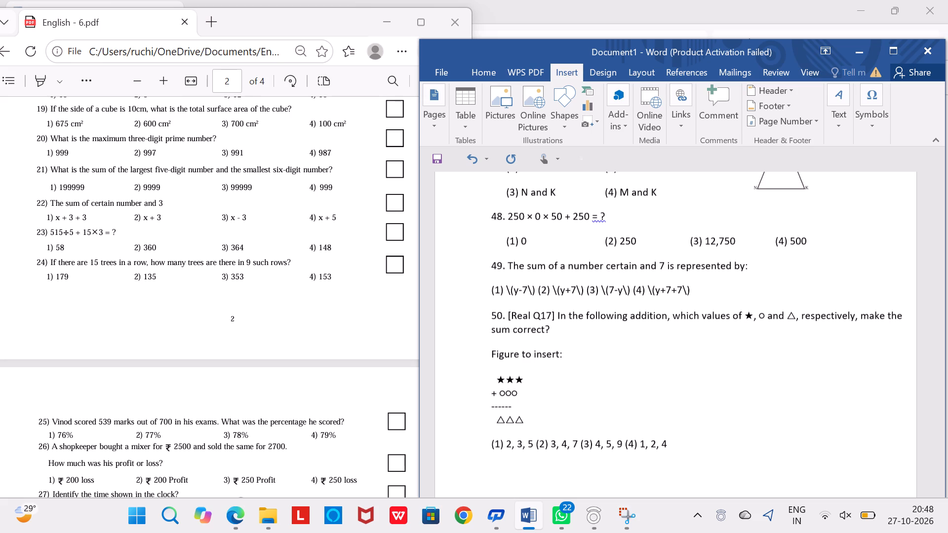
{"action": "key", "text": "space"}
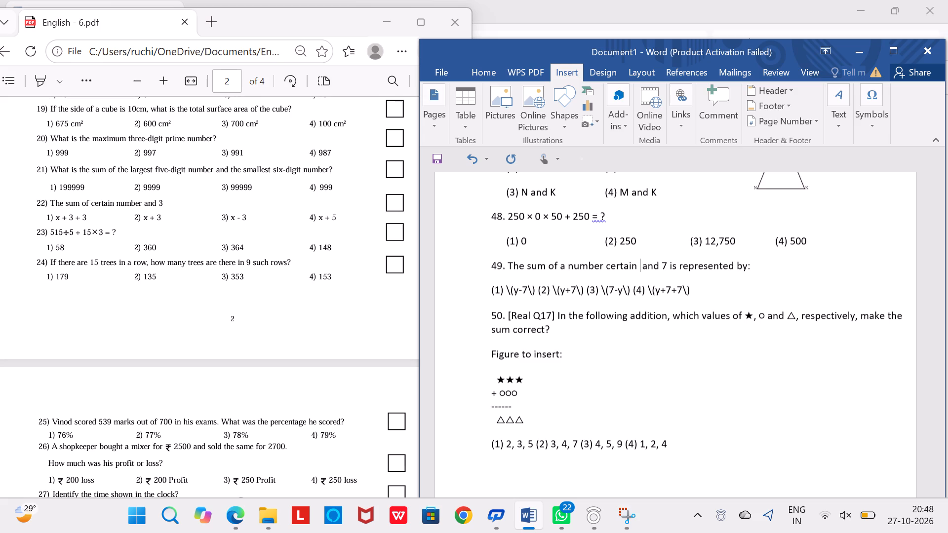
{"action": "key", "text": "BackSpace"}
{"action": "key", "text": "BackSpace"}
{"action": "key", "text": "BackSpace"}
{"action": "key", "text": "BackSpace"}
{"action": "key", "text": "BackSpace"}
{"action": "key", "text": "BackSpace"}
{"action": "key", "text": "BackSpace"}
{"action": "key", "text": "BackSpace"}
{"action": "key", "text": "BackSpace"}
{"action": "key", "text": "BackSpace"}
{"action": "key", "text": "BackSpace"}
{"action": "key", "text": "BackSpace"}
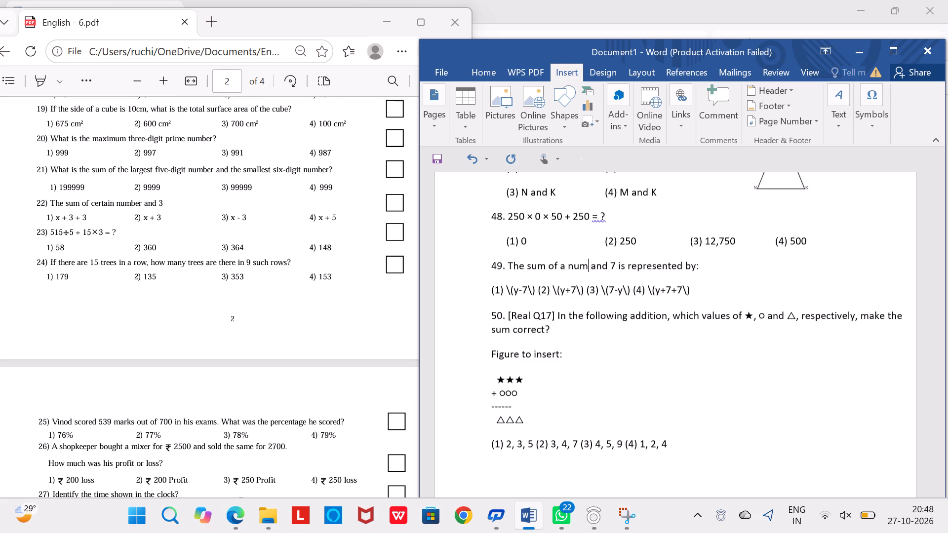
{"action": "key", "text": "BackSpace"}
{"action": "key", "text": "BackSpace"}
{"action": "key", "text": "BackSpace"}
{"action": "type", "text": "certain number"}
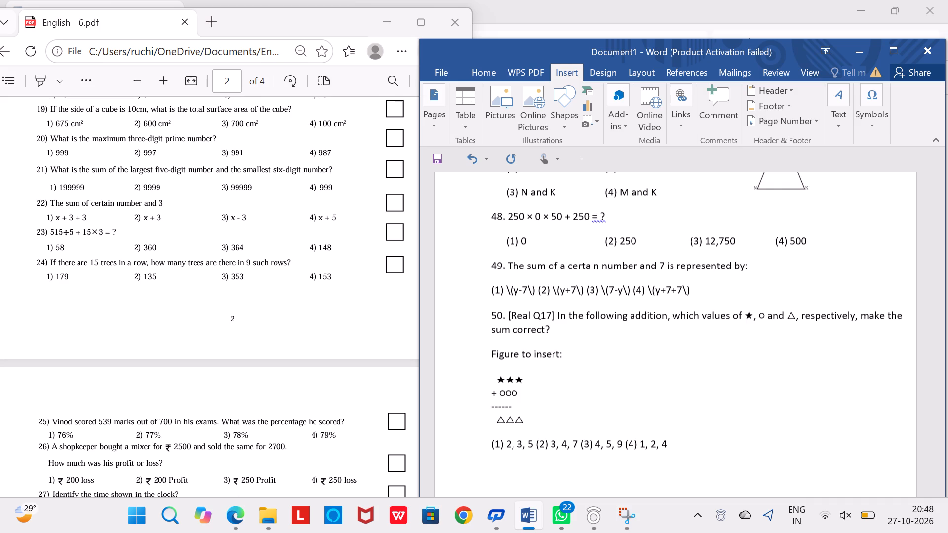
{"action": "key", "text": "space"}
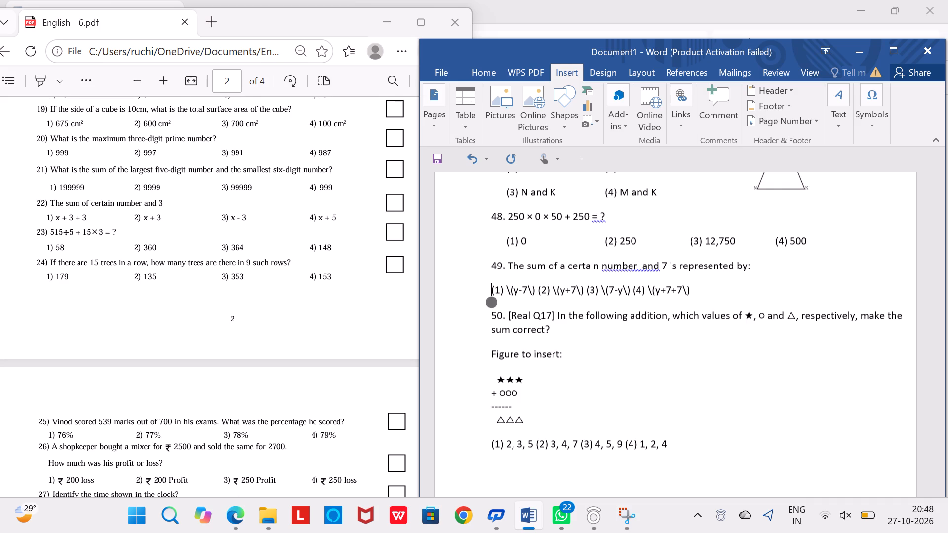
Indent question 49's option line with six spaces.
{"action": "key", "text": "space"}
{"action": "key", "text": "space"}
{"action": "key", "text": "space"}
{"action": "key", "text": "space"}
{"action": "key", "text": "space"}
{"action": "key", "text": "space"}
{"action": "key", "text": "space"}
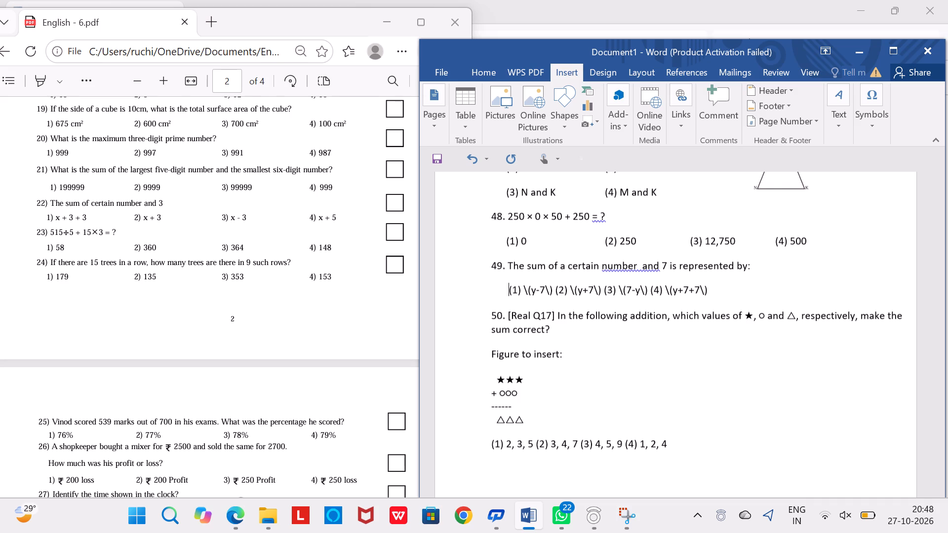
{"action": "key", "text": "BackSpace"}
Replace the LaTeX expression in option (1) of question 49 with x + 7 + 7.
{"action": "key", "text": "Right"}
{"action": "key", "text": "Right"}
{"action": "key", "text": "Right"}
{"action": "key", "text": "Right"}
{"action": "key", "text": "Right"}
{"action": "key", "text": "Right"}
{"action": "key", "text": "Right"}
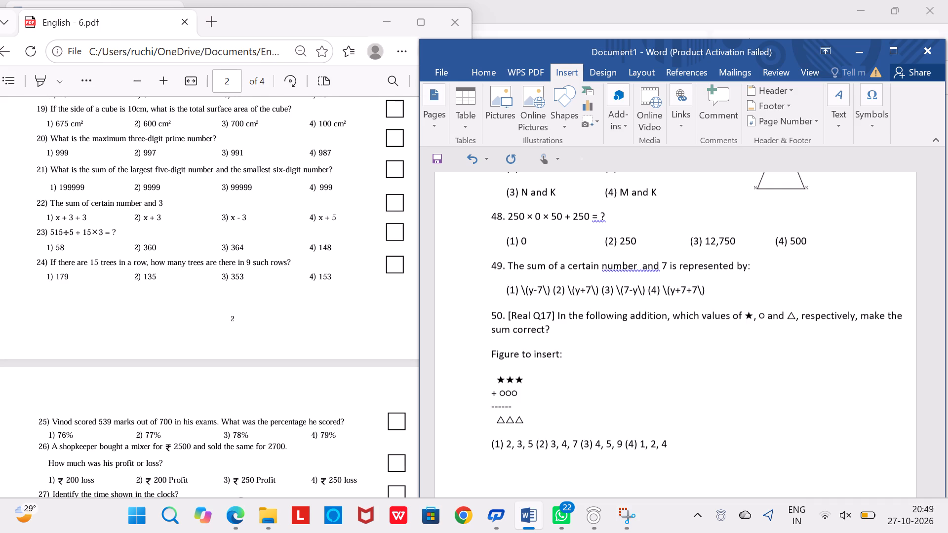
{"action": "key", "text": "Left"}
{"action": "key", "text": "BackSpace"}
{"action": "key", "text": "BackSpace"}
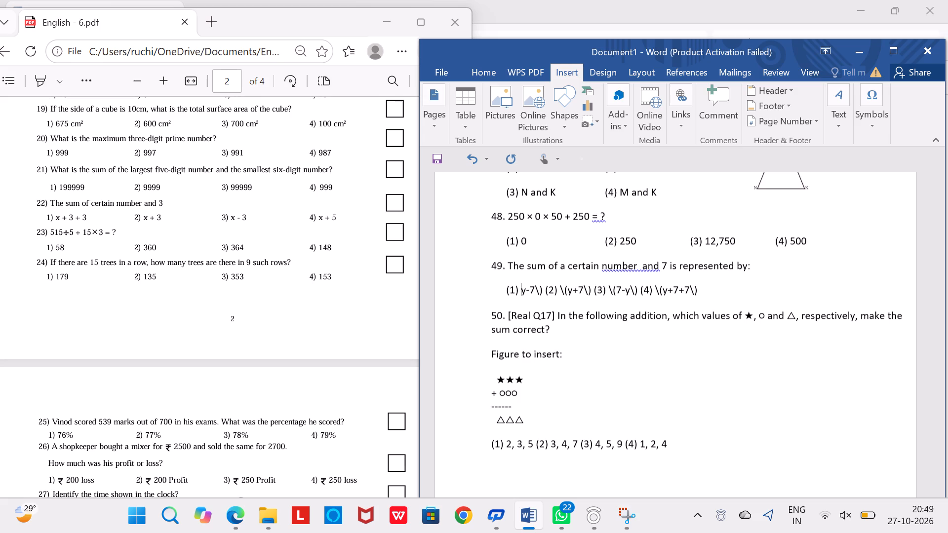
{"action": "key", "text": "Right"}
{"action": "key", "text": "Right"}
{"action": "key", "text": "Right"}
{"action": "key", "text": "Right"}
{"action": "key", "text": "Right"}
{"action": "key", "text": "Right"}
{"action": "key", "text": "BackSpace"}
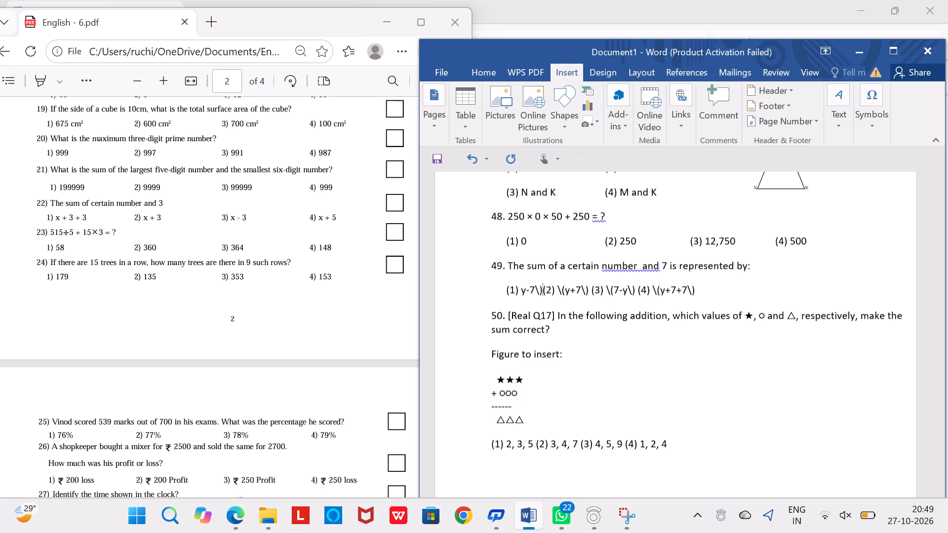
{"action": "key", "text": "BackSpace"}
{"action": "key", "text": "BackSpace"}
{"action": "key", "text": "BackSpace"}
{"action": "key", "text": "BackSpace"}
{"action": "key", "text": "BackSpace"}
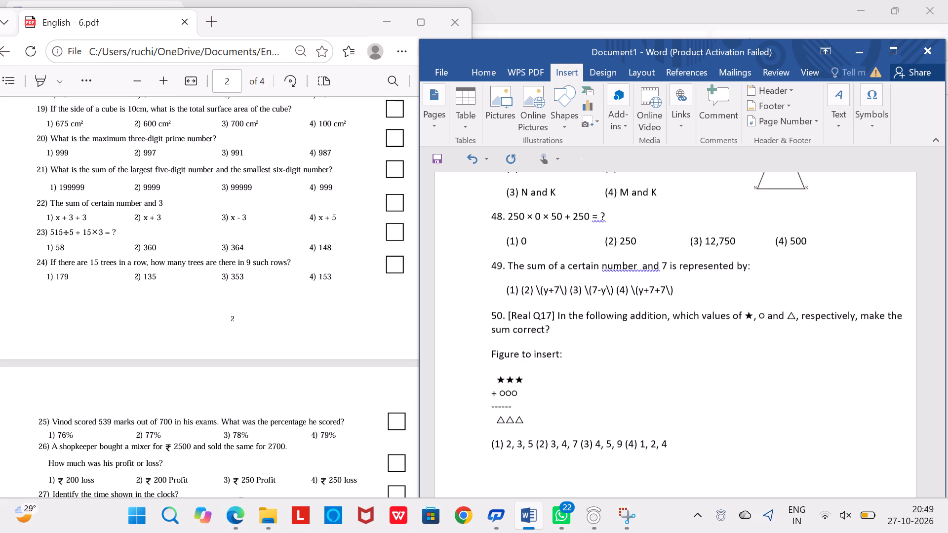
{"action": "key", "text": "x"}
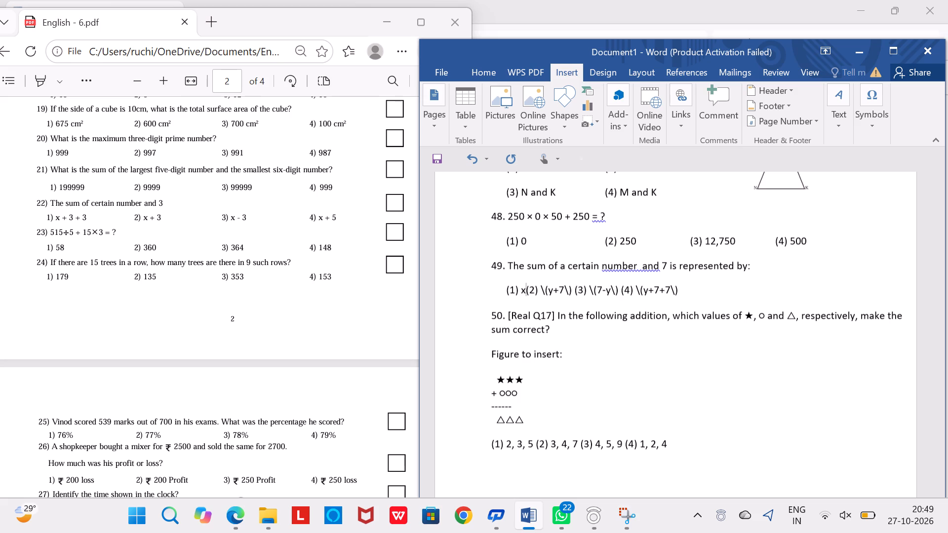
{"action": "key", "text": "space"}
{"action": "type", "text": "+"}
{"action": "key", "text": "space"}
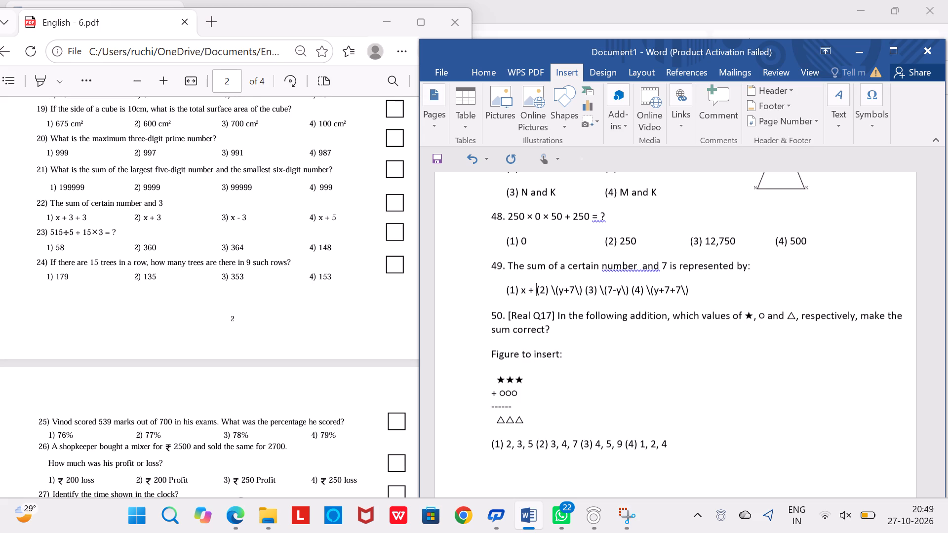
{"action": "type", "text": "7+"}
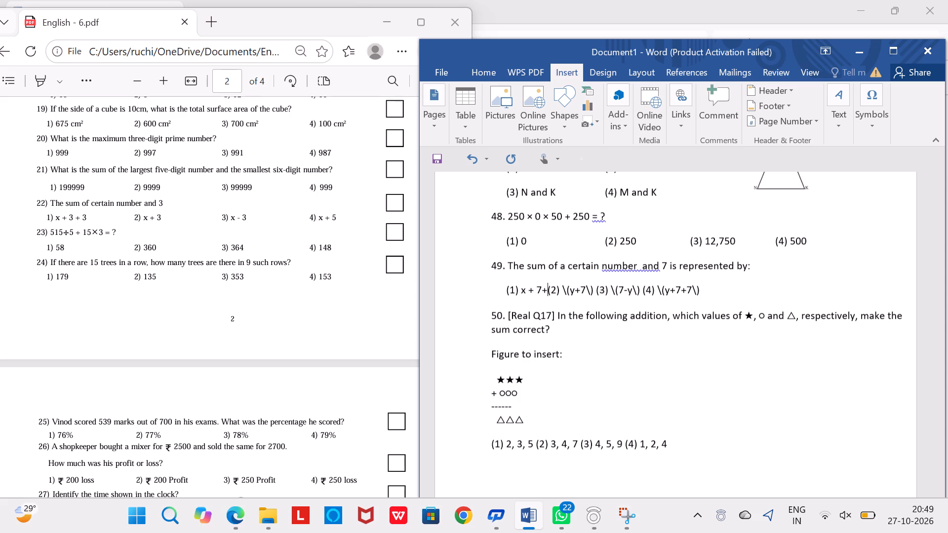
{"action": "key", "text": "BackSpace"}
{"action": "key", "text": "space"}
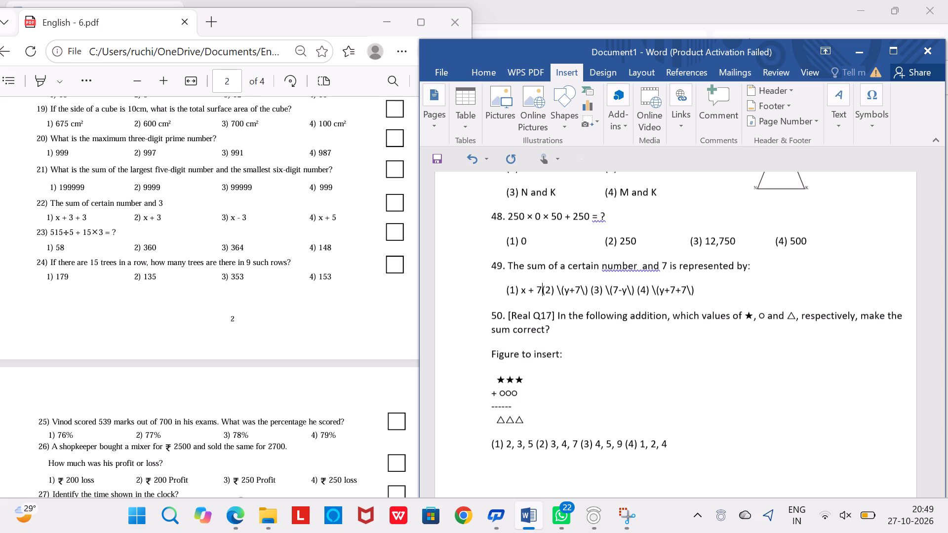
{"action": "type", "text": "="}
{"action": "key", "text": "BackSpace"}
{"action": "key", "text": "equal"}
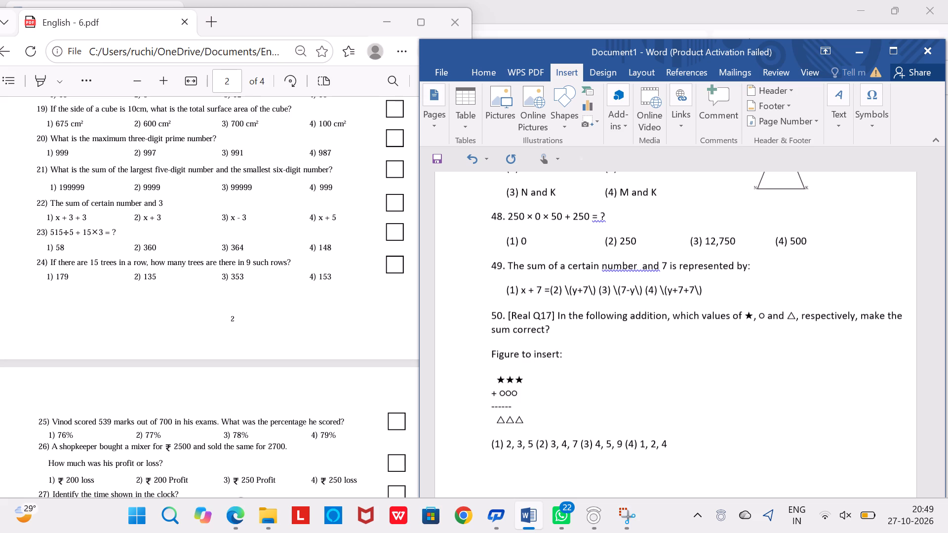
{"action": "key", "text": "BackSpace"}
{"action": "key", "text": "equal"}
{"action": "key", "text": "BackSpace"}
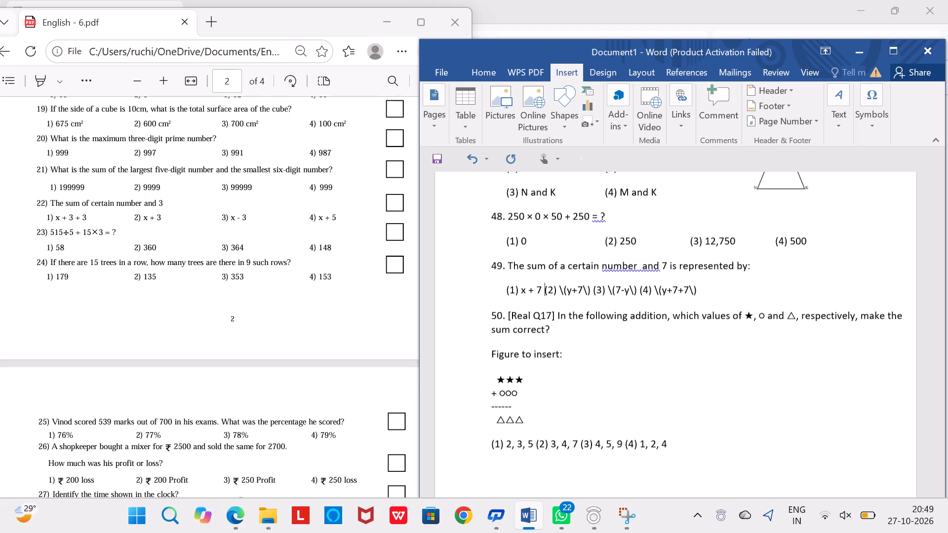
{"action": "type", "text": "+ 7"}
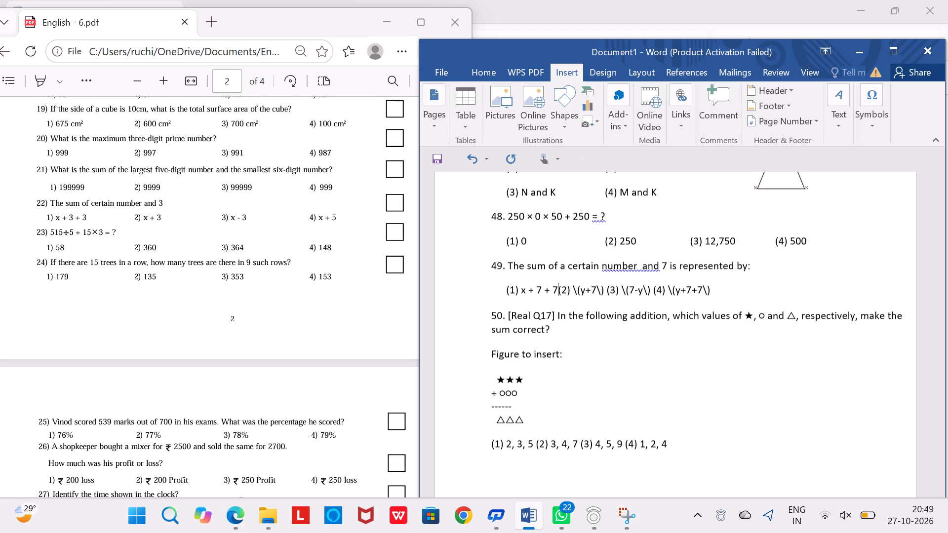
Insert two tabs before option (2) of question 49 to align it with question 48's second column.
{"action": "key", "text": "Tab"}
{"action": "key", "text": "Tab"}
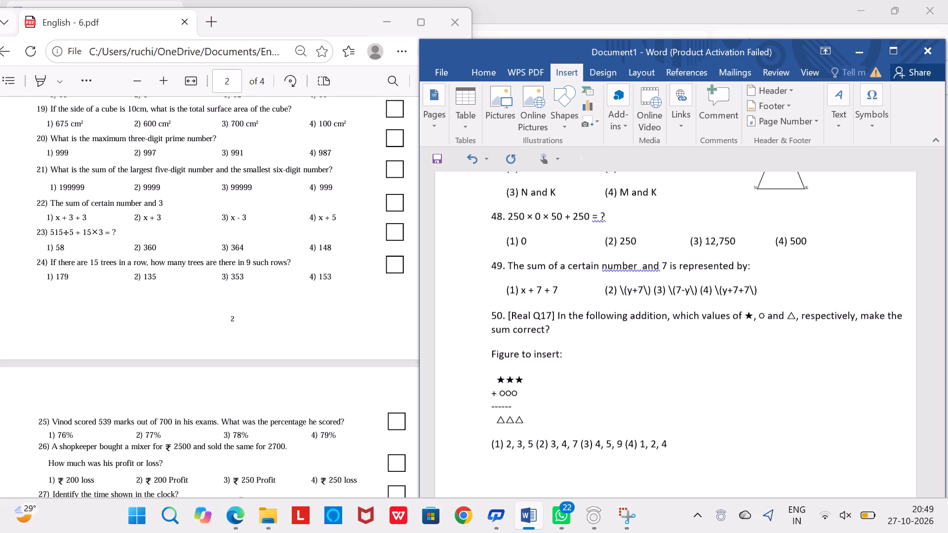
Replace the LaTeX expression in option (2) of question 49 with x + 3.
{"action": "key", "text": "Right"}
{"action": "key", "text": "Right"}
{"action": "key", "text": "Right"}
{"action": "key", "text": "Right"}
{"action": "key", "text": "Right"}
{"action": "key", "text": "Right"}
{"action": "key", "text": "Right"}
{"action": "key", "text": "Right"}
{"action": "key", "text": "Right"}
{"action": "key", "text": "Right"}
{"action": "key", "text": "Right"}
{"action": "key", "text": "BackSpace"}
{"action": "key", "text": "BackSpace"}
{"action": "key", "text": "BackSpace"}
{"action": "key", "text": "BackSpace"}
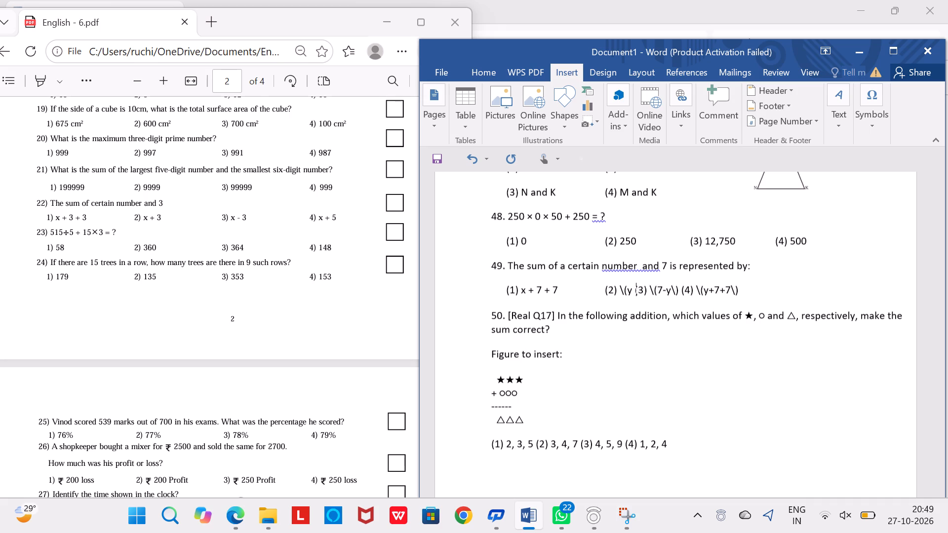
{"action": "key", "text": "BackSpace"}
{"action": "key", "text": "BackSpace"}
{"action": "key", "text": "BackSpace"}
{"action": "type", "text": "x"}
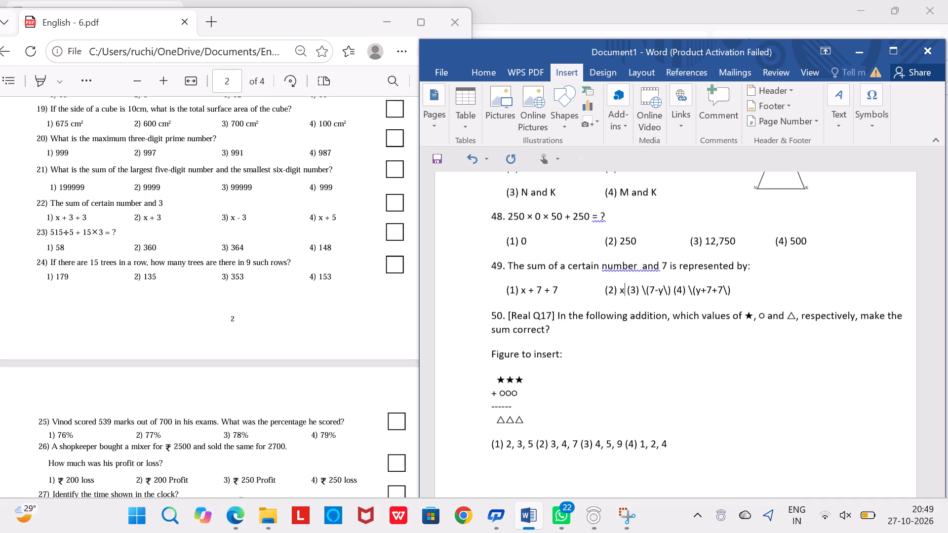
{"action": "key", "text": "space"}
{"action": "type", "text": "+ 3"}
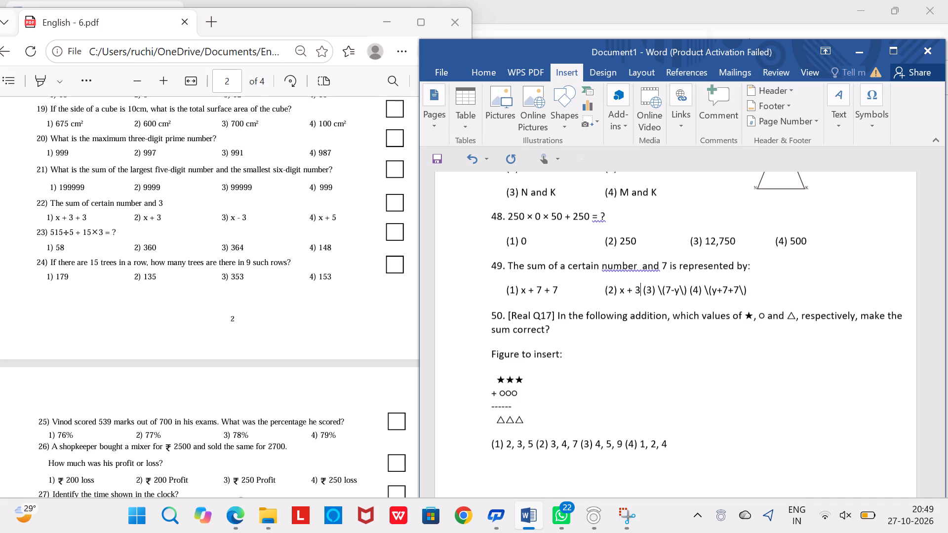
Insert two tabs before option (3) of question 49 to move it into the third column.
{"action": "key", "text": "Tab"}
{"action": "key", "text": "Tab"}
Replace the LaTeX expression in option (3) of question 49 with x - 3.
{"action": "key", "text": "Right"}
{"action": "key", "text": "Right"}
{"action": "key", "text": "Right"}
{"action": "key", "text": "Right"}
{"action": "key", "text": "Right"}
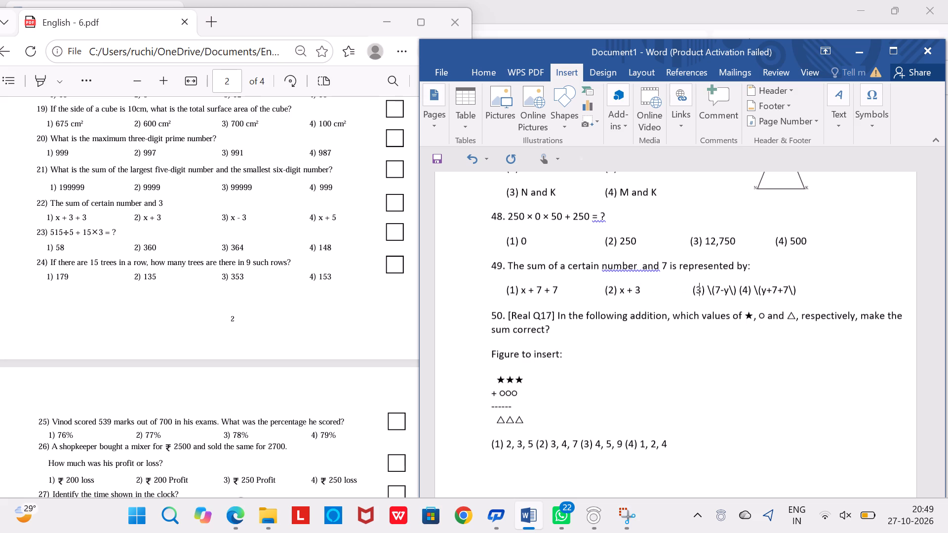
{"action": "key", "text": "Right"}
{"action": "key", "text": "Right"}
{"action": "key", "text": "Right"}
{"action": "key", "text": "Right"}
{"action": "key", "text": "Right"}
{"action": "key", "text": "Right"}
{"action": "key", "text": "Right"}
{"action": "key", "text": "BackSpace"}
{"action": "key", "text": "BackSpace"}
{"action": "key", "text": "BackSpace"}
{"action": "key", "text": "BackSpace"}
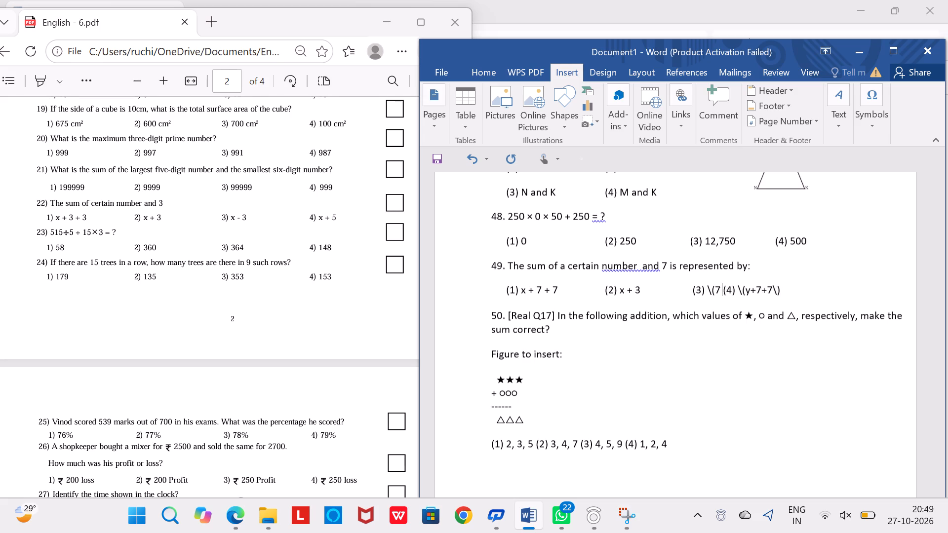
{"action": "key", "text": "BackSpace"}
{"action": "key", "text": "BackSpace"}
{"action": "key", "text": "BackSpace"}
{"action": "type", "text": "x -"}
{"action": "key", "text": "space"}
{"action": "key", "text": "3"}
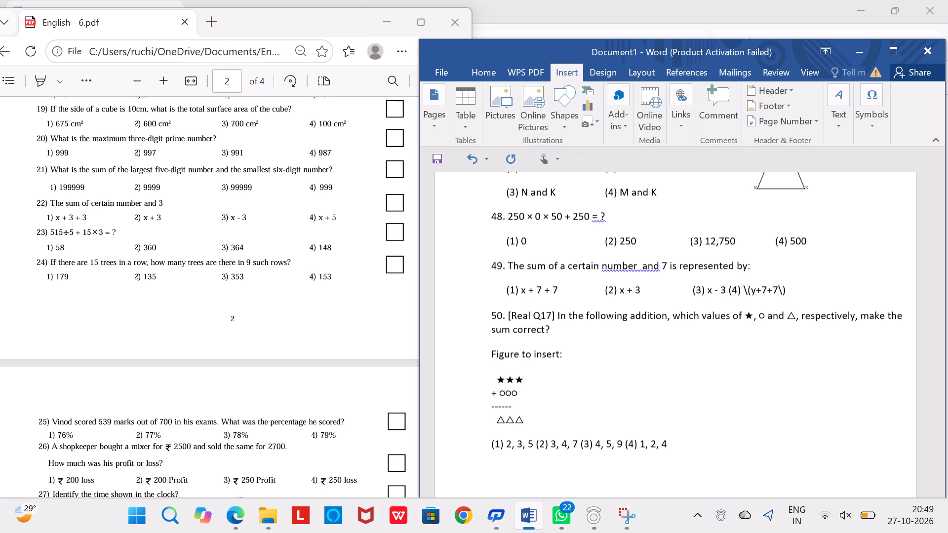
Insert two tabs before option (4) of question 49 to move it into the fourth column.
{"action": "key", "text": "Right"}
{"action": "key", "text": "Tab"}
{"action": "key", "text": "Tab"}
Replace the LaTeX expression in option (4) of question 49 with x + 5.
{"action": "key", "text": "Right"}
{"action": "key", "text": "Right"}
{"action": "key", "text": "Right"}
{"action": "key", "text": "Right"}
{"action": "key", "text": "Right"}
{"action": "key", "text": "Right"}
{"action": "key", "text": "Right"}
{"action": "key", "text": "Right"}
{"action": "key", "text": "Right"}
{"action": "key", "text": "Right"}
{"action": "key", "text": "Right"}
{"action": "key", "text": "Right"}
{"action": "key", "text": "Right"}
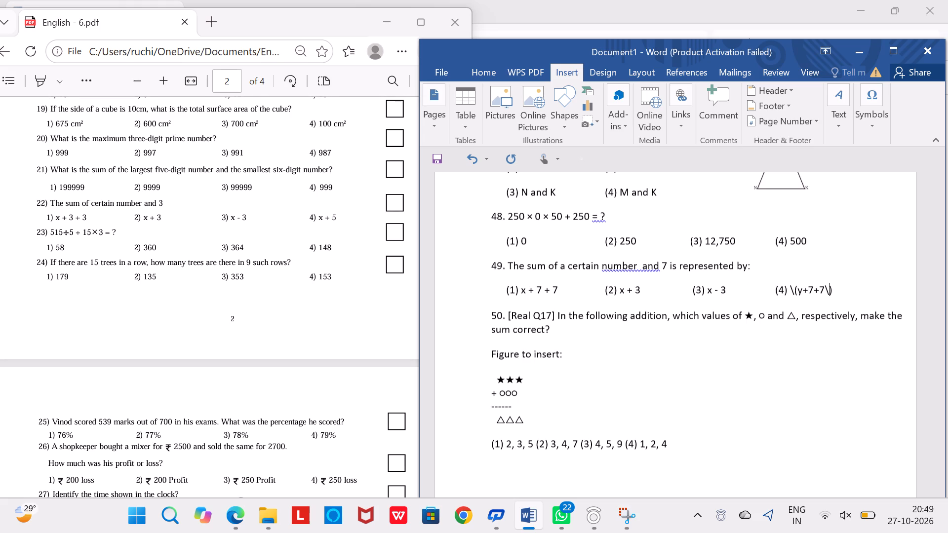
{"action": "key", "text": "BackSpace"}
{"action": "key", "text": "BackSpace"}
{"action": "key", "text": "BackSpace"}
{"action": "key", "text": "BackSpace"}
{"action": "key", "text": "BackSpace"}
{"action": "key", "text": "BackSpace"}
{"action": "key", "text": "BackSpace"}
{"action": "key", "text": "BackSpace"}
{"action": "key", "text": "BackSpace"}
{"action": "type", "text": "x +"}
{"action": "key", "text": "space"}
{"action": "key", "text": "5"}
Change option (3) of question 49 to x - 7.
{"action": "key", "text": "Right"}
{"action": "key", "text": "BackSpace"}
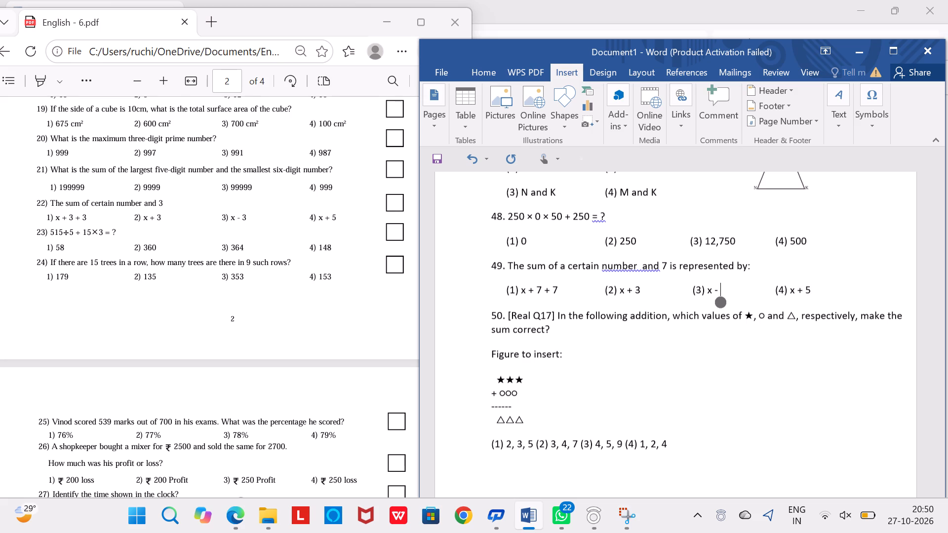
{"action": "key", "text": "7"}
Change option (2) of question 49 to x + 7.
{"action": "key", "text": "Left"}
{"action": "key", "text": "Left"}
{"action": "key", "text": "Left"}
{"action": "key", "text": "Left"}
{"action": "key", "text": "Left"}
{"action": "key", "text": "Left"}
{"action": "key", "text": "Left"}
{"action": "key", "text": "Left"}
{"action": "key", "text": "Left"}
{"action": "key", "text": "Left"}
{"action": "key", "text": "Left"}
{"action": "key", "text": "Left"}
{"action": "key", "text": "Left"}
{"action": "key", "text": "Right"}
{"action": "key", "text": "BackSpace"}
{"action": "key", "text": "7"}
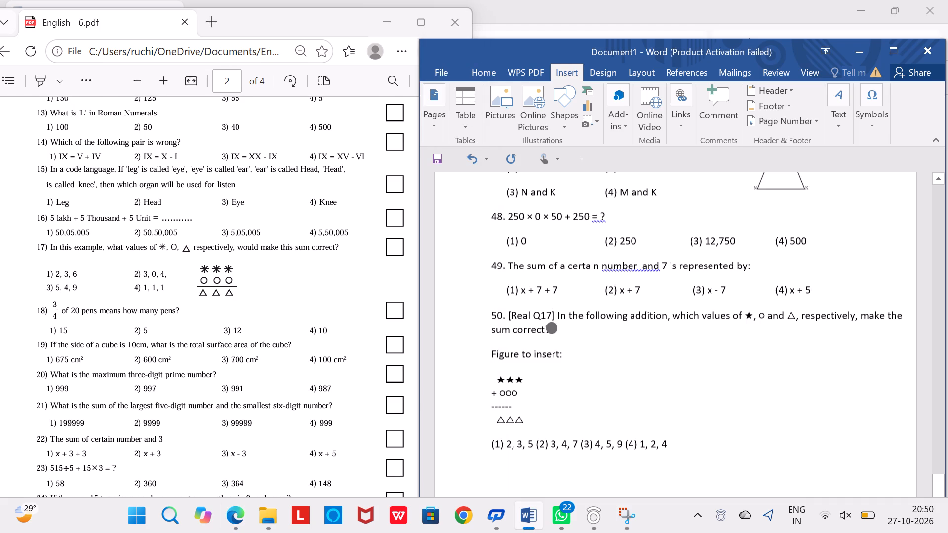
Delete the [Real Q17] source tag from the start of question 50.
{"action": "key", "text": "Right"}
{"action": "key", "text": "Right"}
{"action": "key", "text": "BackSpace"}
{"action": "key", "text": "BackSpace"}
{"action": "key", "text": "BackSpace"}
{"action": "key", "text": "BackSpace"}
{"action": "key", "text": "BackSpace"}
{"action": "key", "text": "BackSpace"}
{"action": "key", "text": "BackSpace"}
{"action": "key", "text": "BackSpace"}
{"action": "key", "text": "BackSpace"}
{"action": "key", "text": "BackSpace"}
{"action": "key", "text": "BackSpace"}
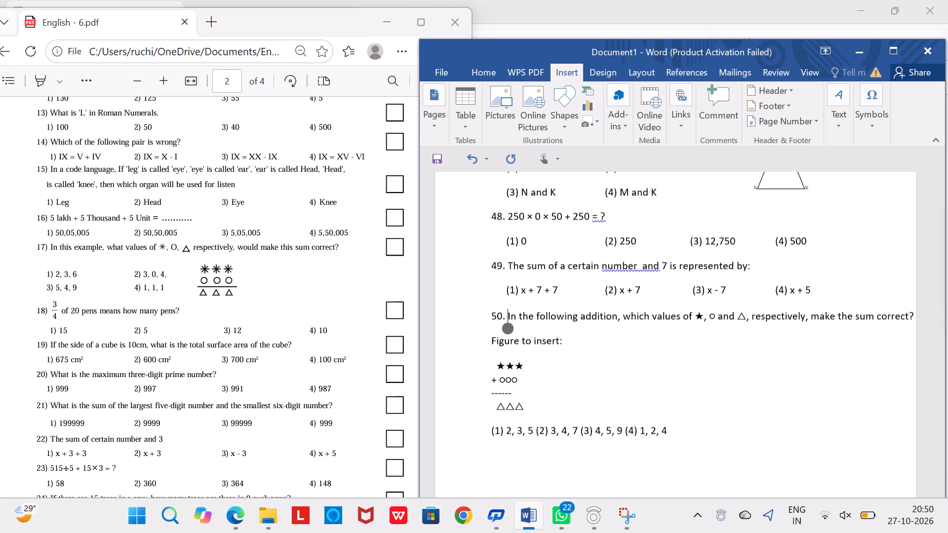
Break question 50 before "make the sum correct?" and indent the new line with five spaces.
{"action": "key", "text": "Return"}
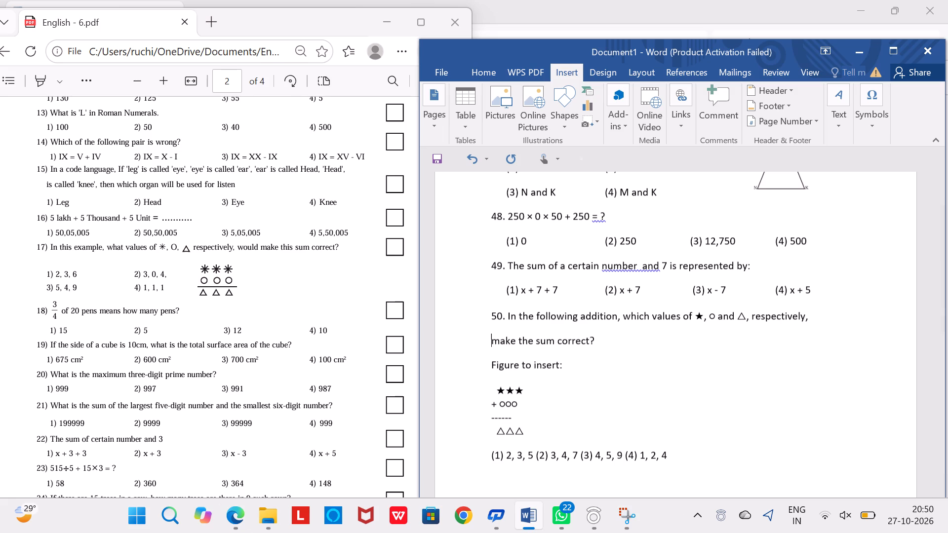
{"action": "key", "text": "space"}
{"action": "key", "text": "space"}
{"action": "key", "text": "space"}
{"action": "key", "text": "space"}
{"action": "key", "text": "space"}
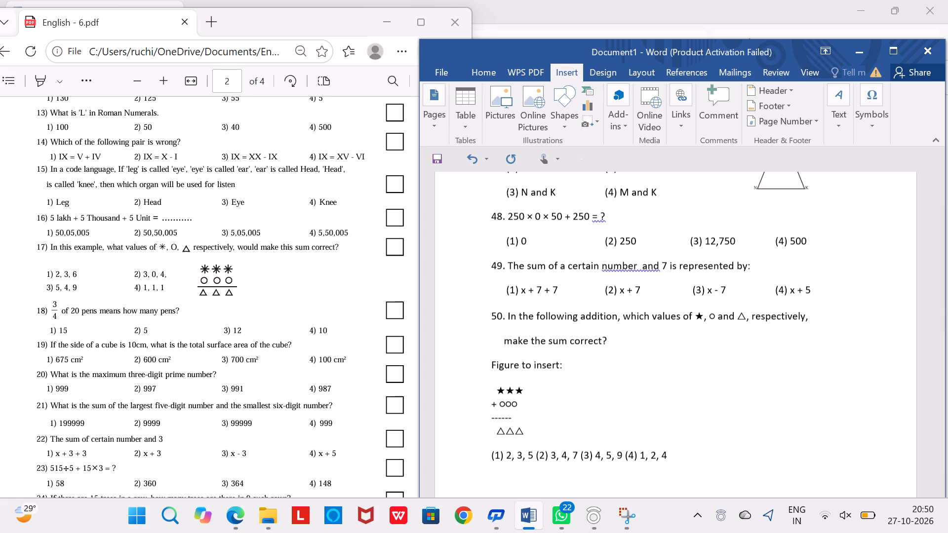
Delete the "Figure to insert:" placeholder text from question 50.
{"action": "key", "text": "BackSpace"}
{"action": "key", "text": "BackSpace"}
{"action": "key", "text": "BackSpace"}
{"action": "key", "text": "BackSpace"}
{"action": "key", "text": "BackSpace"}
{"action": "key", "text": "BackSpace"}
{"action": "key", "text": "BackSpace"}
{"action": "key", "text": "BackSpace"}
{"action": "key", "text": "BackSpace"}
{"action": "key", "text": "BackSpace"}
{"action": "key", "text": "BackSpace"}
{"action": "key", "text": "BackSpace"}
{"action": "key", "text": "BackSpace"}
{"action": "key", "text": "BackSpace"}
{"action": "key", "text": "BackSpace"}
{"action": "key", "text": "BackSpace"}
{"action": "key", "text": "BackSpace"}
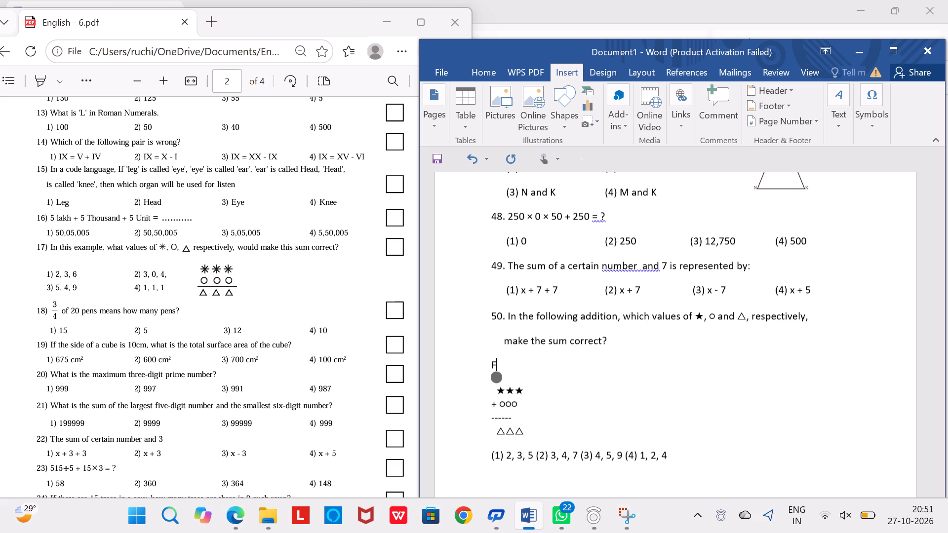
Cut the whole star, circle and triangle addition from question 50 and remove the empty line above the options.
{"action": "key", "text": "Down"}
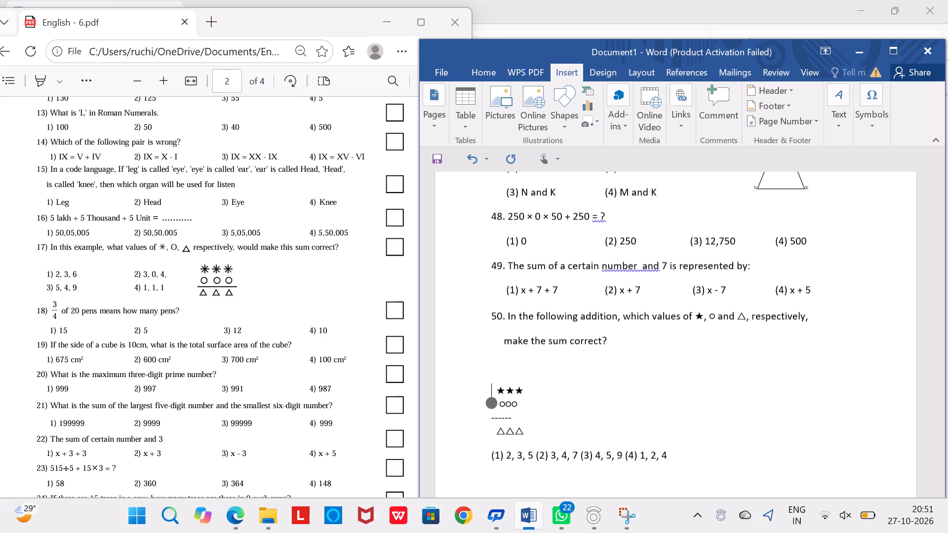
{"action": "key", "text": "shift+Down"}
{"action": "key", "text": "shift+Down"}
{"action": "key", "text": "shift+Down"}
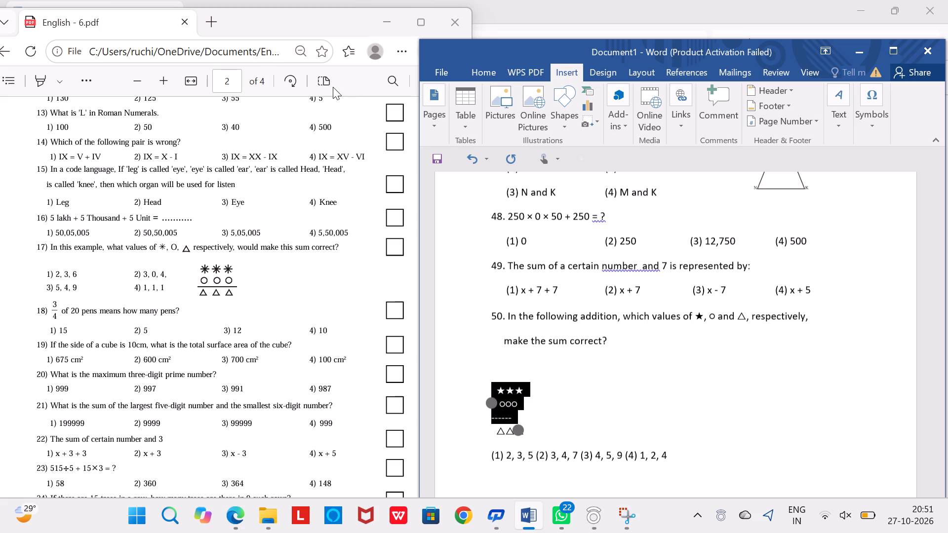
{"action": "left_click", "coordinate": [498, 63]}
{"action": "left_click", "coordinate": [818, 74]}
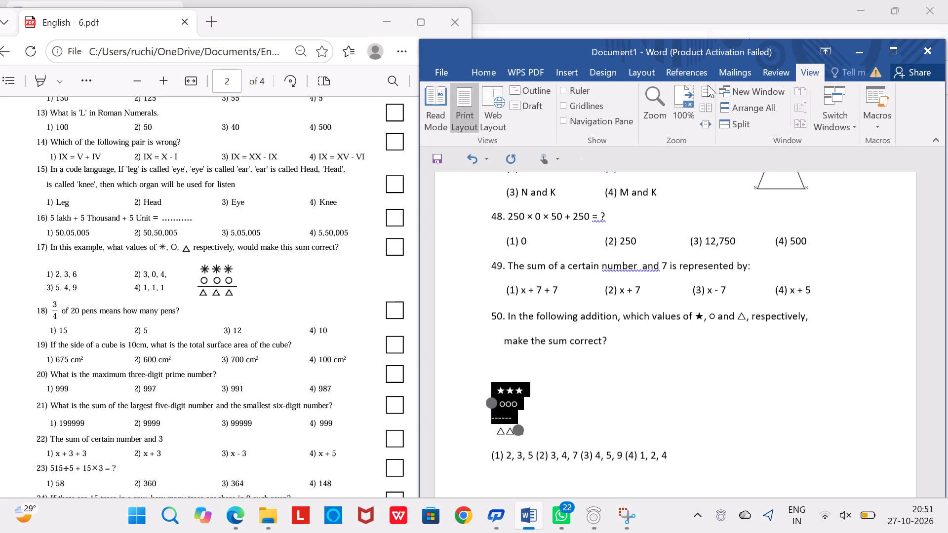
{"action": "left_click", "coordinate": [777, 76]}
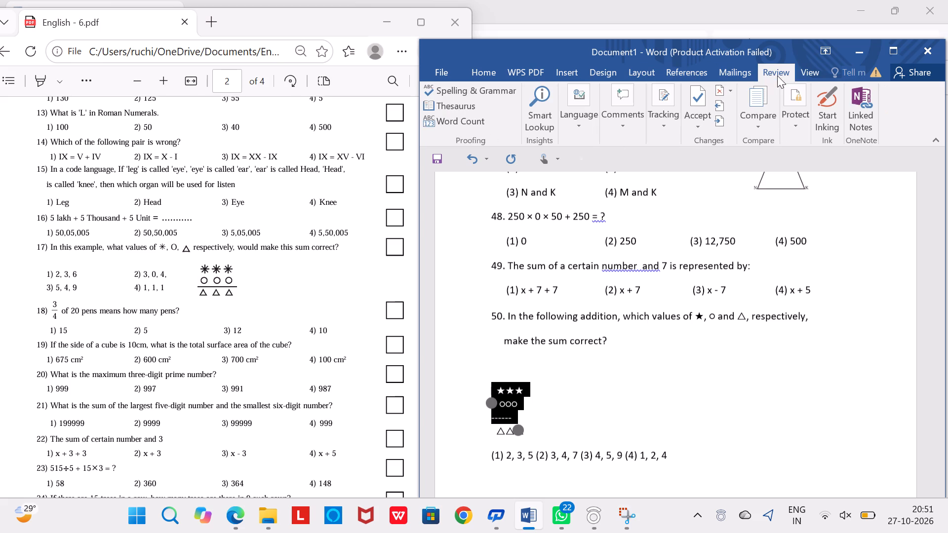
{"action": "left_click", "coordinate": [494, 65]}
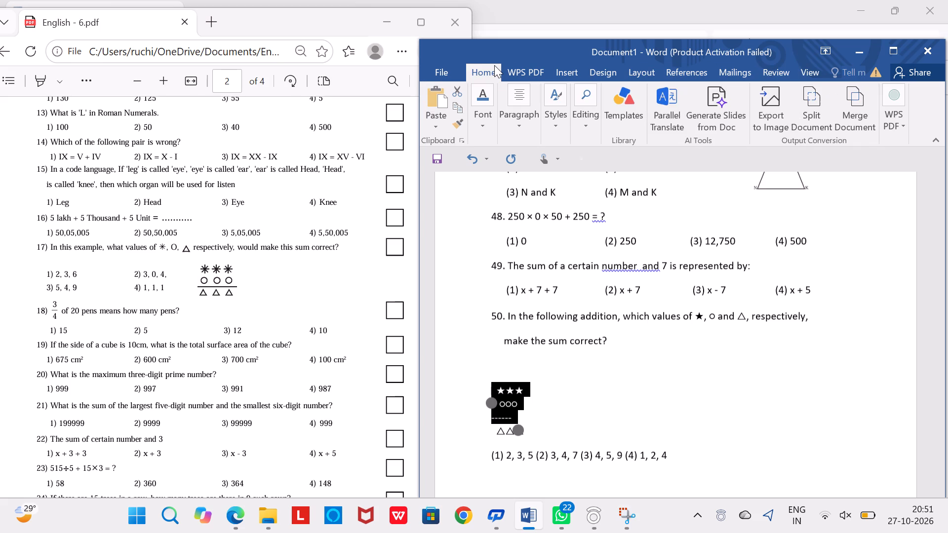
{"action": "key", "text": "ctrl+v"}
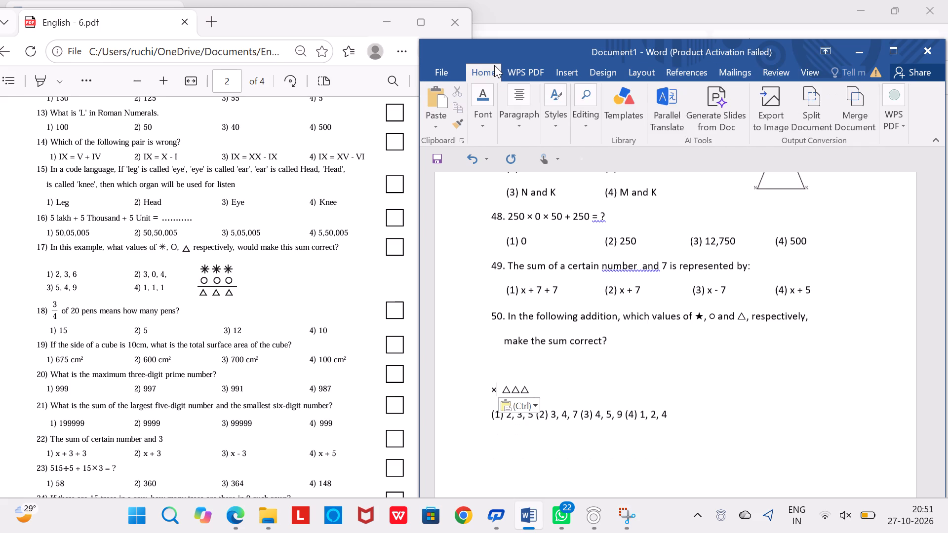
{"action": "key", "text": "ctrl+z"}
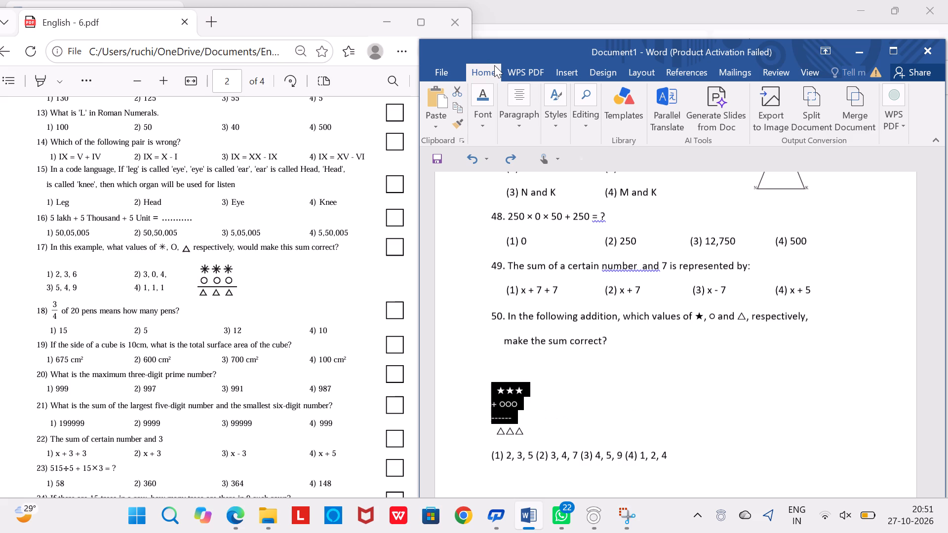
{"action": "key", "text": "ctrl+x"}
{"action": "key", "text": "ctrl+z"}
{"action": "key", "text": "shift+Down"}
{"action": "key", "text": "shift+Right"}
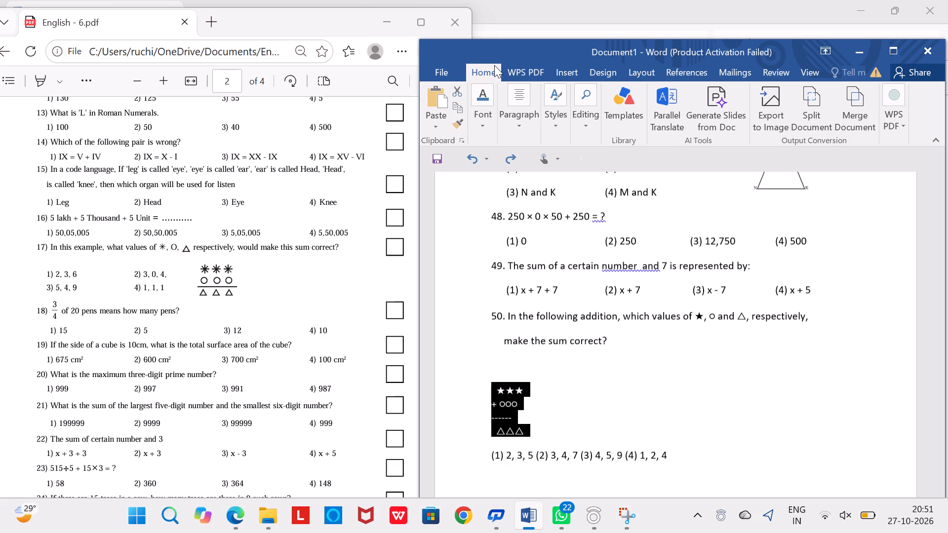
{"action": "key", "text": "ctrl+x"}
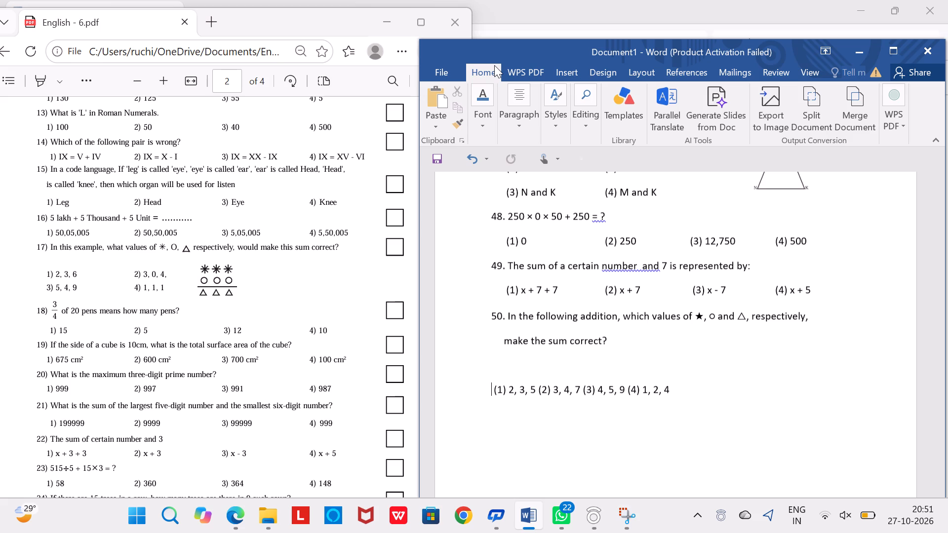
{"action": "key", "text": "BackSpace"}
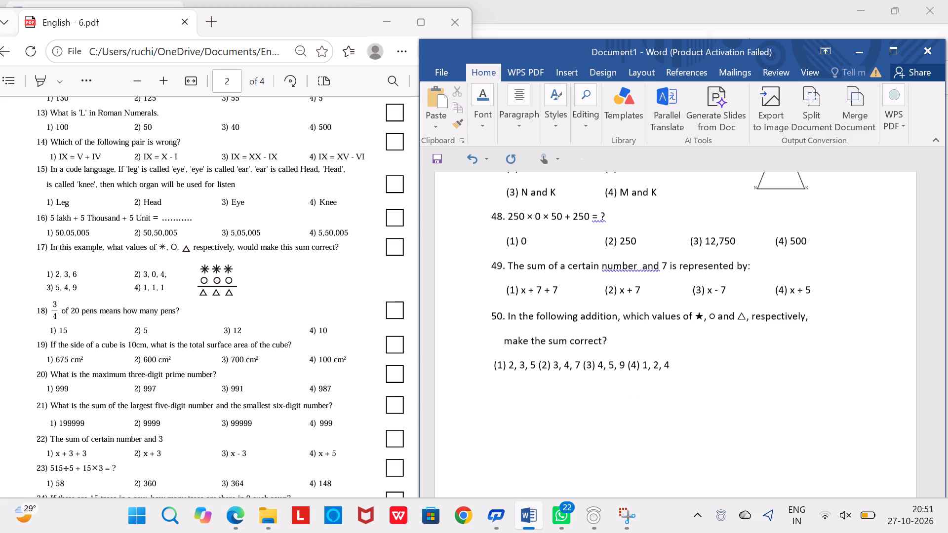
Indent question 50's option line by adding four spaces before option (1).
{"action": "key", "text": "space"}
{"action": "key", "text": "space"}
{"action": "key", "text": "space"}
{"action": "key", "text": "space"}
Insert two tabs before option (2) of question 50 to align it with the second column.
{"action": "key", "text": "Right"}
{"action": "key", "text": "Right"}
{"action": "key", "text": "Right"}
{"action": "key", "text": "Right"}
{"action": "key", "text": "Right"}
{"action": "key", "text": "Right"}
{"action": "key", "text": "Right"}
{"action": "key", "text": "Right"}
{"action": "key", "text": "Right"}
{"action": "key", "text": "Right"}
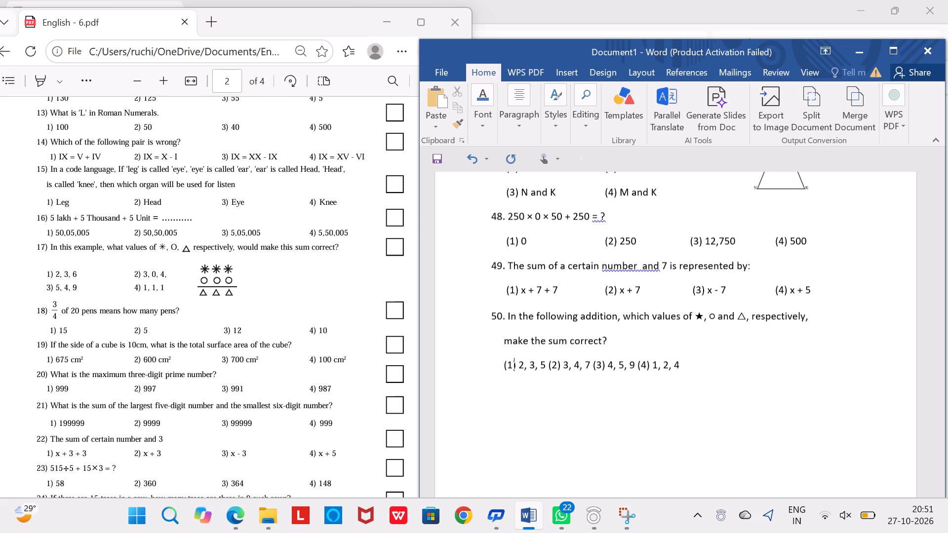
{"action": "key", "text": "Right"}
{"action": "key", "text": "Right"}
{"action": "key", "text": "Right"}
{"action": "key", "text": "Tab"}
{"action": "key", "text": "Tab"}
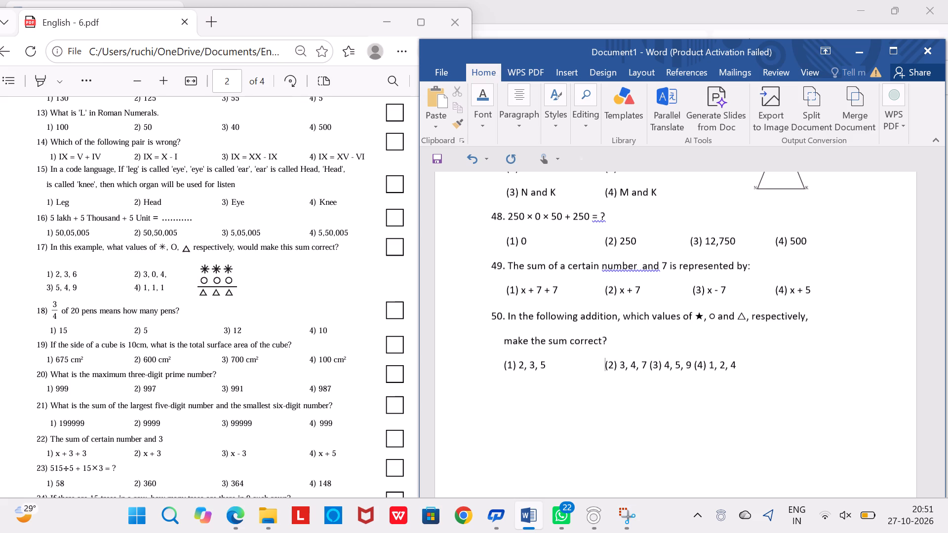
Move options (3) and (4) of question 50 onto a new line indented with five spaces.
{"action": "key", "text": "Left"}
{"action": "key", "text": "Return"}
{"action": "key", "text": "space"}
{"action": "key", "text": "space"}
{"action": "key", "text": "space"}
{"action": "key", "text": "space"}
{"action": "key", "text": "space"}
Insert two tabs before option (4) of question 50 to align it beneath option (2).
{"action": "key", "text": "Right"}
{"action": "key", "text": "Right"}
{"action": "key", "text": "Right"}
{"action": "key", "text": "Right"}
{"action": "key", "text": "Right"}
{"action": "key", "text": "Right"}
{"action": "key", "text": "Right"}
{"action": "key", "text": "Right"}
{"action": "key", "text": "Right"}
{"action": "key", "text": "Right"}
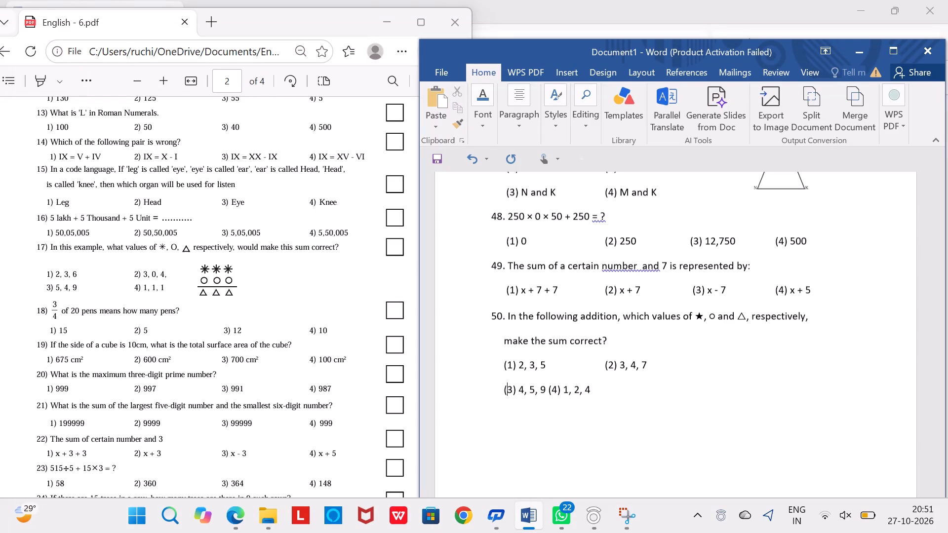
{"action": "key", "text": "Right"}
{"action": "key", "text": "Right"}
{"action": "key", "text": "Tab"}
{"action": "key", "text": "Tab"}
Paste the star, circle and triangle addition after "make the sum correct?" in question 50, set off by a wide gap of spaces.
{"action": "key", "text": "space"}
{"action": "key", "text": "space"}
{"action": "key", "text": "space"}
{"action": "key", "text": "space"}
{"action": "key", "text": "space"}
{"action": "key", "text": "space"}
{"action": "key", "text": "space"}
{"action": "key", "text": "space"}
{"action": "key", "text": "space"}
{"action": "key", "text": "space"}
{"action": "key", "text": "space"}
{"action": "key", "text": "space"}
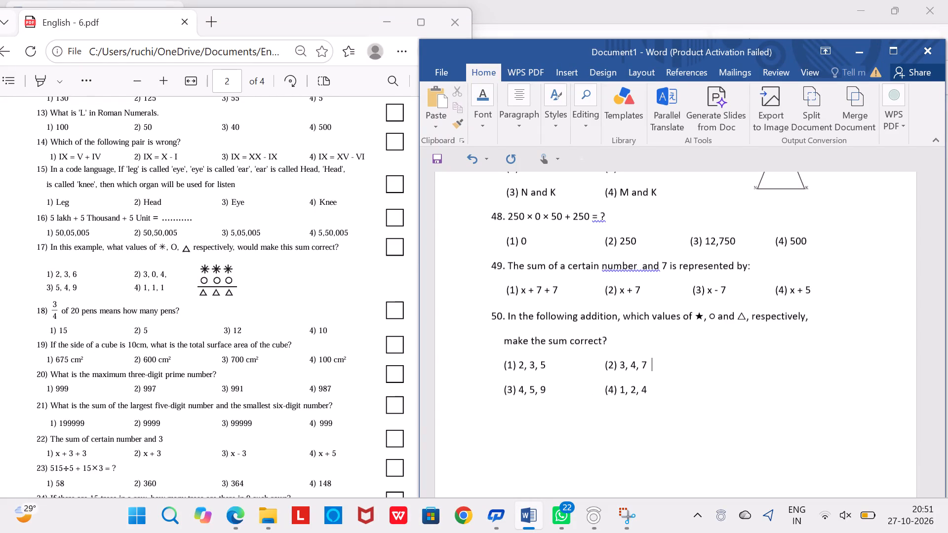
{"action": "key", "text": "Up"}
{"action": "key", "text": "space"}
{"action": "key", "text": "space"}
{"action": "key", "text": "space"}
{"action": "key", "text": "space"}
{"action": "key", "text": "space"}
{"action": "key", "text": "space"}
{"action": "key", "text": "space"}
{"action": "key", "text": "space"}
{"action": "key", "text": "space"}
{"action": "key", "text": "space"}
{"action": "key", "text": "space"}
{"action": "key", "text": "space"}
{"action": "key", "text": "space"}
{"action": "key", "text": "space"}
{"action": "key", "text": "space"}
{"action": "key", "text": "space"}
{"action": "key", "text": "space"}
{"action": "key", "text": "space"}
{"action": "key", "text": "space"}
{"action": "key", "text": "space"}
{"action": "key", "text": "ctrl+v"}
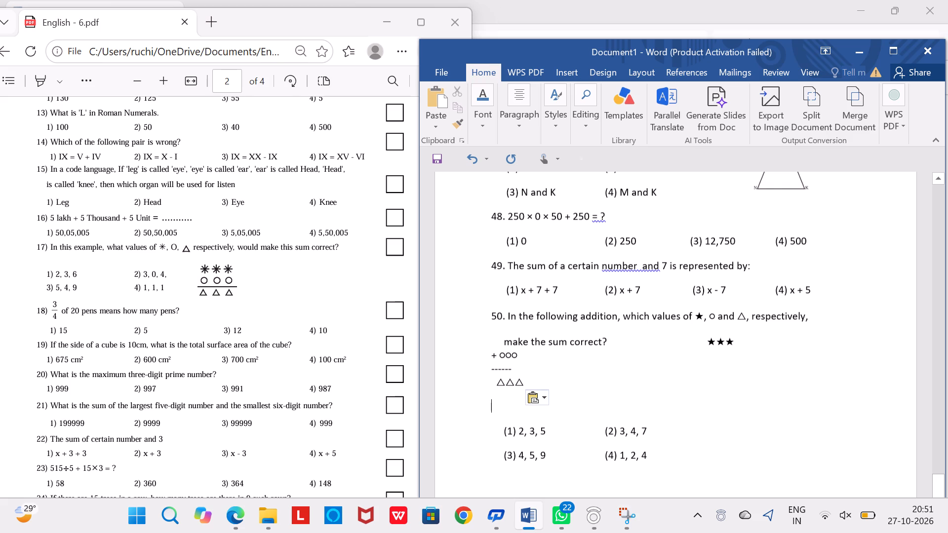
Indent the pasted "+ ○○○" row with spaces so it sits beneath the three stars in question 50.
{"action": "left_click", "coordinate": [492, 368]}
{"action": "left_click", "coordinate": [486, 361]}
{"action": "key", "text": "space"}
{"action": "key", "text": "space"}
{"action": "key", "text": "space"}
{"action": "key", "text": "space"}
{"action": "key", "text": "space"}
{"action": "key", "text": "space"}
{"action": "key", "text": "space"}
{"action": "key", "text": "space"}
{"action": "key", "text": "space"}
{"action": "key", "text": "space"}
{"action": "key", "text": "space"}
{"action": "key", "text": "space"}
{"action": "key", "text": "space"}
{"action": "key", "text": "space"}
{"action": "key", "text": "space"}
{"action": "key", "text": "space"}
{"action": "key", "text": "space"}
{"action": "key", "text": "space"}
{"action": "key", "text": "space"}
{"action": "key", "text": "space"}
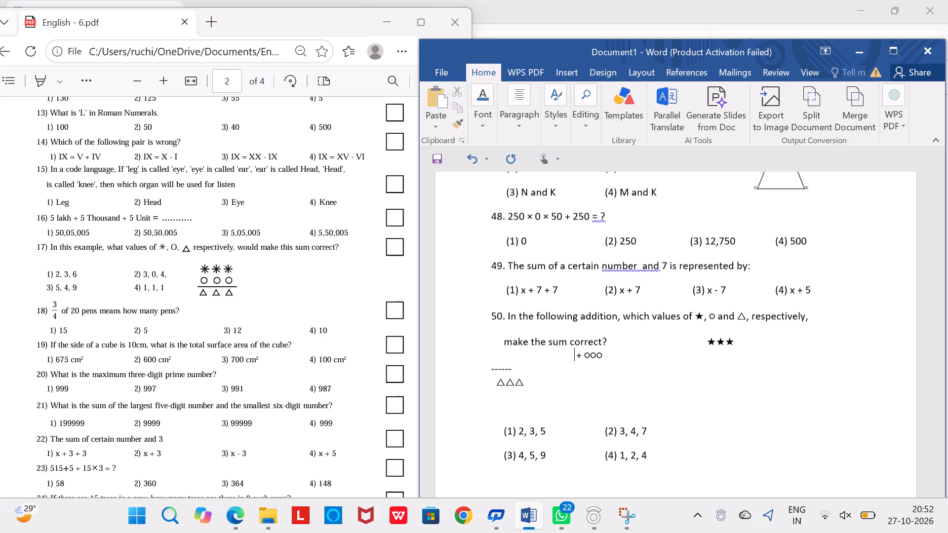
{"action": "key", "text": "space"}
{"action": "key", "text": "space"}
{"action": "key", "text": "space"}
{"action": "key", "text": "space"}
{"action": "key", "text": "space"}
{"action": "key", "text": "space"}
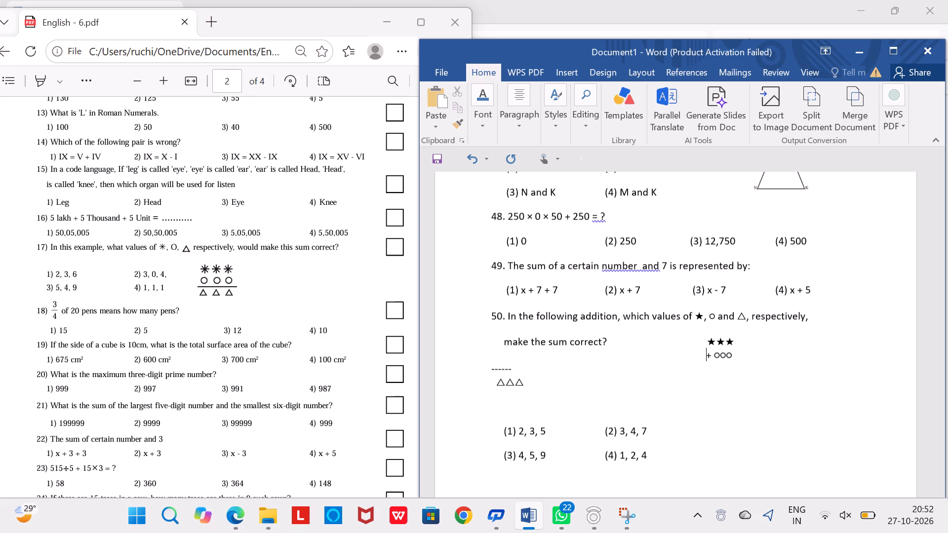
{"action": "key", "text": "BackSpace"}
Indent the dashed line of question 50's addition with spaces so it lines up under the circle row.
{"action": "key", "text": "Down"}
{"action": "key", "text": "Up"}
{"action": "key", "text": "Down"}
{"action": "key", "text": "Left"}
{"action": "key", "text": "Left"}
{"action": "key", "text": "Left"}
{"action": "key", "text": "Left"}
{"action": "key", "text": "Left"}
{"action": "key", "text": "Left"}
{"action": "key", "text": "space"}
{"action": "key", "text": "space"}
{"action": "key", "text": "space"}
{"action": "key", "text": "space"}
{"action": "key", "text": "space"}
{"action": "key", "text": "space"}
{"action": "key", "text": "space"}
{"action": "key", "text": "space"}
{"action": "key", "text": "space"}
{"action": "key", "text": "space"}
{"action": "key", "text": "space"}
{"action": "key", "text": "space"}
{"action": "key", "text": "space"}
{"action": "key", "text": "space"}
{"action": "key", "text": "space"}
{"action": "key", "text": "space"}
{"action": "key", "text": "space"}
{"action": "key", "text": "space"}
{"action": "key", "text": "space"}
{"action": "key", "text": "space"}
{"action": "key", "text": "BackSpace"}
{"action": "key", "text": "BackSpace"}
{"action": "key", "text": "space"}
Indent the "△△△" row with spaces so it sits beneath the dashed line in question 50's addition.
{"action": "key", "text": "Down"}
{"action": "key", "text": "Left"}
{"action": "key", "text": "Left"}
{"action": "key", "text": "Left"}
{"action": "key", "text": "Left"}
{"action": "key", "text": "Left"}
{"action": "key", "text": "space"}
{"action": "key", "text": "space"}
{"action": "key", "text": "space"}
{"action": "key", "text": "space"}
{"action": "key", "text": "space"}
{"action": "key", "text": "space"}
{"action": "key", "text": "space"}
{"action": "key", "text": "space"}
{"action": "key", "text": "space"}
{"action": "key", "text": "space"}
{"action": "key", "text": "space"}
{"action": "key", "text": "space"}
{"action": "key", "text": "space"}
{"action": "key", "text": "space"}
{"action": "key", "text": "space"}
{"action": "key", "text": "space"}
{"action": "key", "text": "space"}
{"action": "key", "text": "space"}
{"action": "key", "text": "space"}
{"action": "key", "text": "space"}
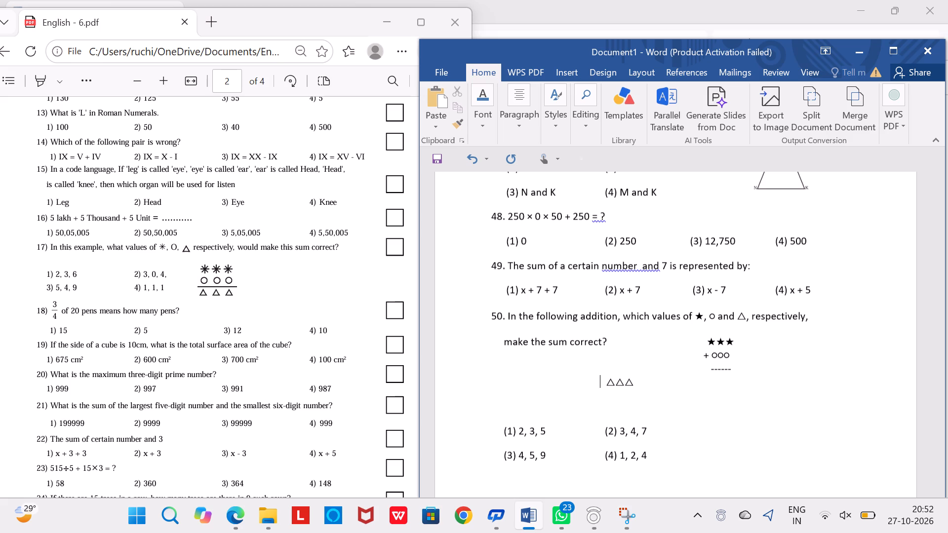
{"action": "key", "text": "space"}
{"action": "key", "text": "space"}
{"action": "key", "text": "space"}
Delete the indent and blank lines before question 50's option (1), joining its option line to the triangle row.
{"action": "key", "text": "BackSpace"}
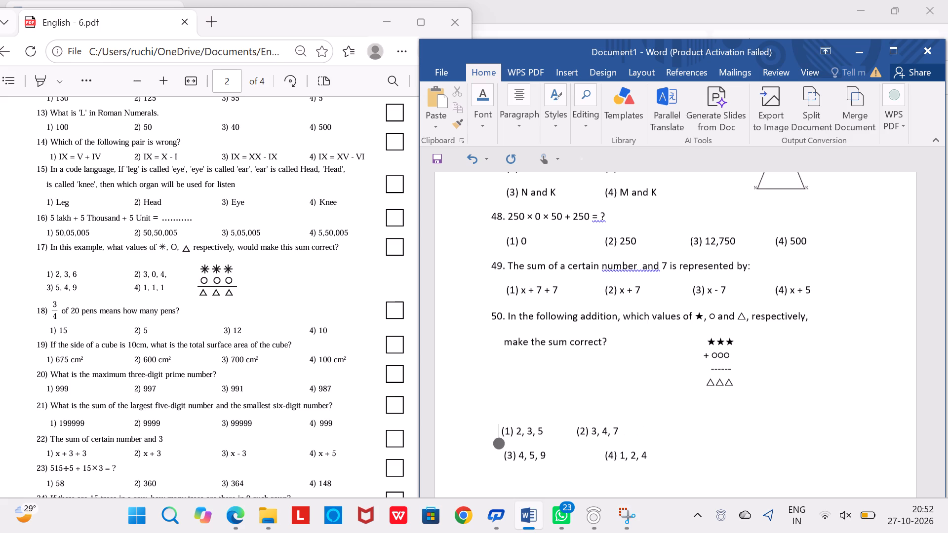
{"action": "key", "text": "BackSpace"}
{"action": "key", "text": "BackSpace"}
{"action": "key", "text": "BackSpace"}
{"action": "key", "text": "BackSpace"}
{"action": "key", "text": "BackSpace"}
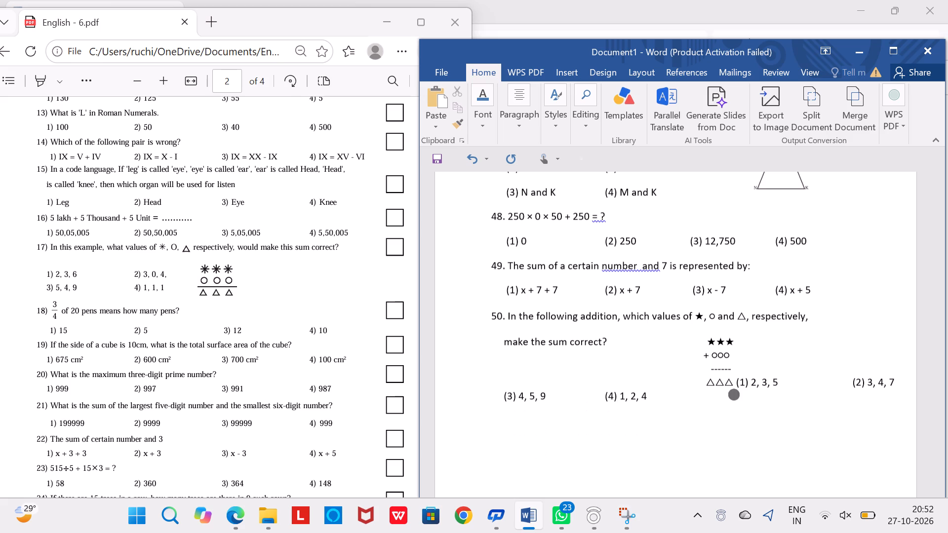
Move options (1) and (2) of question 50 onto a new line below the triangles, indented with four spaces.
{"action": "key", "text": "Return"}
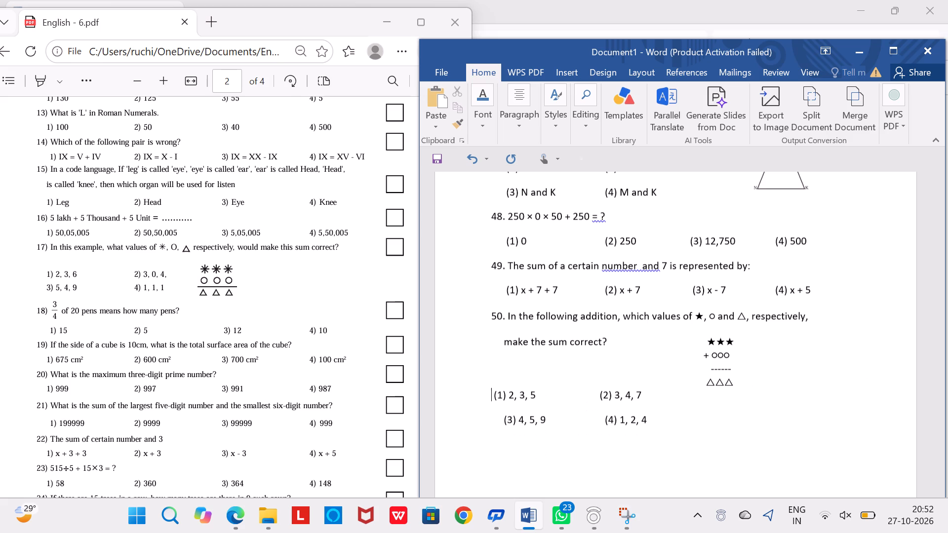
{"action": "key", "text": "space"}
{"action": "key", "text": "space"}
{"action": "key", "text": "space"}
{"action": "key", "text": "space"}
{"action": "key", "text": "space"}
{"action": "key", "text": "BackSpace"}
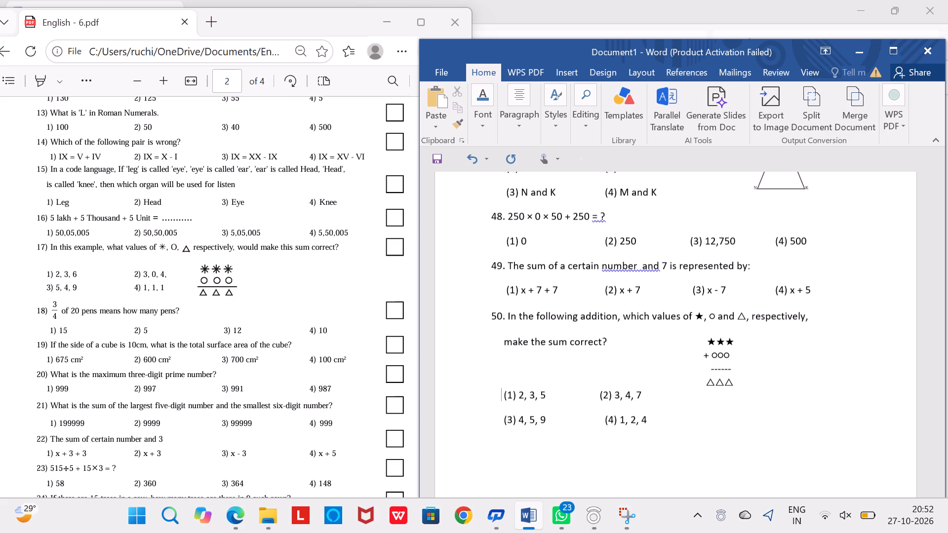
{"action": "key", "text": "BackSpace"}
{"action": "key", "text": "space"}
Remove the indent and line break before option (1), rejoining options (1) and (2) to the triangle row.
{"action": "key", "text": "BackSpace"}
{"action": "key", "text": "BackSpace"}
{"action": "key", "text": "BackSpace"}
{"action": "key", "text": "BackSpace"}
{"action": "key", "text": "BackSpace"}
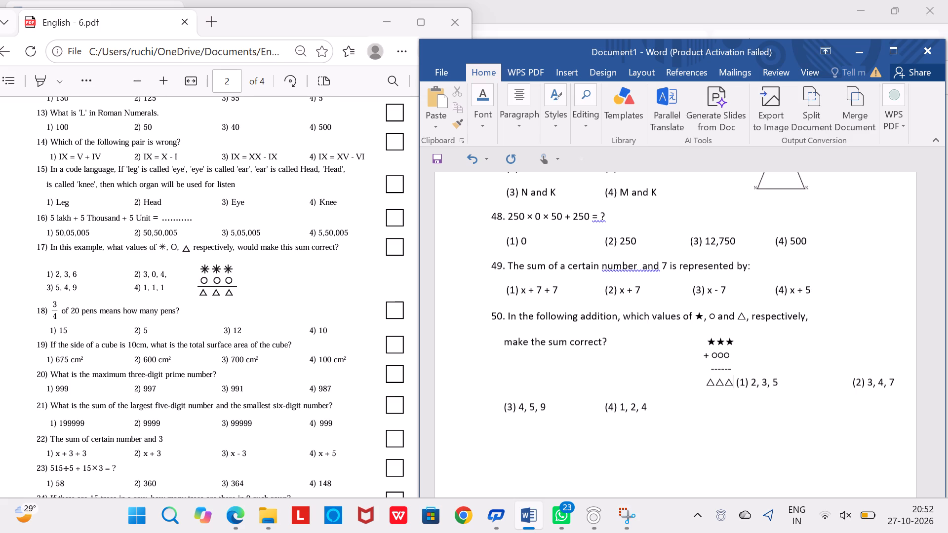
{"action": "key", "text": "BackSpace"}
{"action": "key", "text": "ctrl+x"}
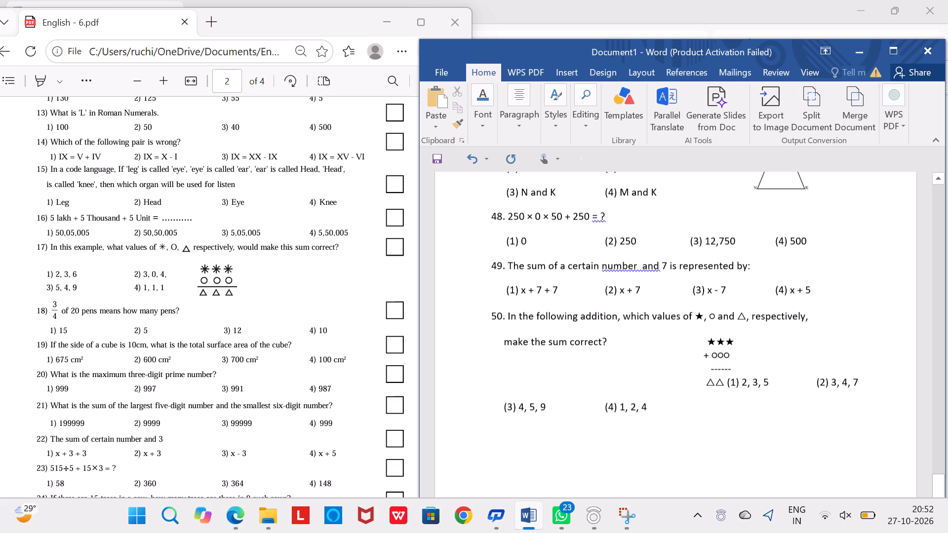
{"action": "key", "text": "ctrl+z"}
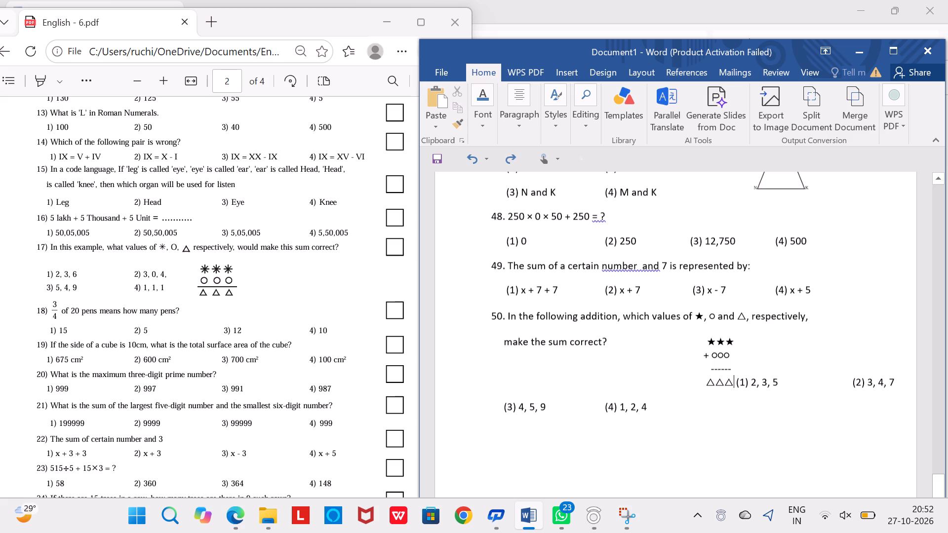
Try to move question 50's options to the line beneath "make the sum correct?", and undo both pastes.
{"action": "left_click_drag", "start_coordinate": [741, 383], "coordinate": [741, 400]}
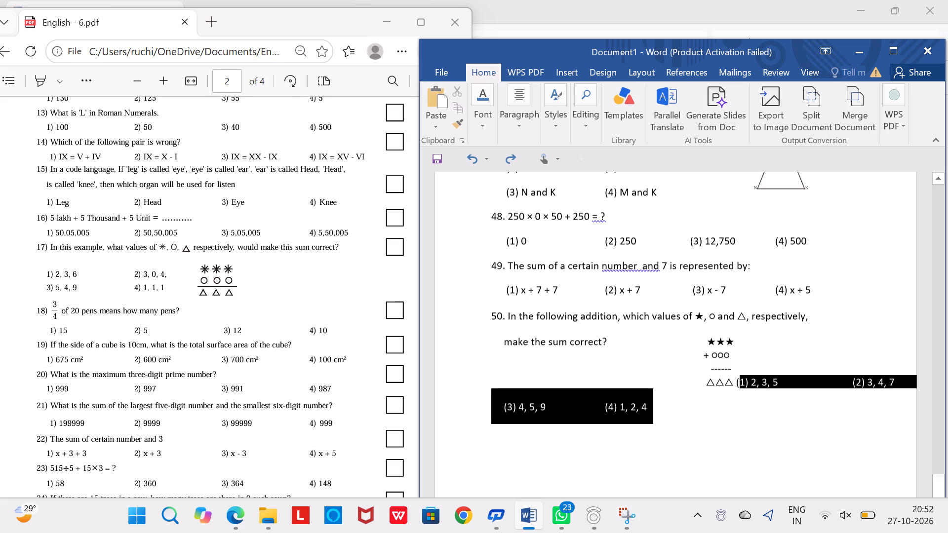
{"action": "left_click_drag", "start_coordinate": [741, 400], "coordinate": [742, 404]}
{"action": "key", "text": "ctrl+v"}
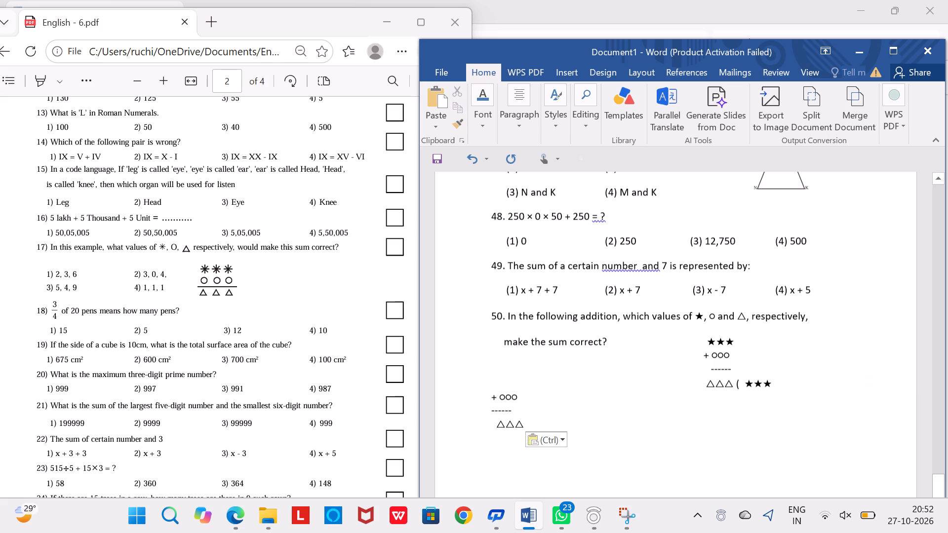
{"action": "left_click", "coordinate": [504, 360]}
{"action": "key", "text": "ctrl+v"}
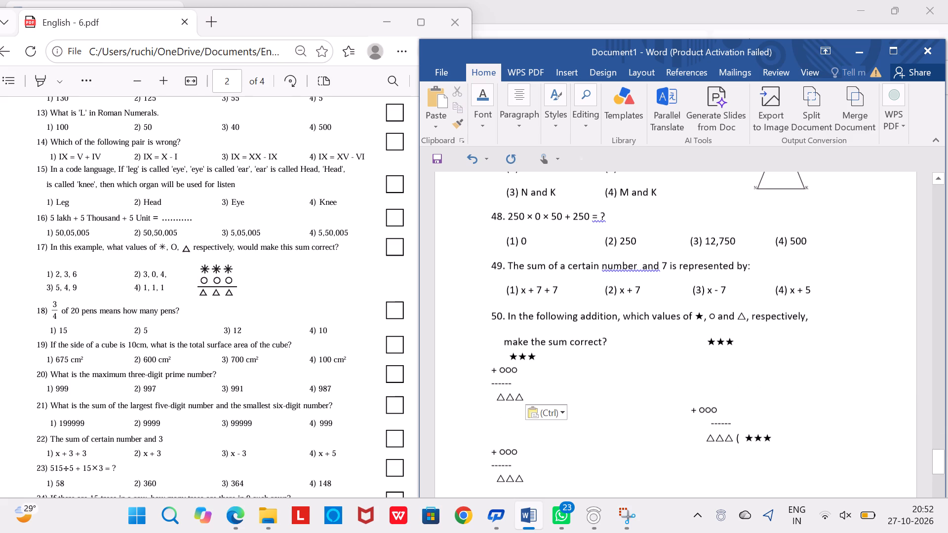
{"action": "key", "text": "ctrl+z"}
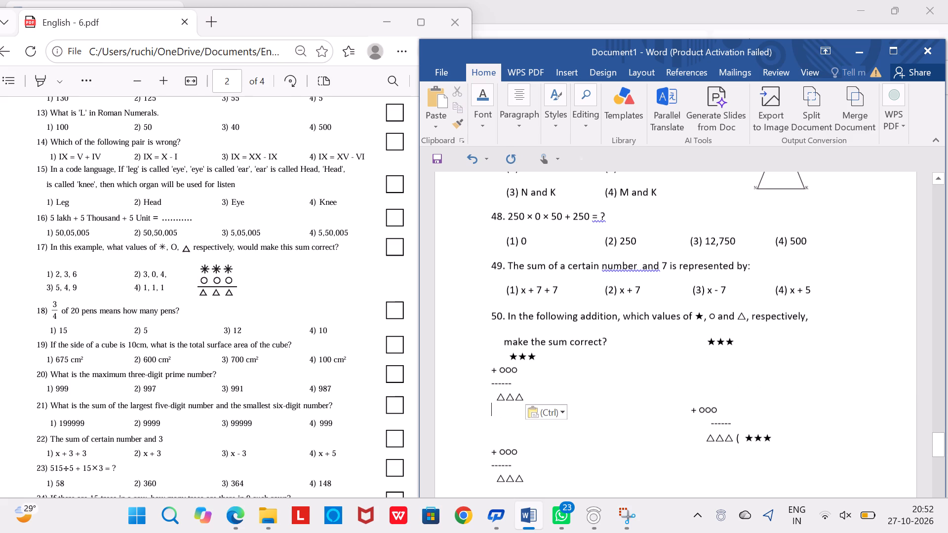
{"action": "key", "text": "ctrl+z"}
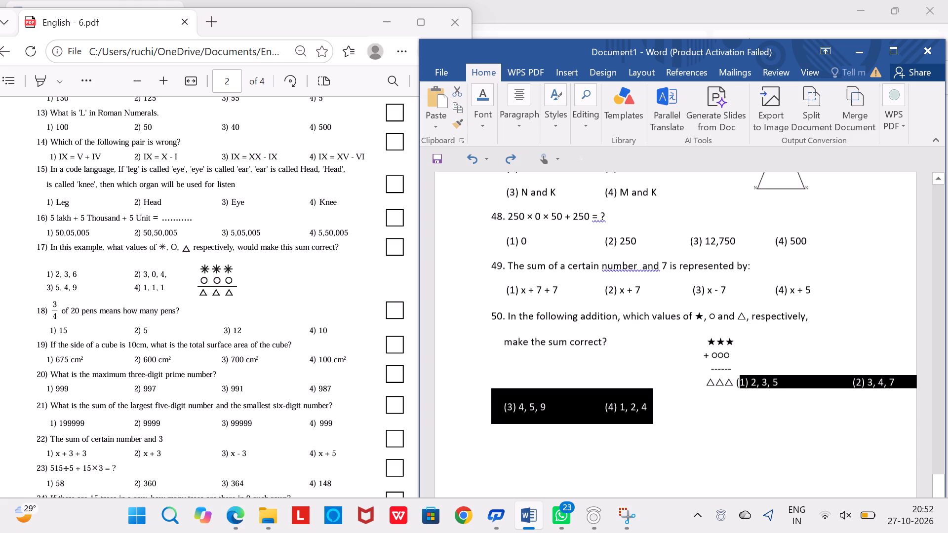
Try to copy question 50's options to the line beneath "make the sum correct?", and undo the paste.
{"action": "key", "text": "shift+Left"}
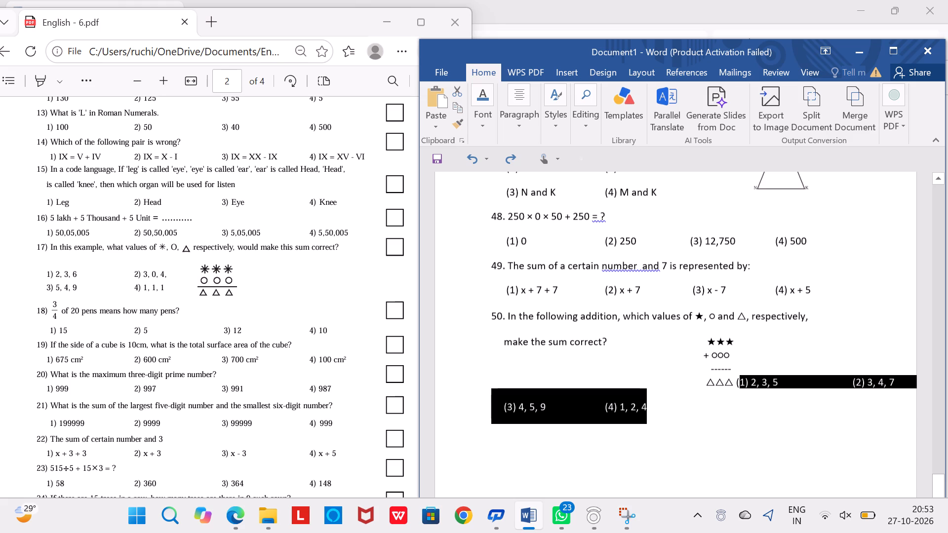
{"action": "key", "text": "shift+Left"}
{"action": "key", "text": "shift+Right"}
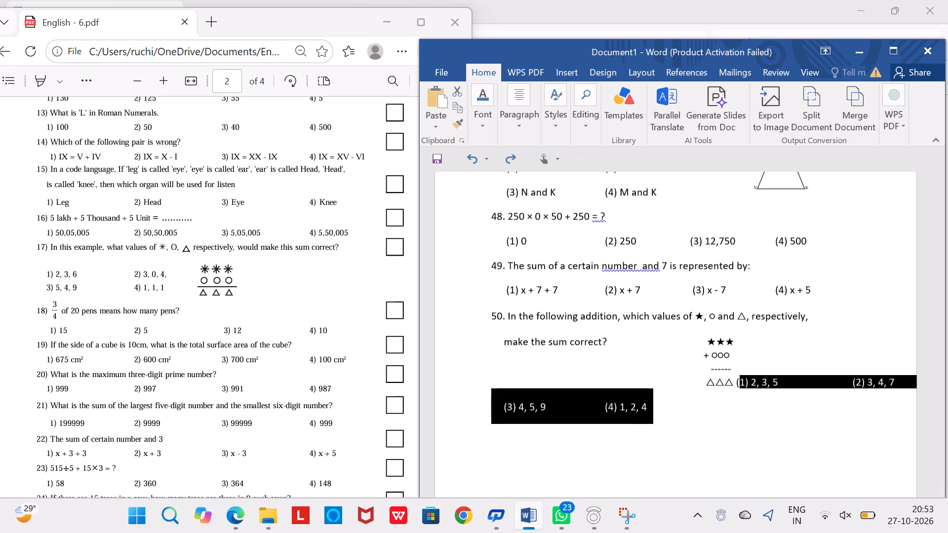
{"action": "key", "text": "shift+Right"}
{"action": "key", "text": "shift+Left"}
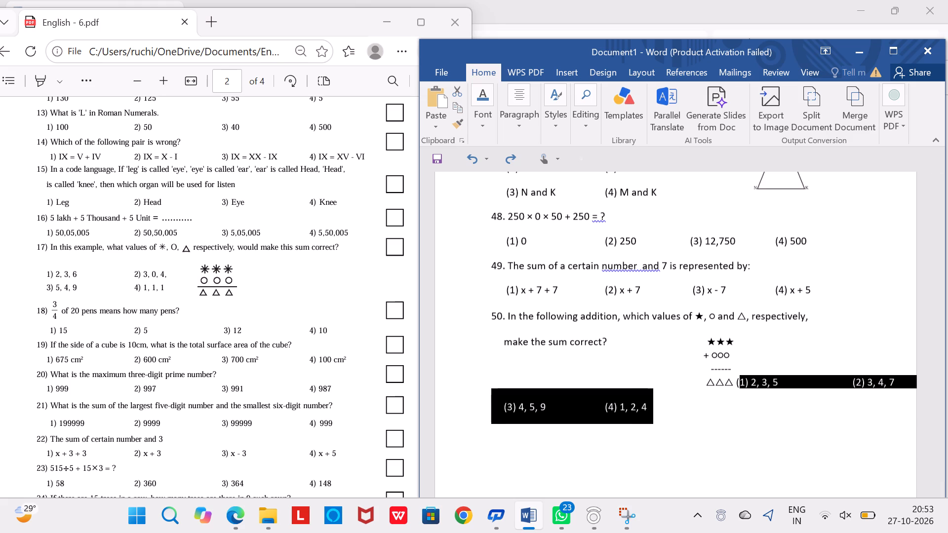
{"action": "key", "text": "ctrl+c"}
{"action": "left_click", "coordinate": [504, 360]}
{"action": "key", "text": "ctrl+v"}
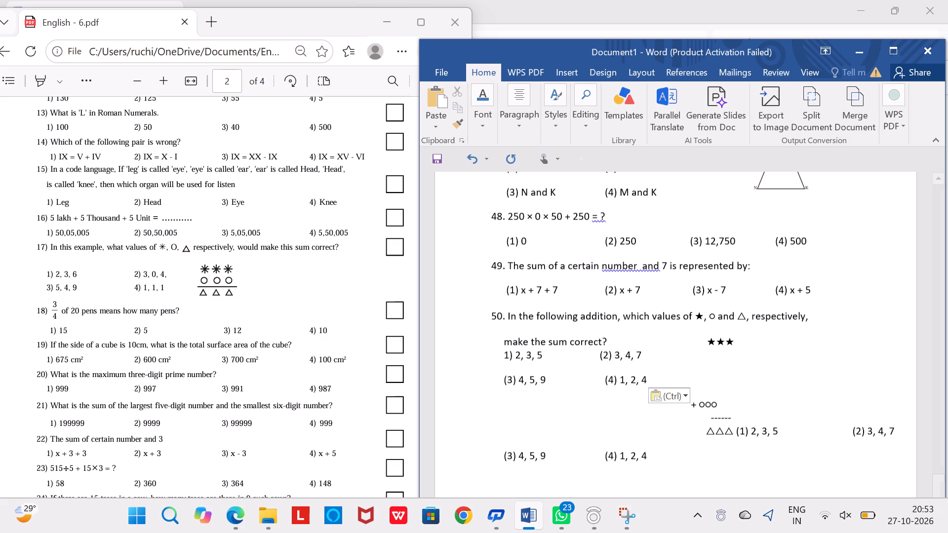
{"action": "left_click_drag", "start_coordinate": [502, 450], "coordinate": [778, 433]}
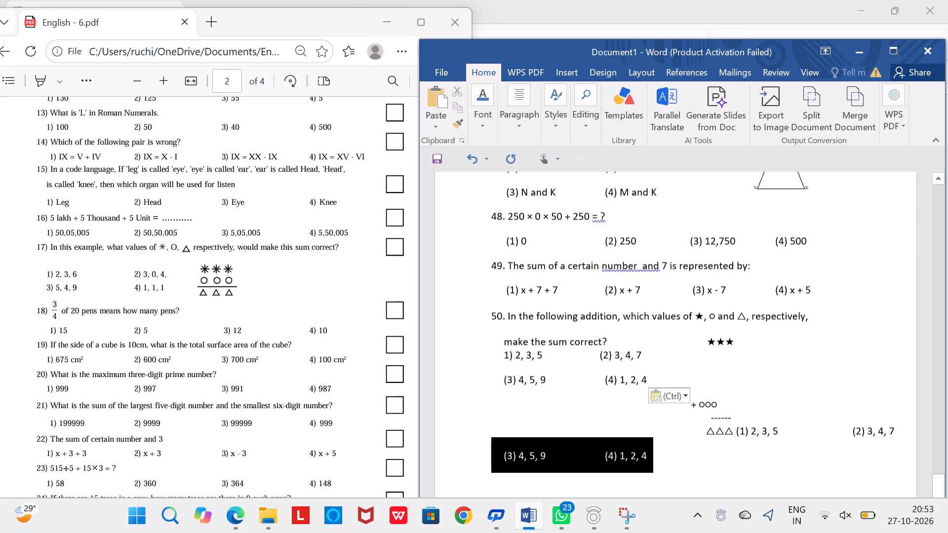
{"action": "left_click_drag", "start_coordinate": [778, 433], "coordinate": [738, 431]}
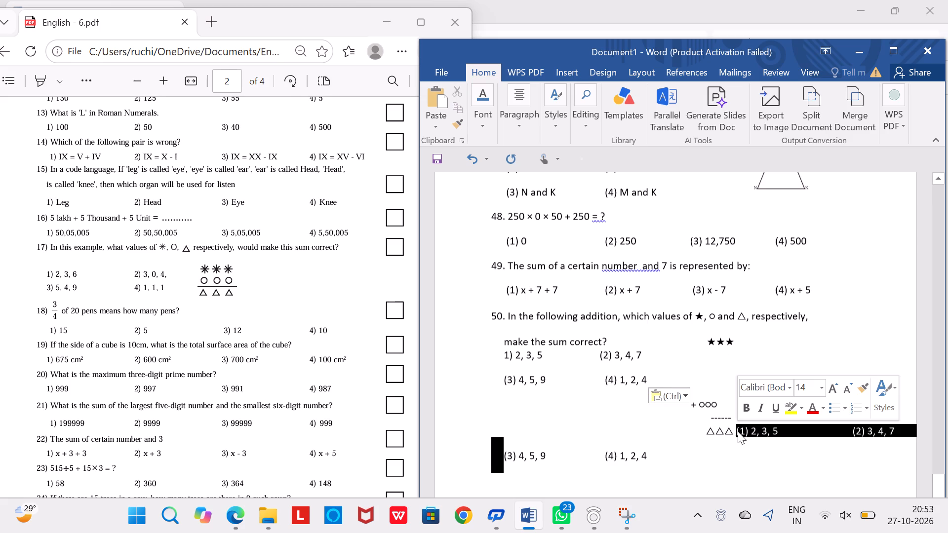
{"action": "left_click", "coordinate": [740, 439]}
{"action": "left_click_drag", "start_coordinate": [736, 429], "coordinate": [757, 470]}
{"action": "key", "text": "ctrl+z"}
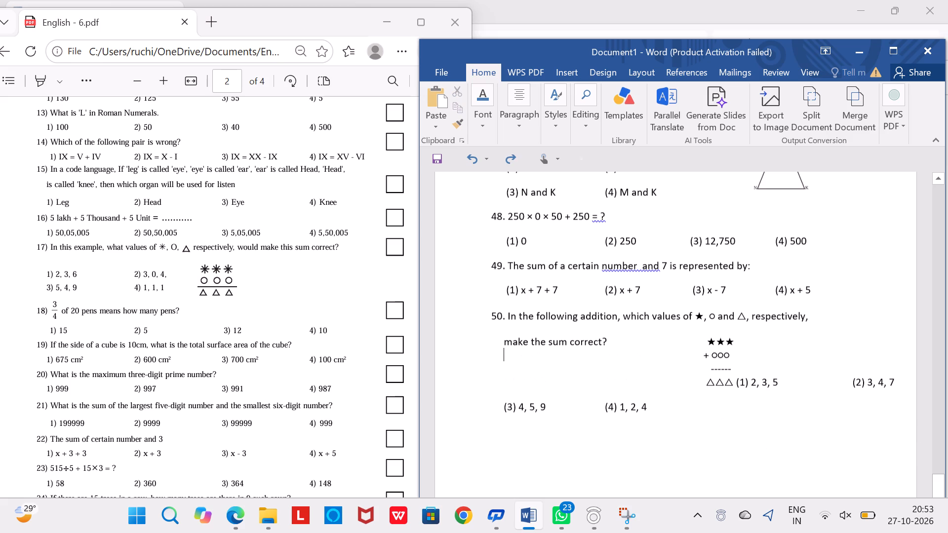
Undo the joining of options (1) and (2) to question 50's triangle row, and indent their separate line with five spaces.
{"action": "key", "text": "ctrl+z"}
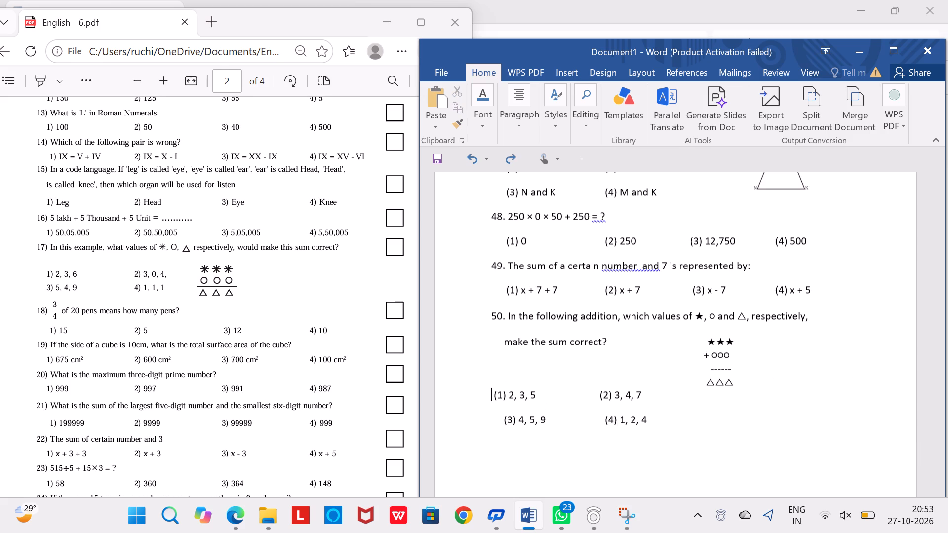
{"action": "key", "text": "space"}
{"action": "key", "text": "space"}
{"action": "key", "text": "space"}
{"action": "key", "text": "space"}
{"action": "key", "text": "space"}
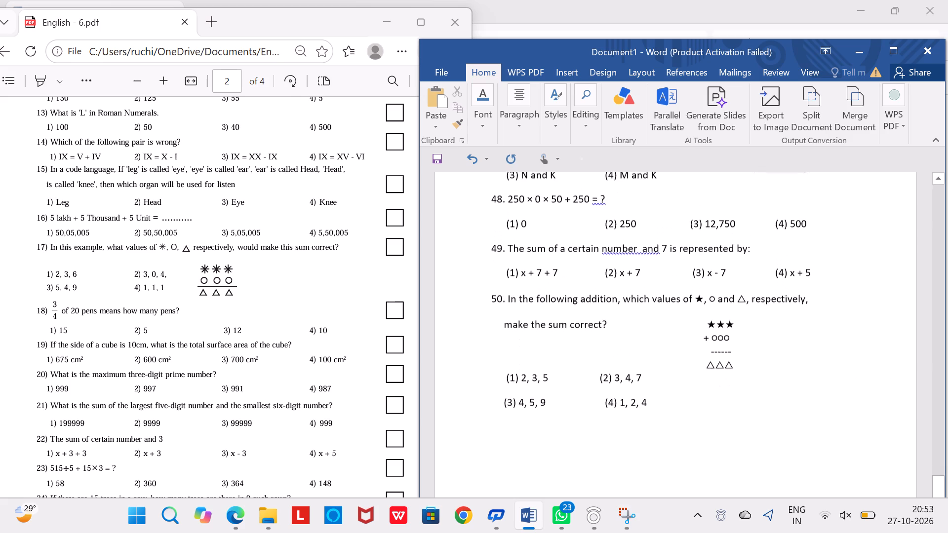
Close the question paper document.
{"action": "left_click", "coordinate": [931, 50]}
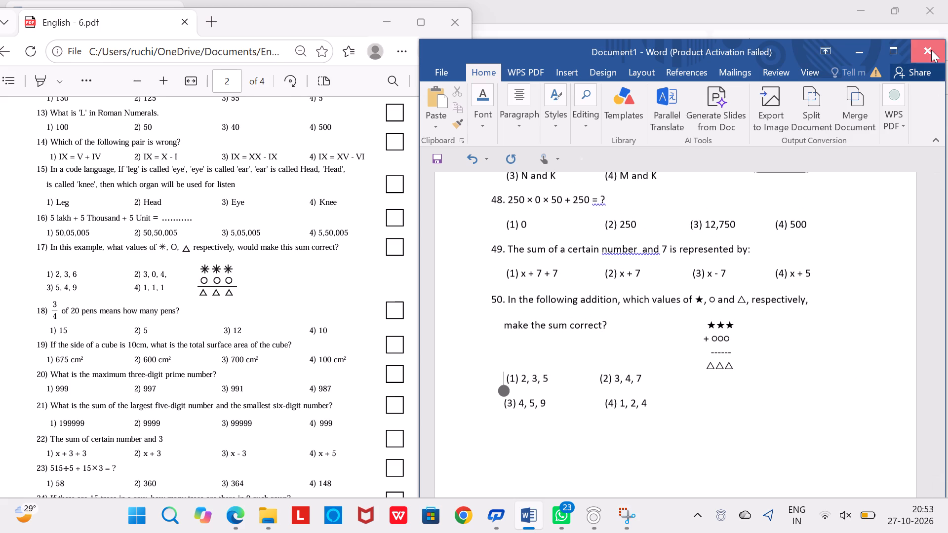
Save the question paper as a Word document named "mgo std 6th" in the Documents folder.
{"action": "left_click", "coordinate": [417, 287]}
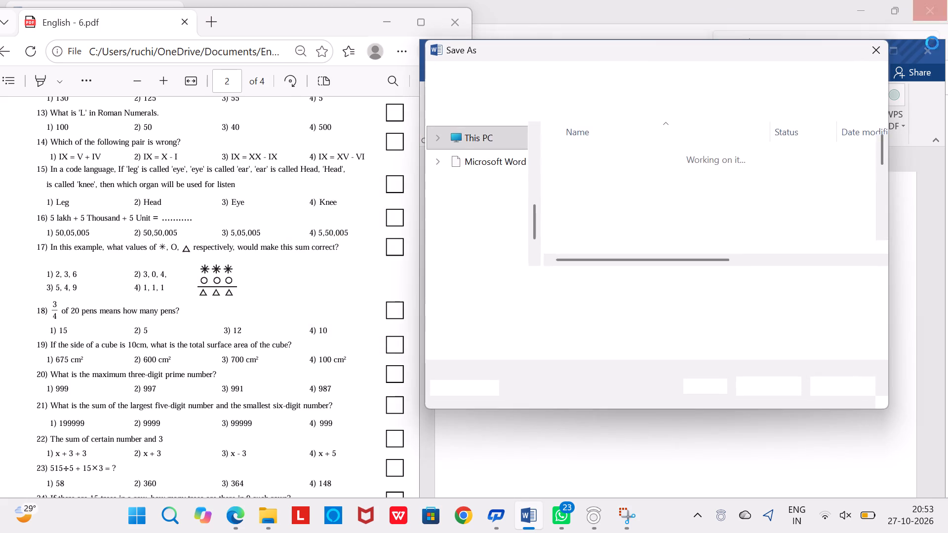
{"action": "key", "text": "BackSpace"}
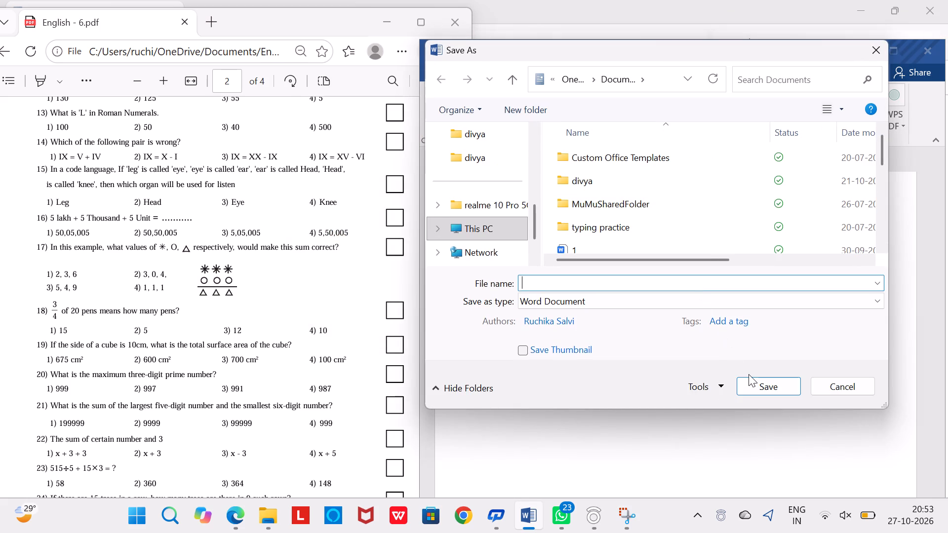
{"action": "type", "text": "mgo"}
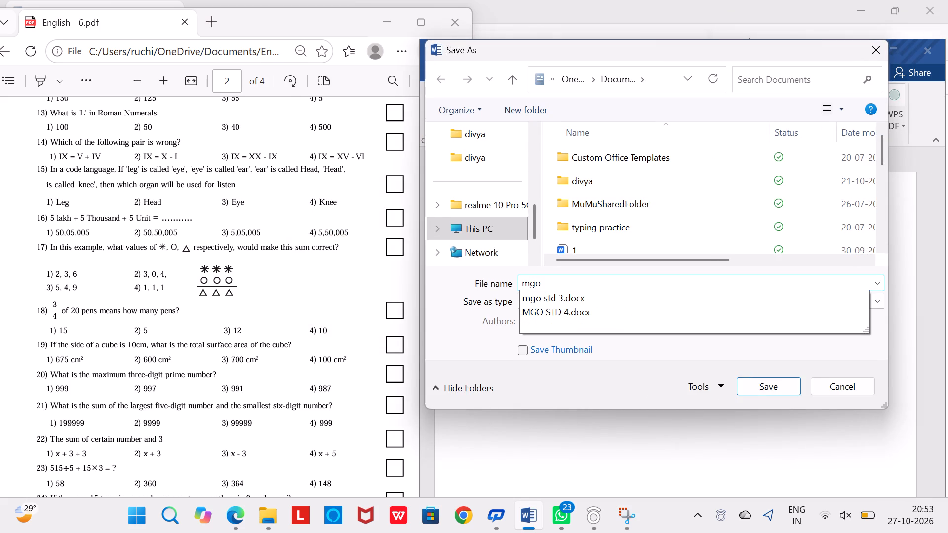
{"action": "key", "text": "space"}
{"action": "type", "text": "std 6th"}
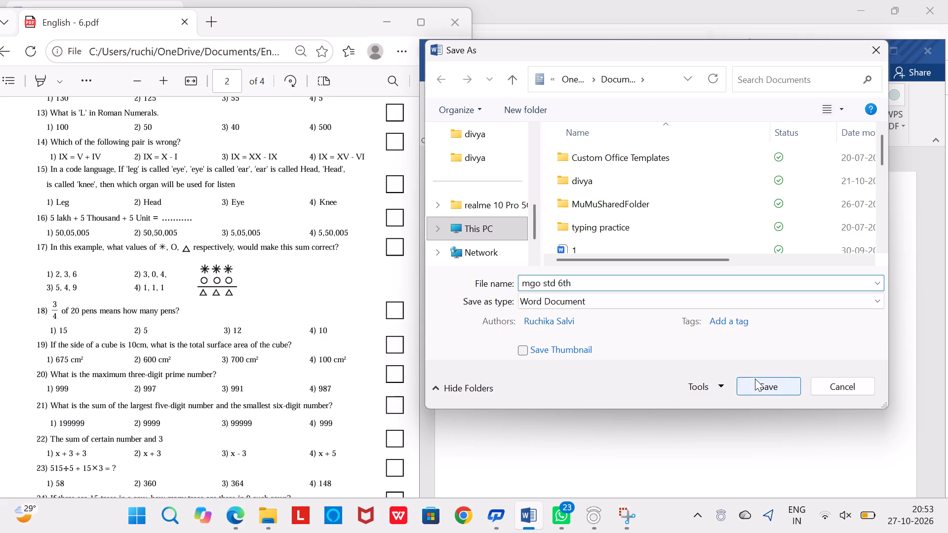
{"action": "left_click", "coordinate": [755, 379]}
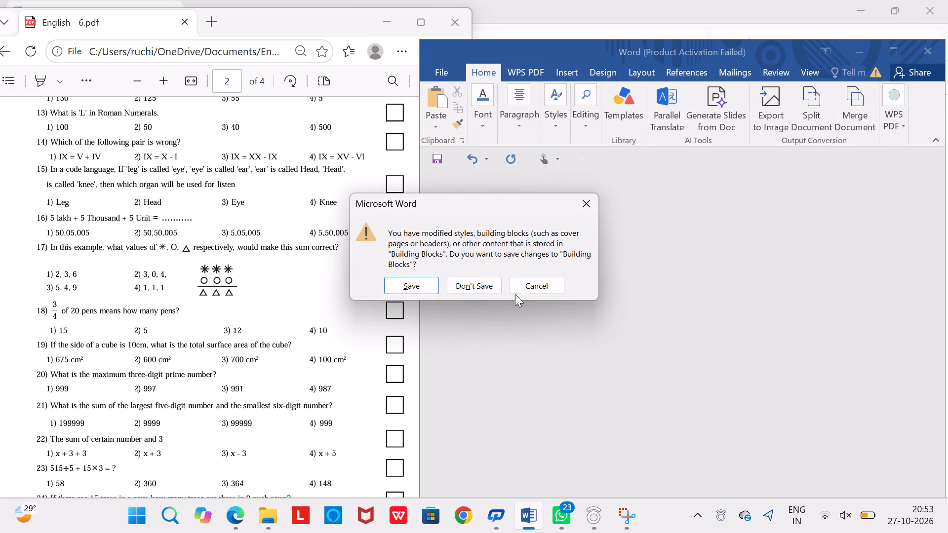
Save the modified styles and content to Building Blocks while closing Word.
{"action": "left_click", "coordinate": [419, 283]}
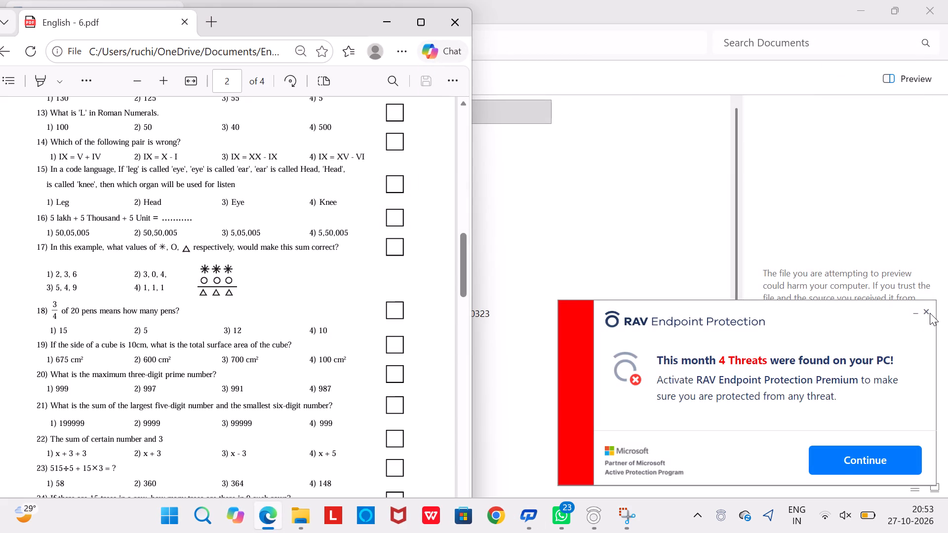
Dismiss the RAV Endpoint Protection notification.
{"action": "left_click", "coordinate": [930, 312]}
{"action": "left_click", "coordinate": [928, 312]}
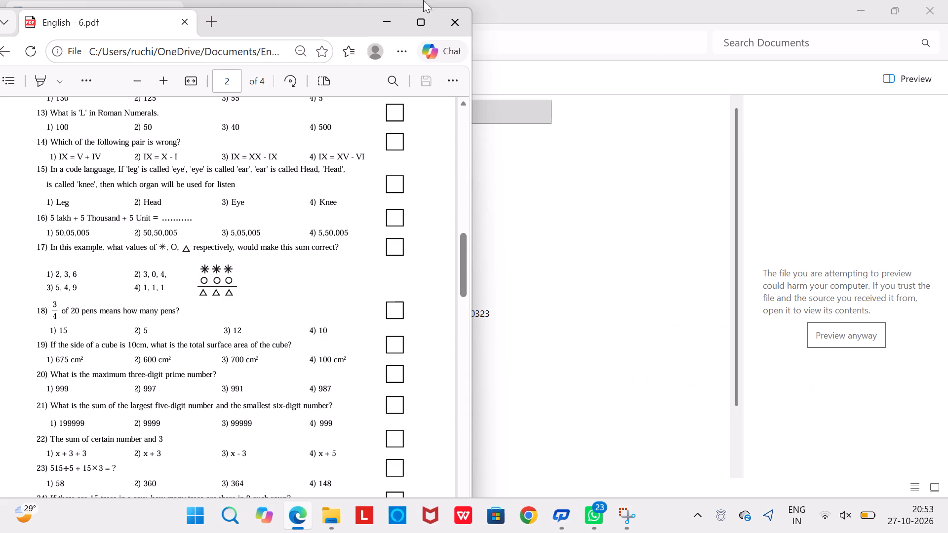
Close the English - 6 reference PDF and the Documents folder window, leaving the desktop clear.
{"action": "left_click", "coordinate": [448, 18]}
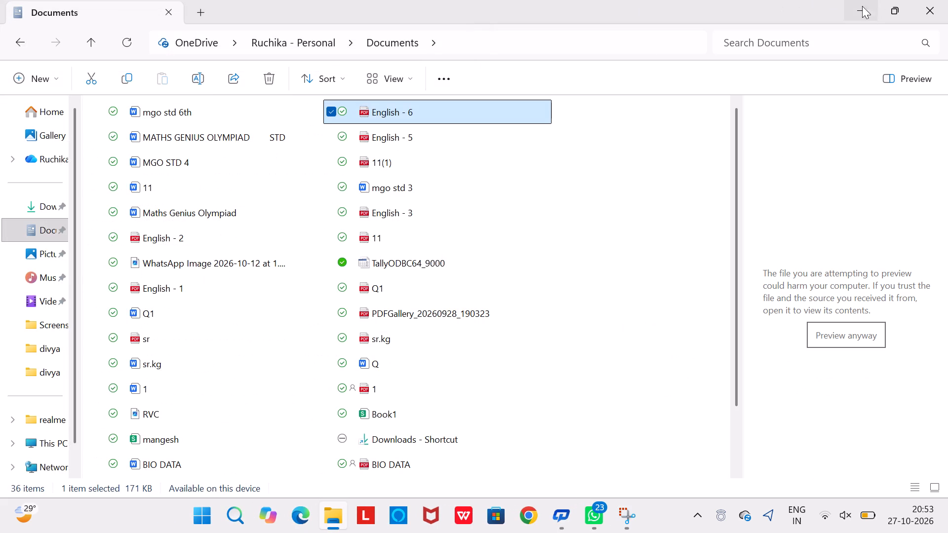
{"action": "left_click", "coordinate": [946, 9]}
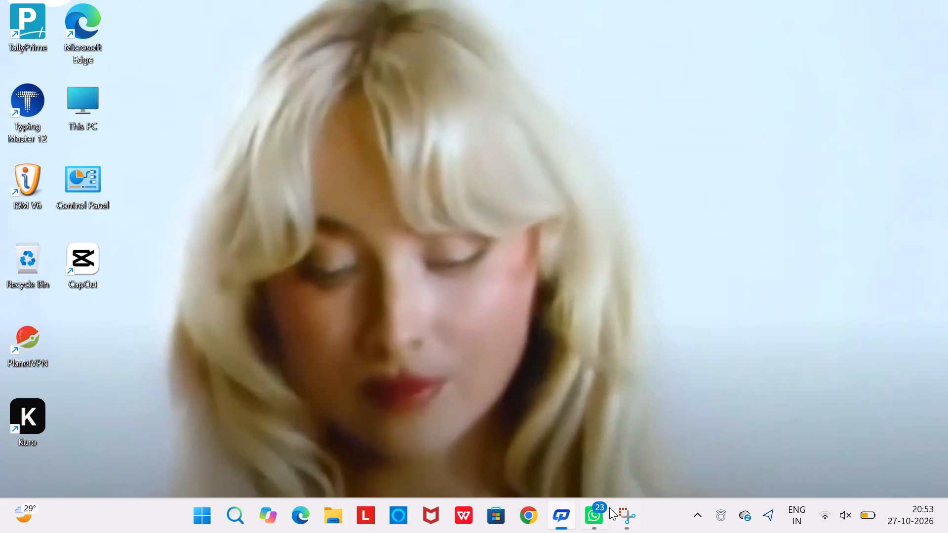